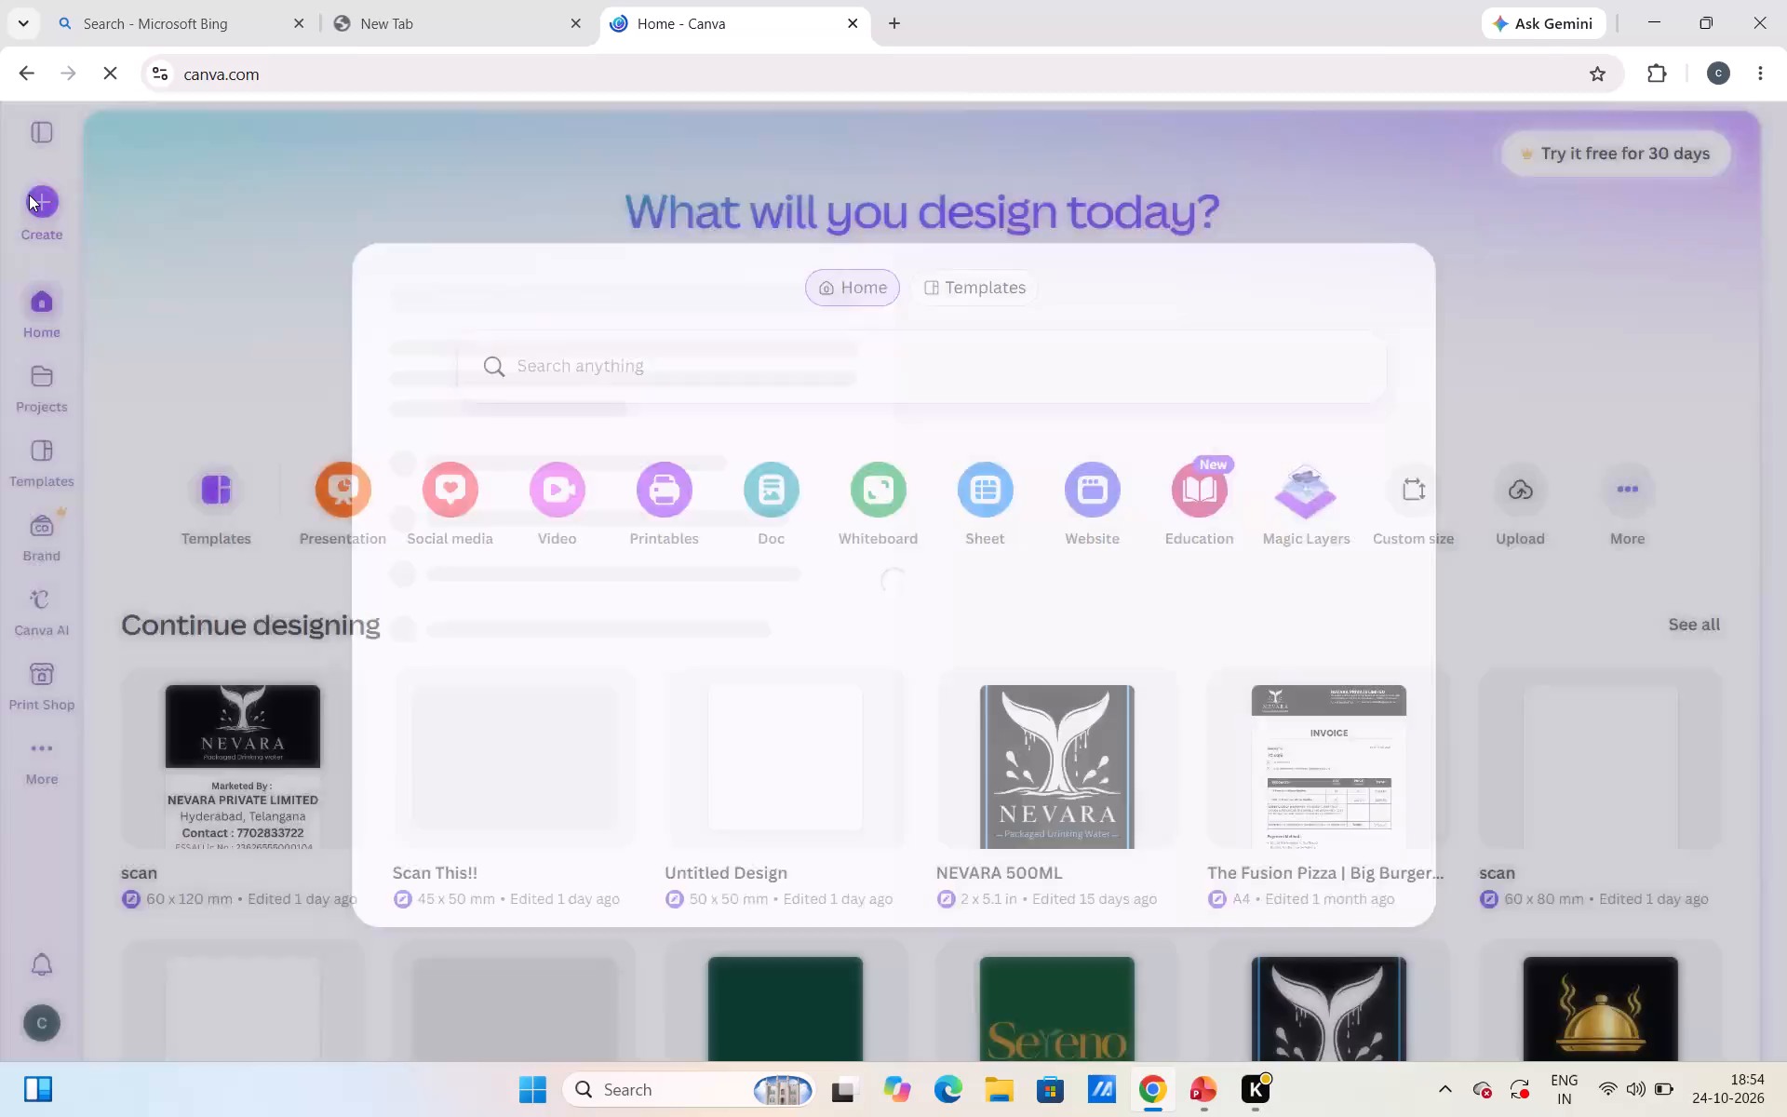
Dismiss the Canva Business trial offer and create a blank Postcard (Landscape) design, 148 × 105 mm.
click(1486, 256)
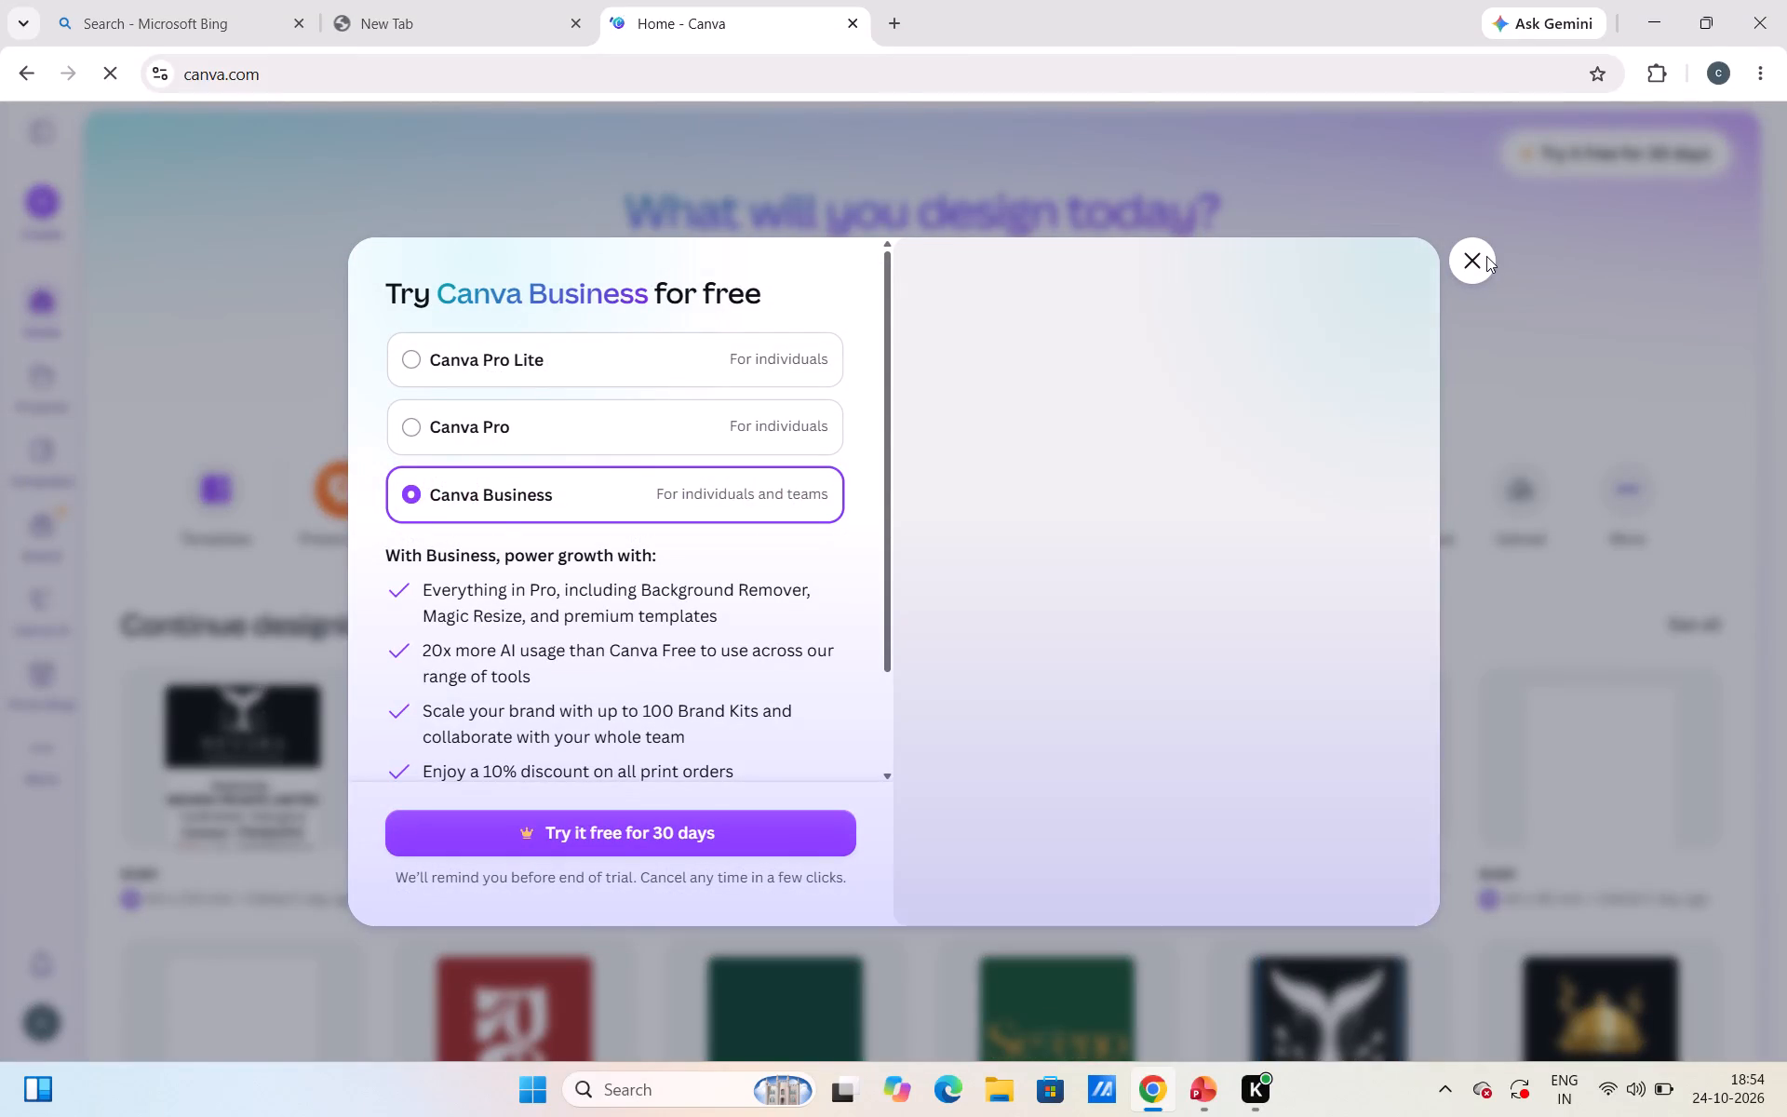
click(1486, 256)
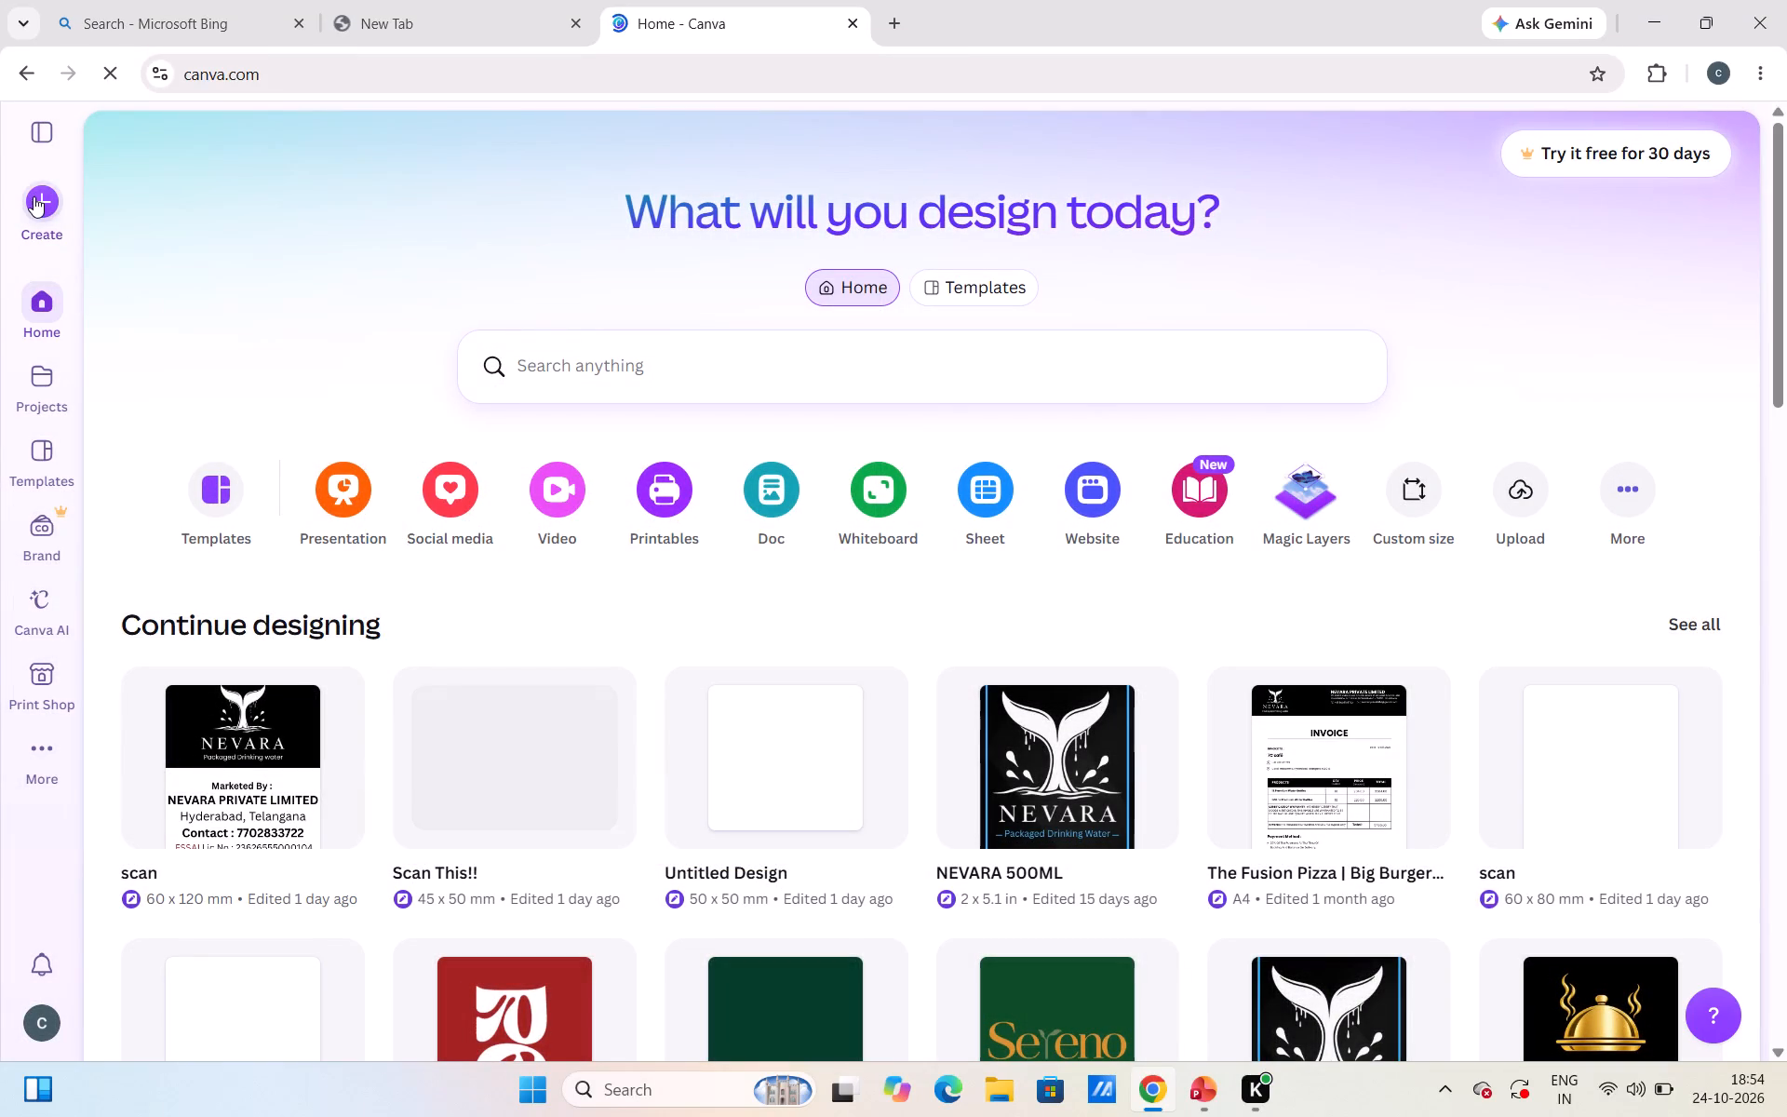
click(34, 196)
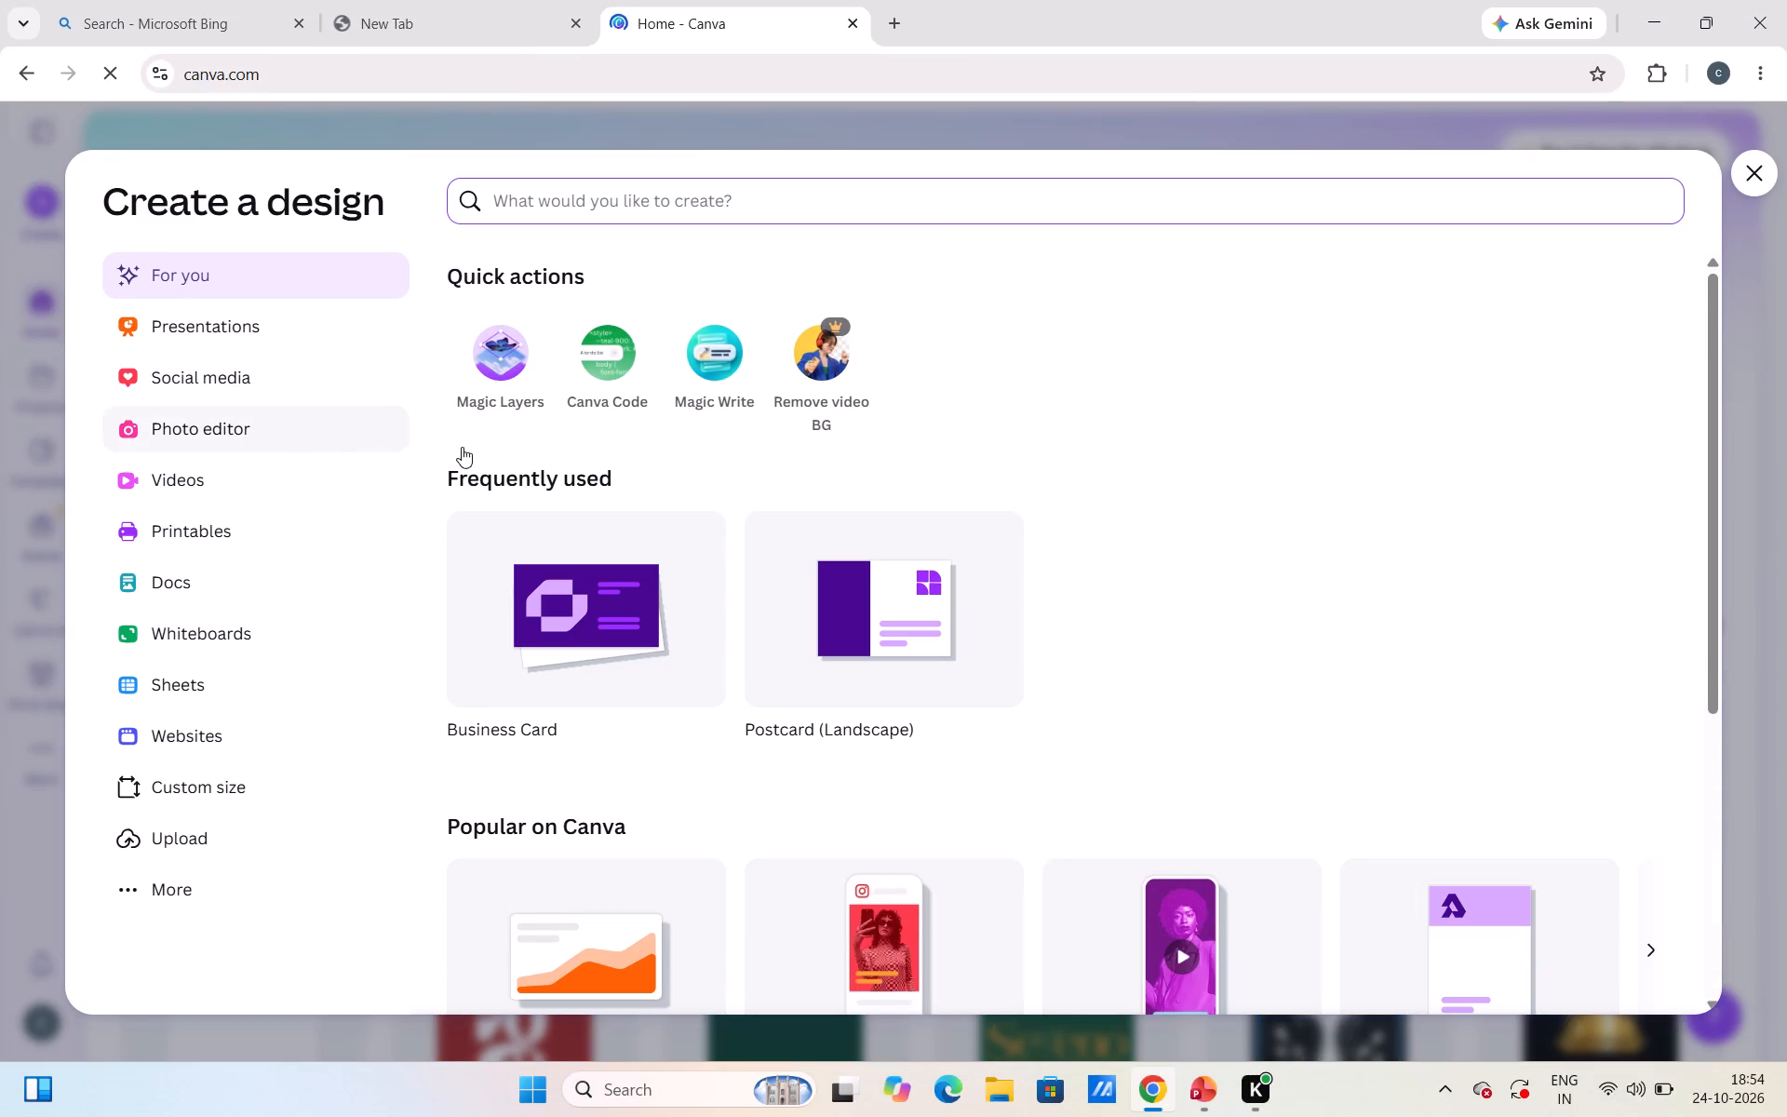
click(975, 645)
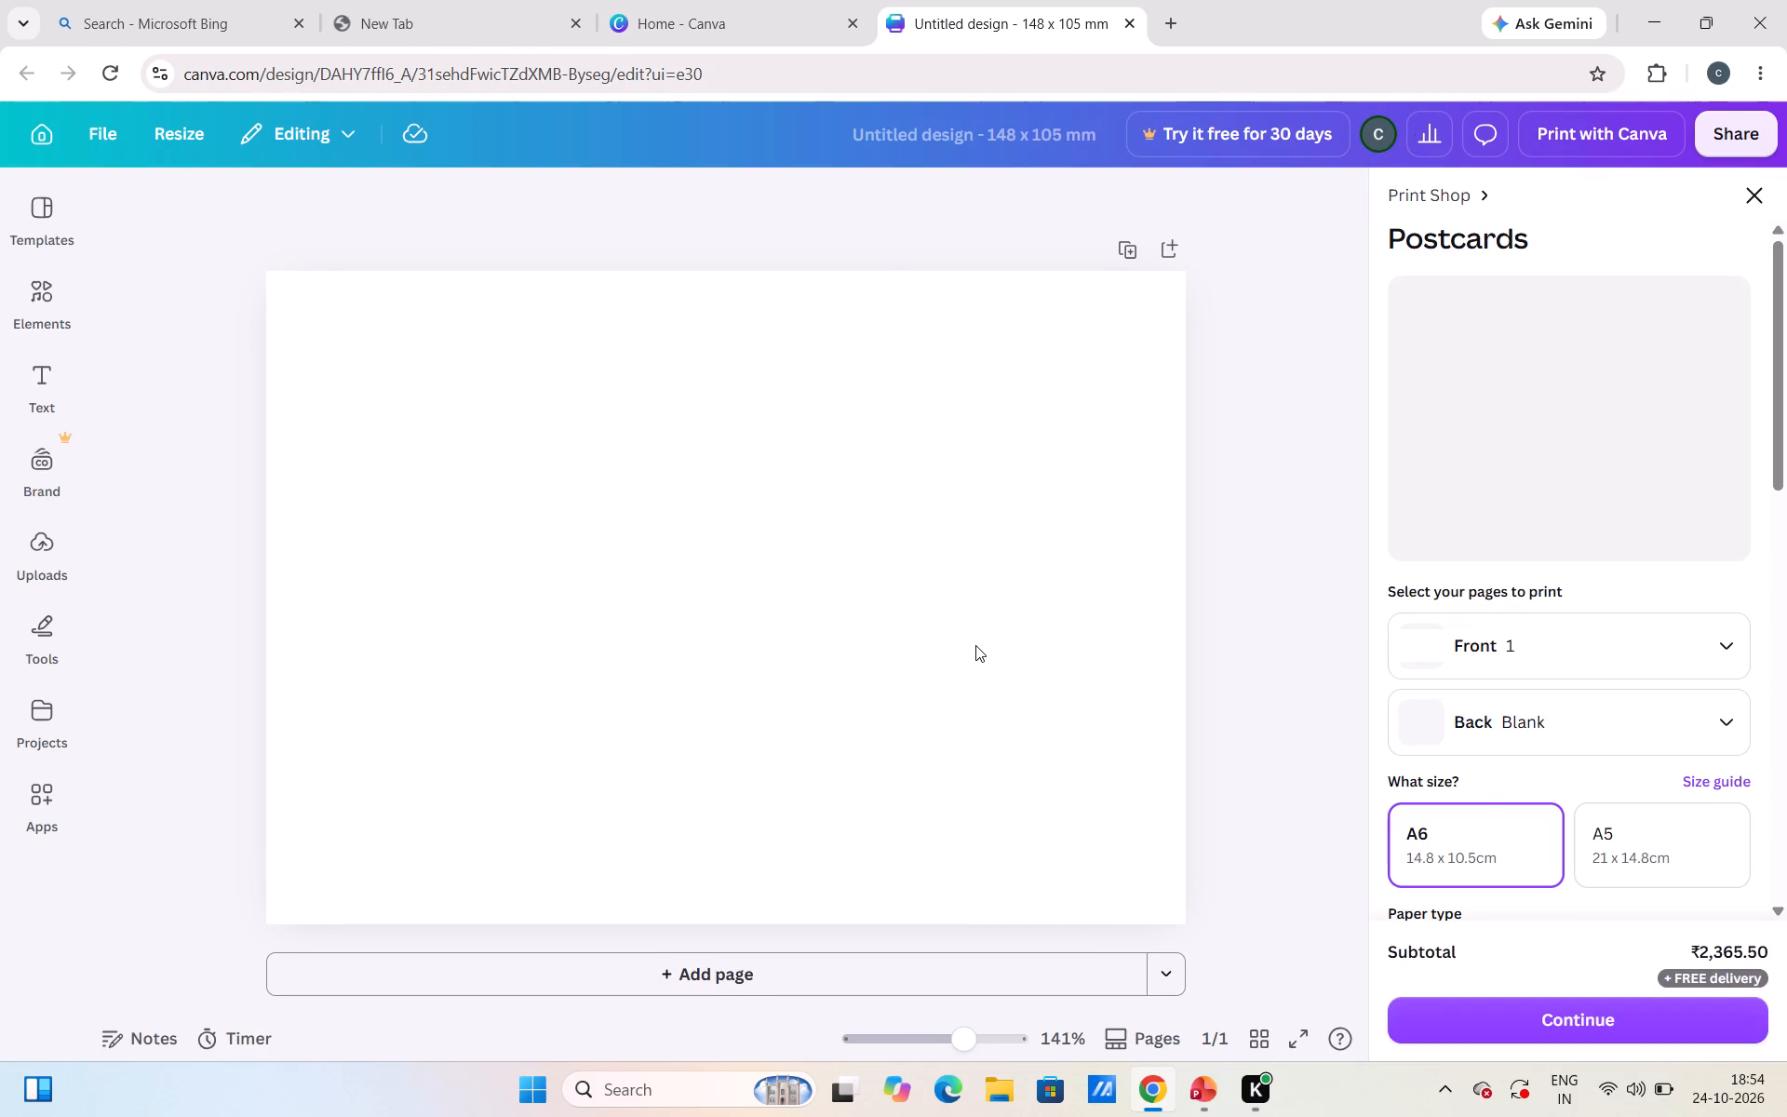
Paste the copied "Custom-Branded Packaged Water" slide image and enlarge it proportionally past the page width, to about 152 × 85 mm.
key(ctrl+v)
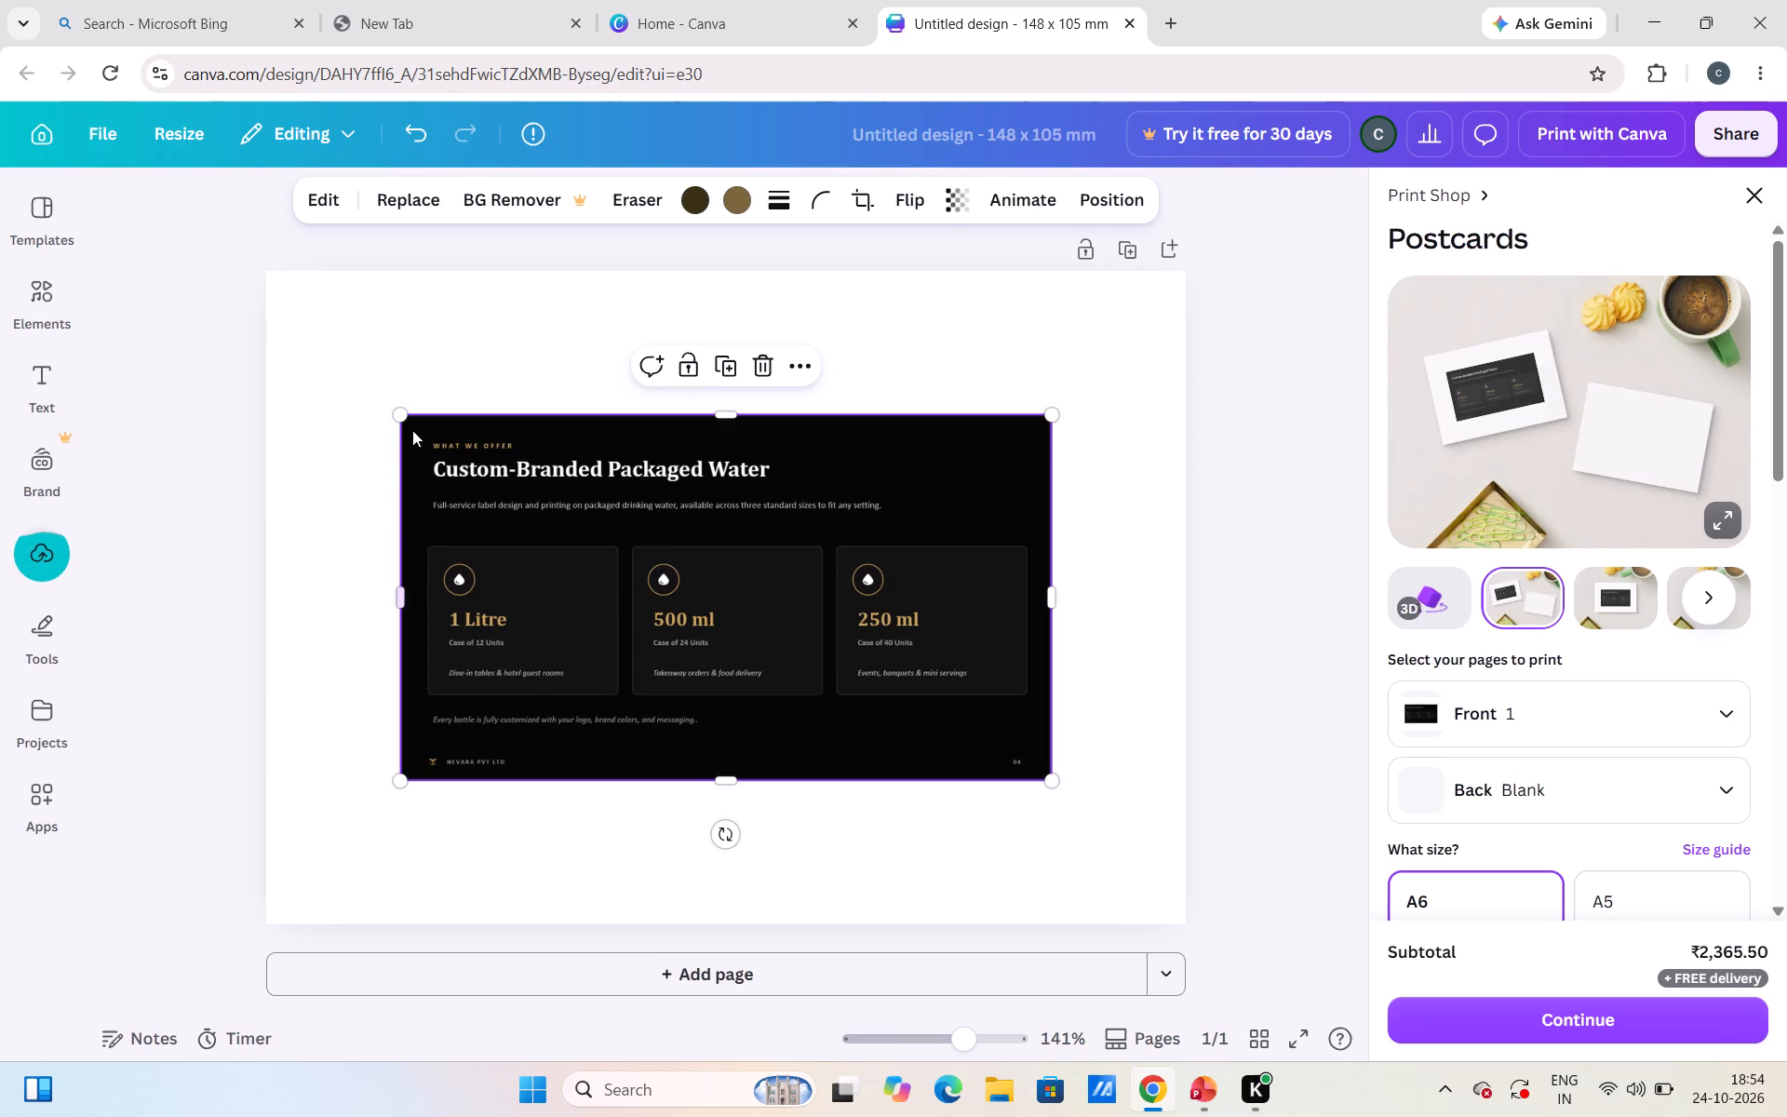
drag(407, 416, 338, 356)
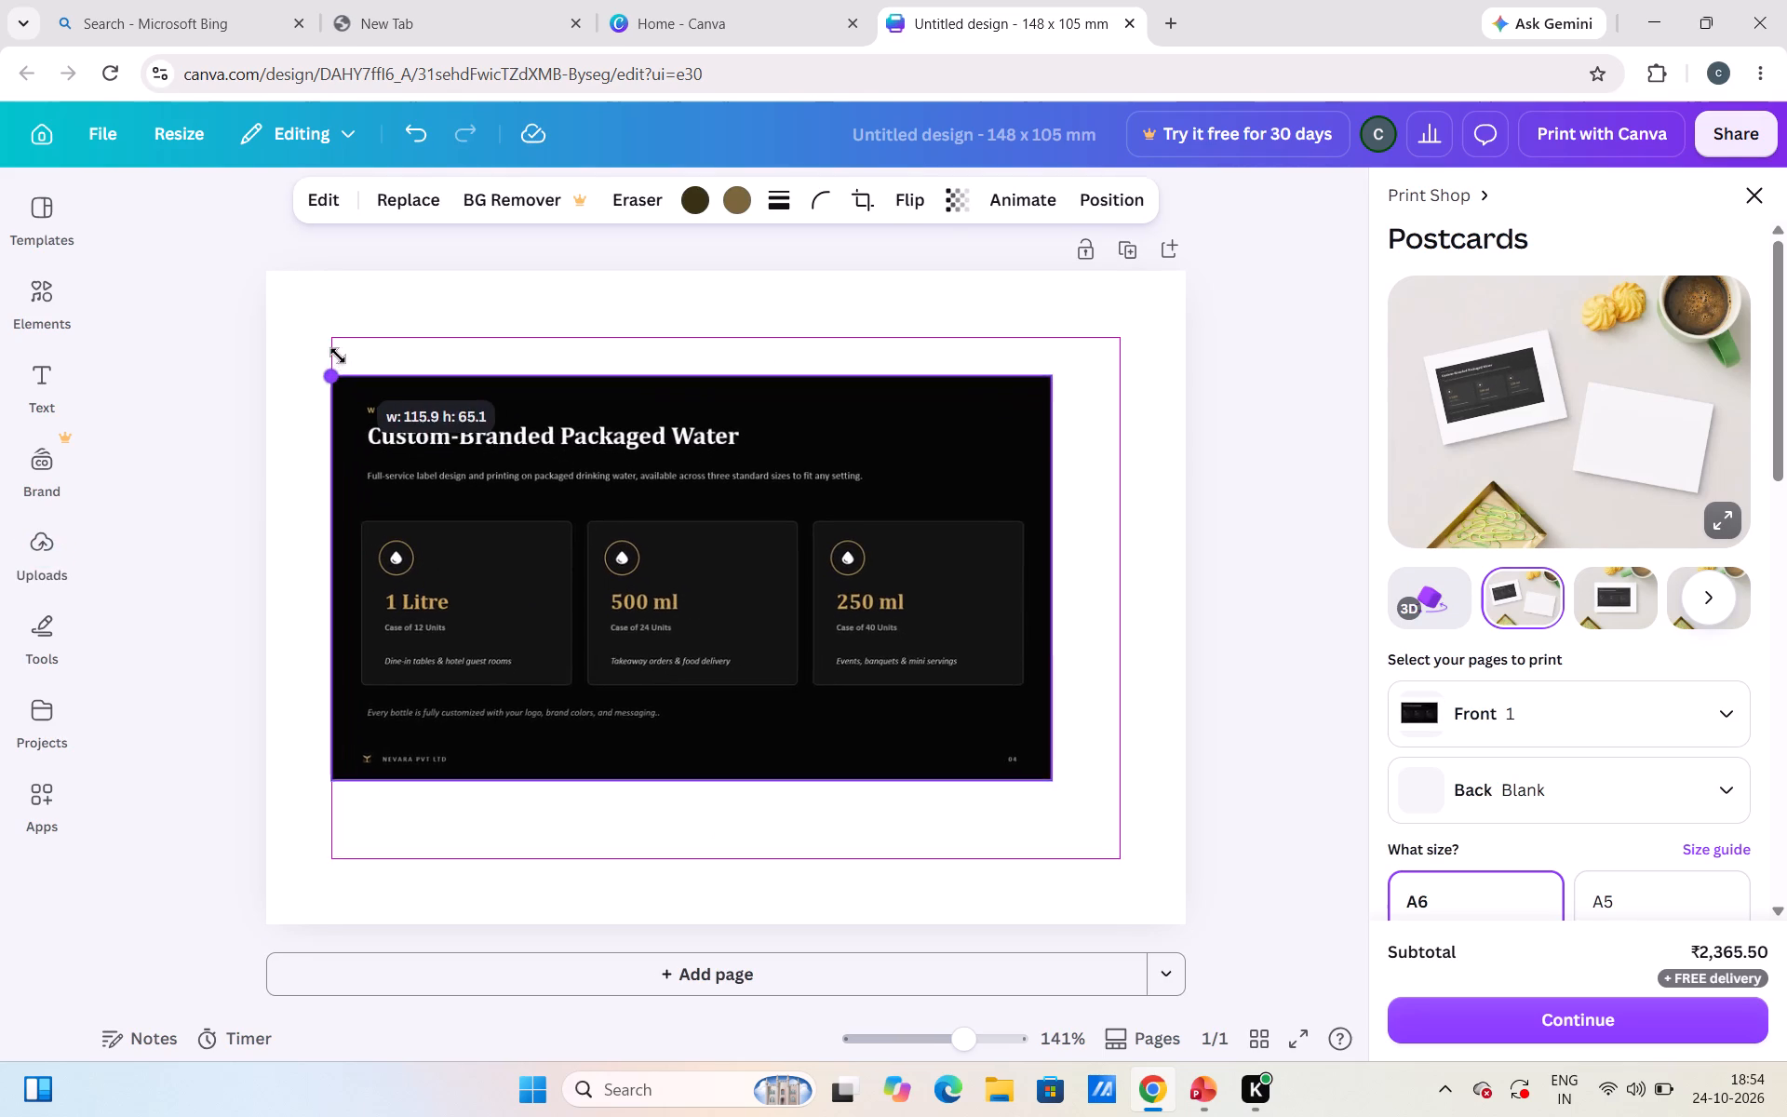
drag(338, 356, 288, 311)
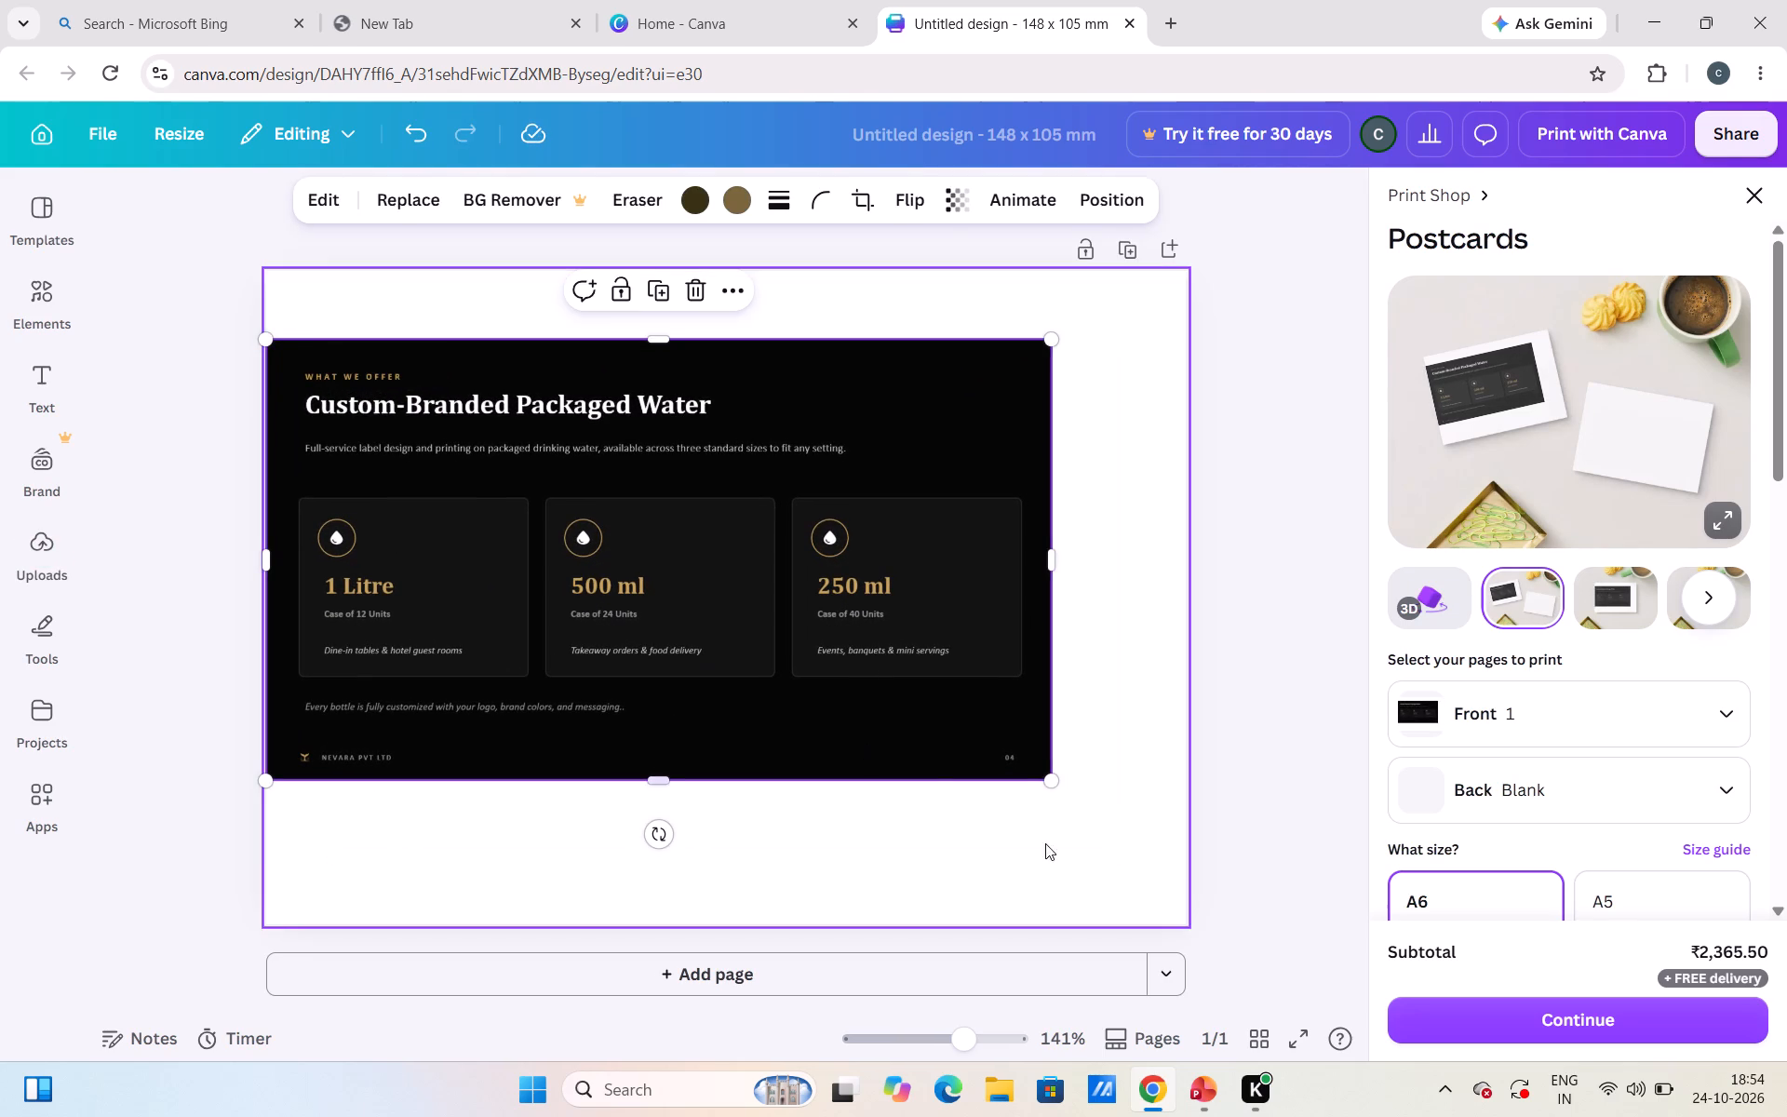
drag(1046, 771, 1134, 828)
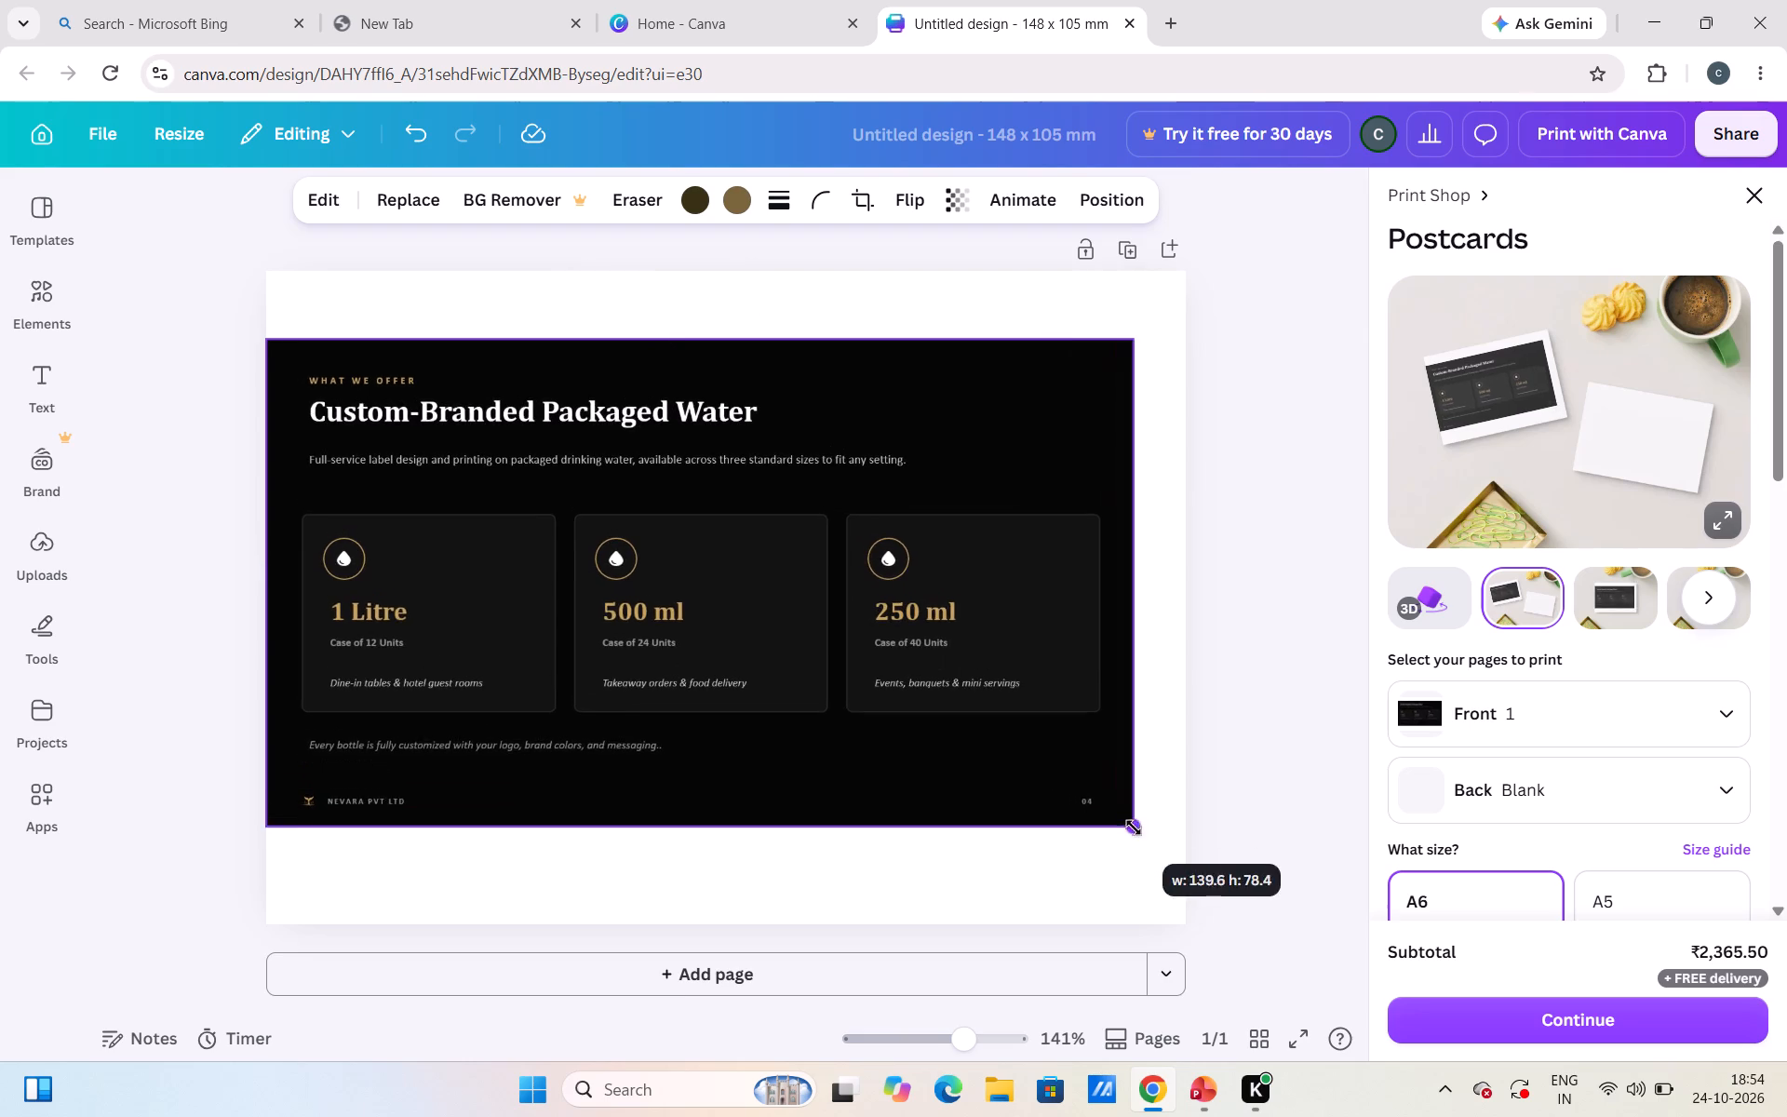
drag(1134, 828, 1172, 856)
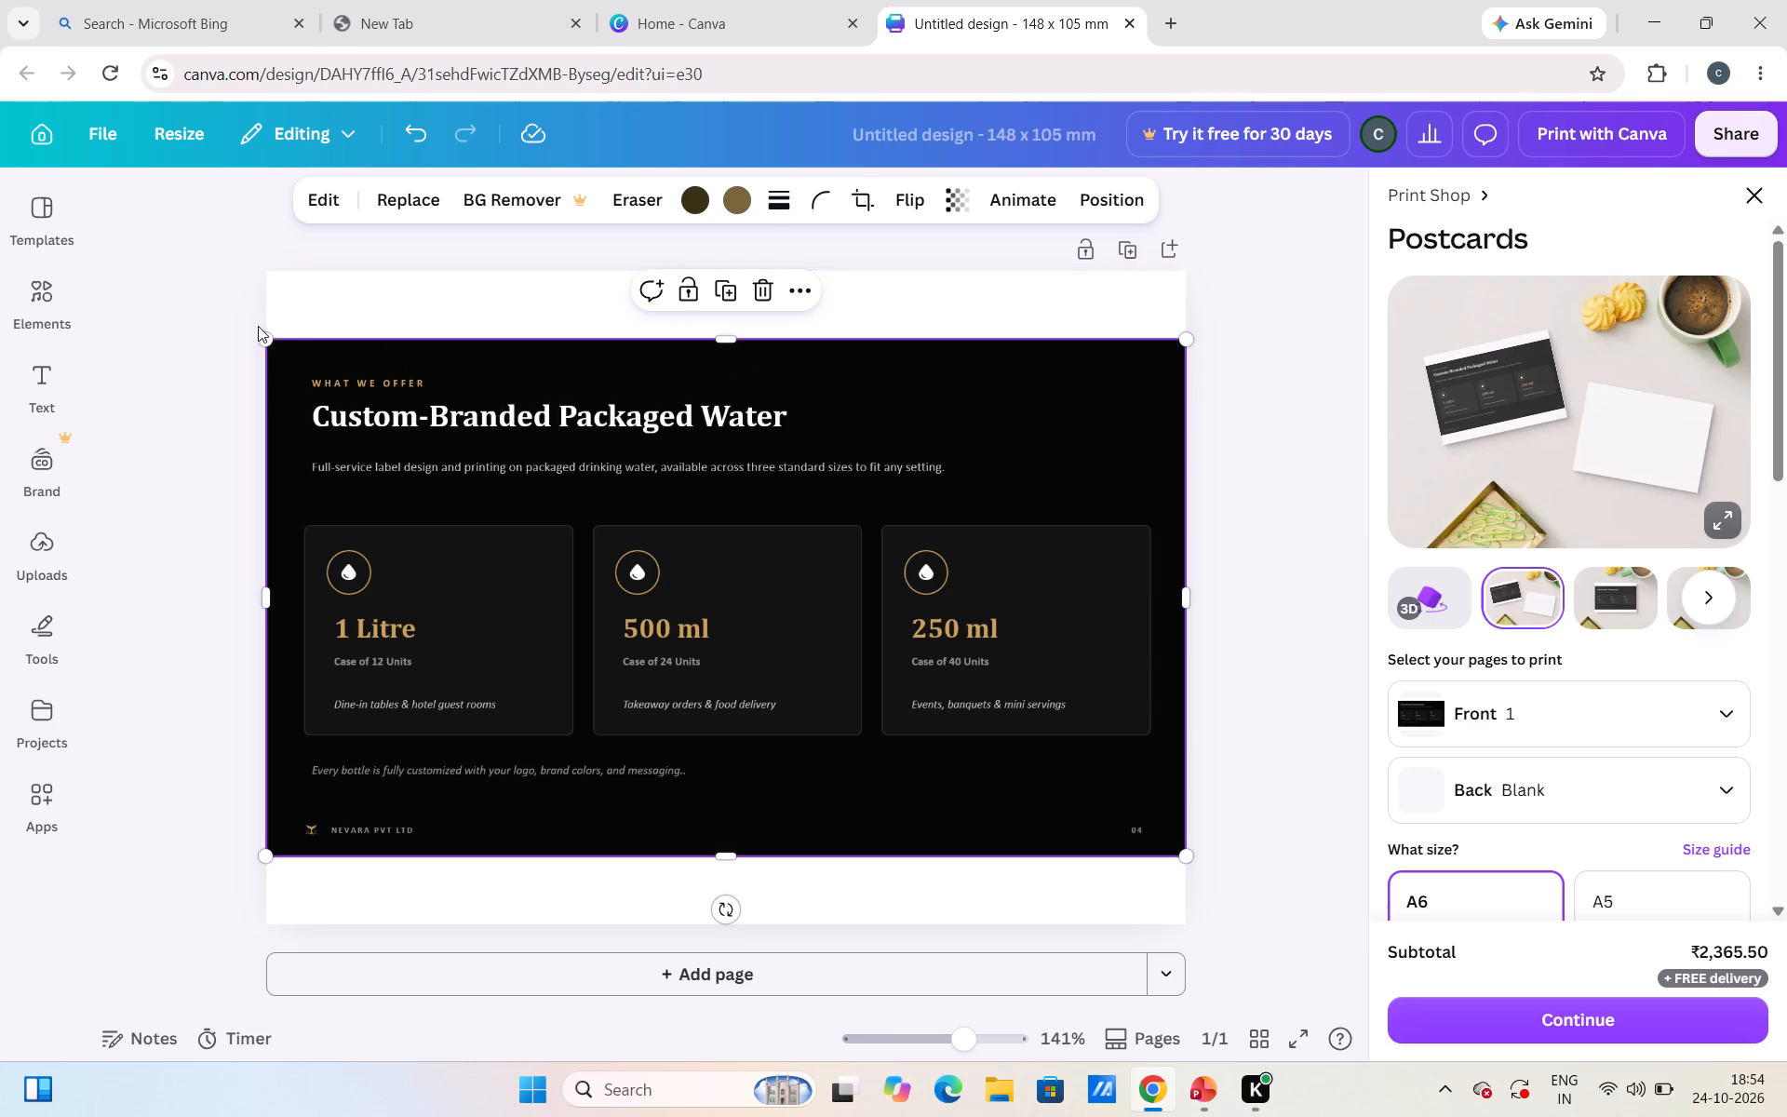
drag(264, 344, 246, 322)
Align the slide image to the centre and middle of the page.
click(1131, 192)
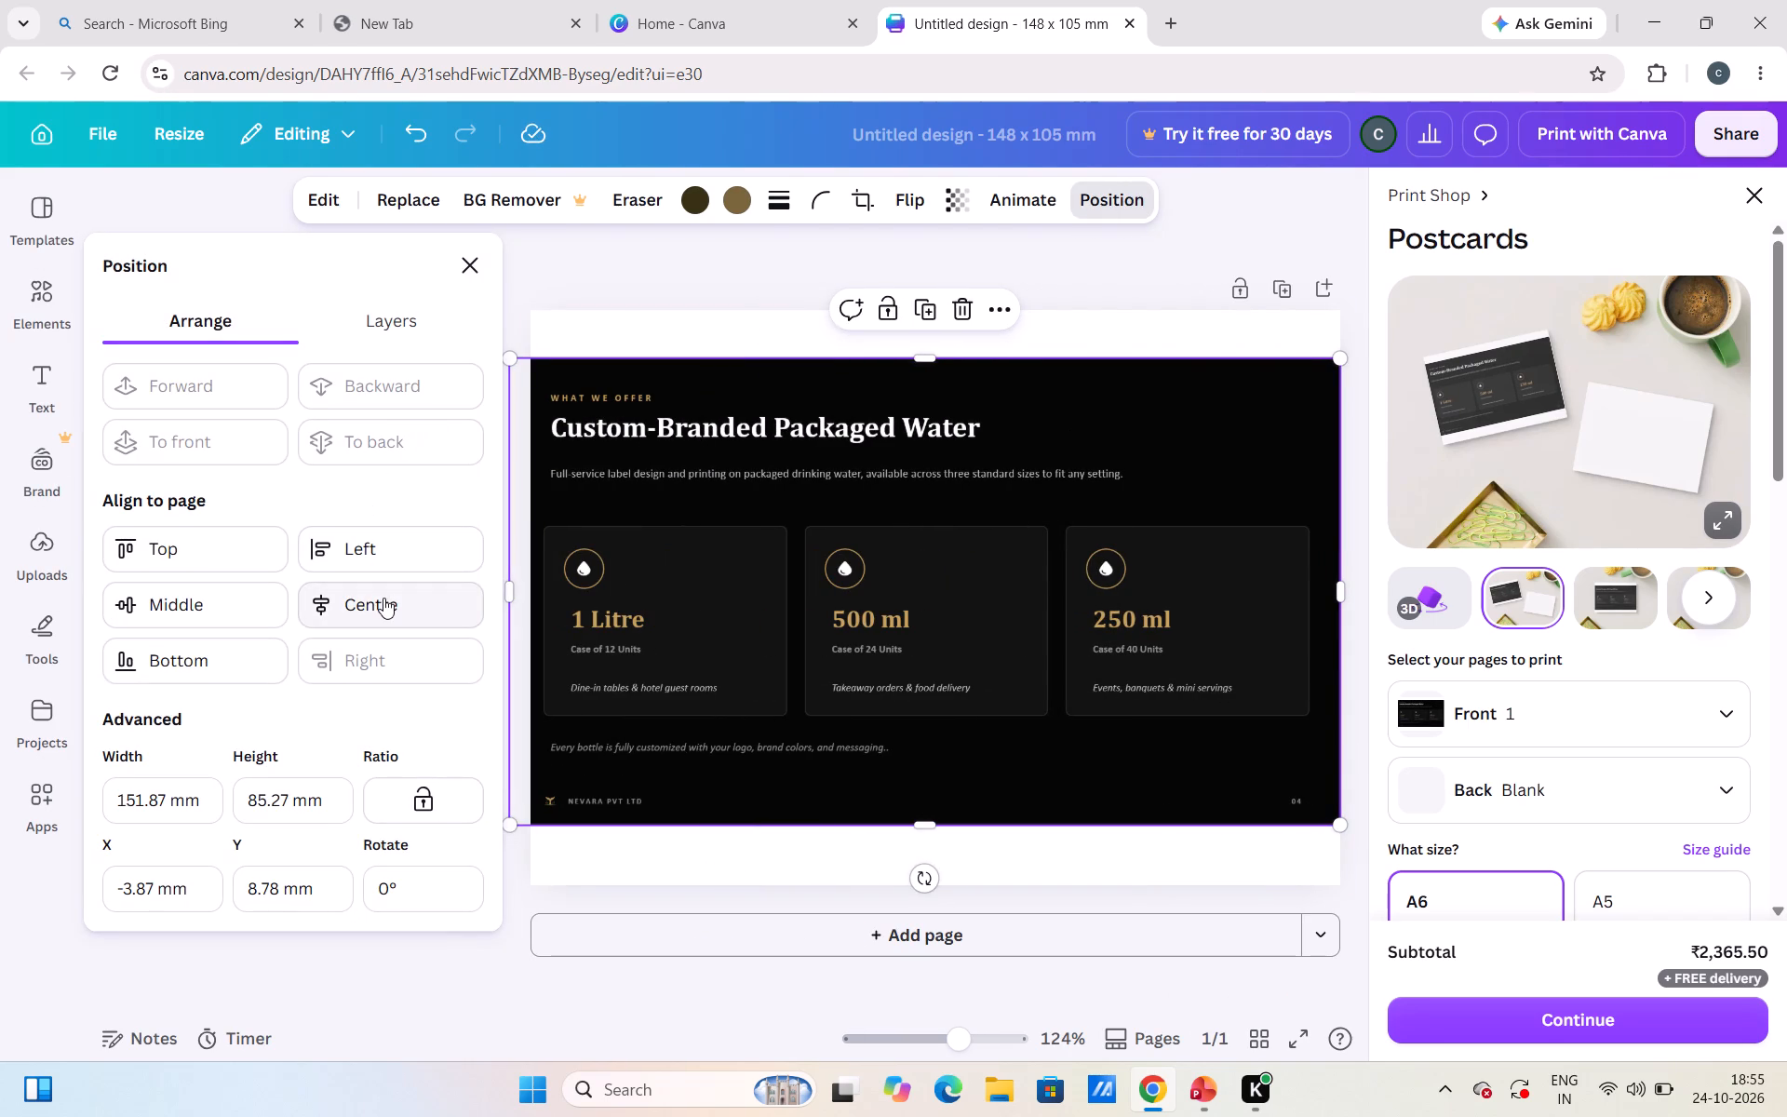
click(383, 598)
click(244, 610)
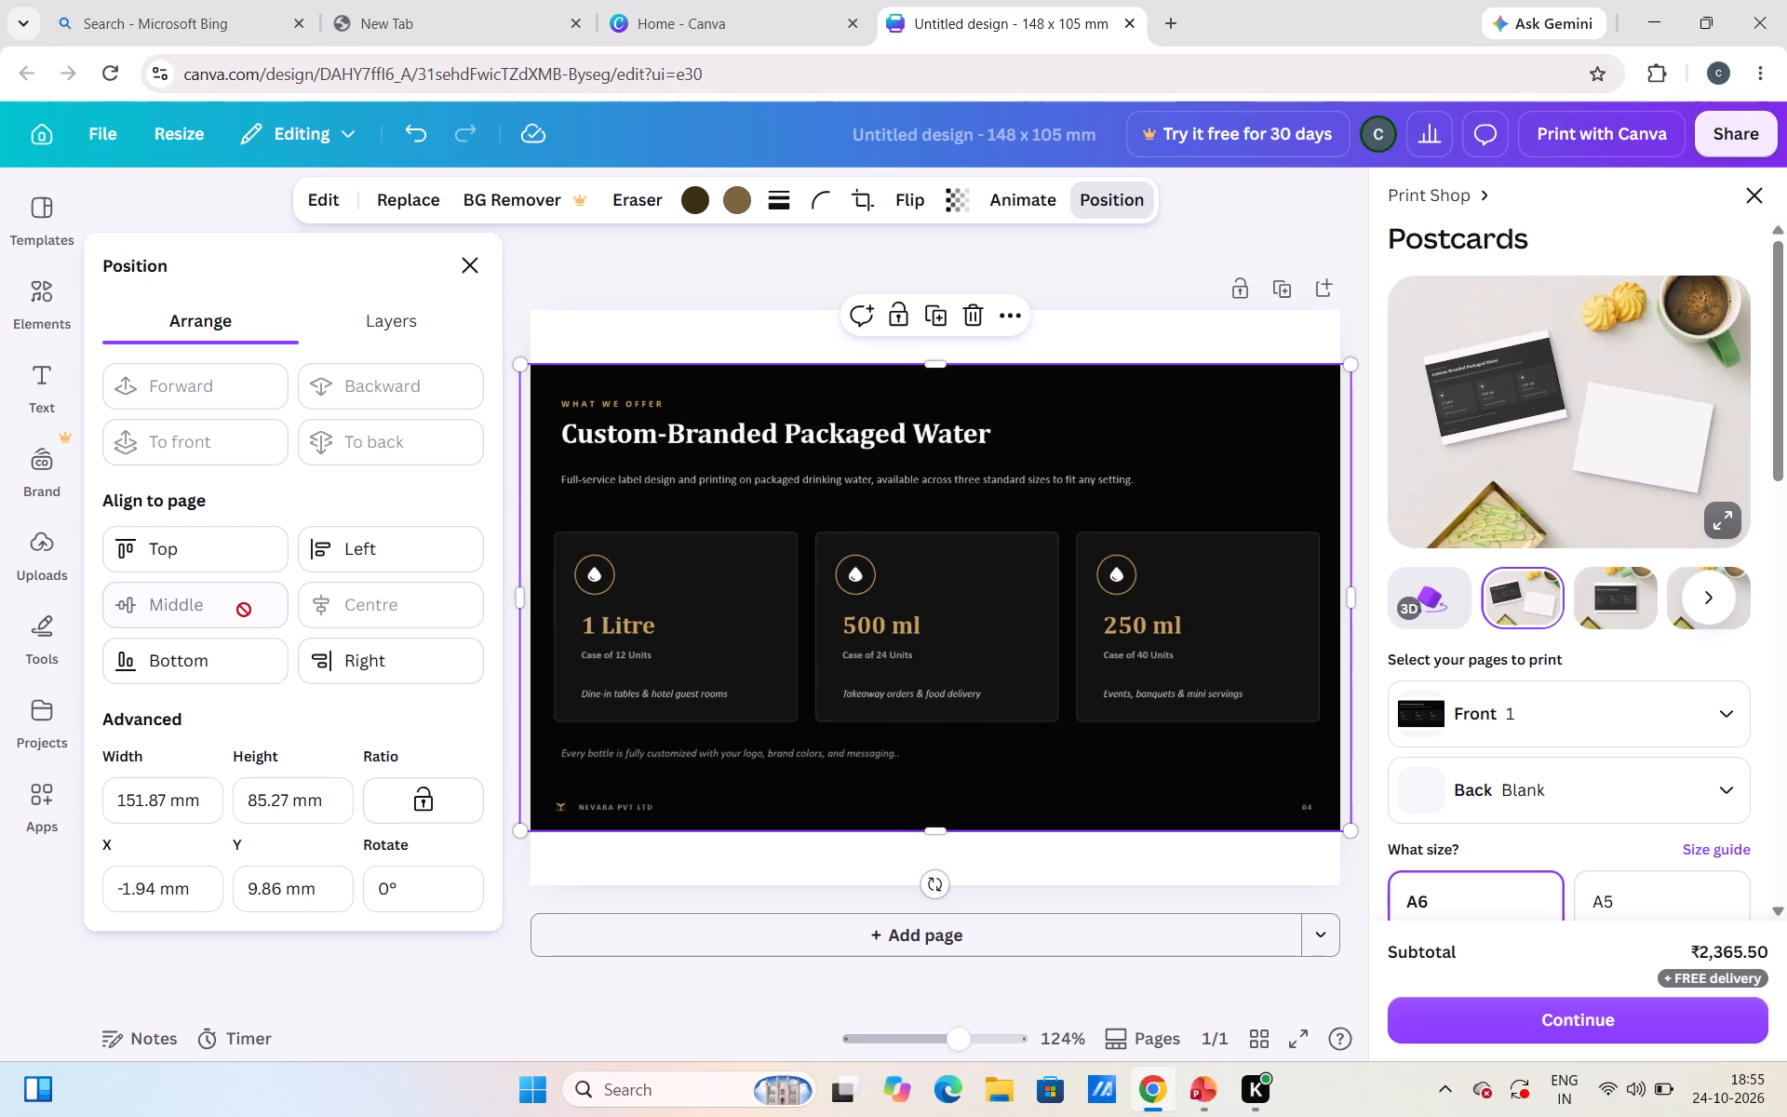
Set the page background to solid black and close the Postcards print options.
click(698, 340)
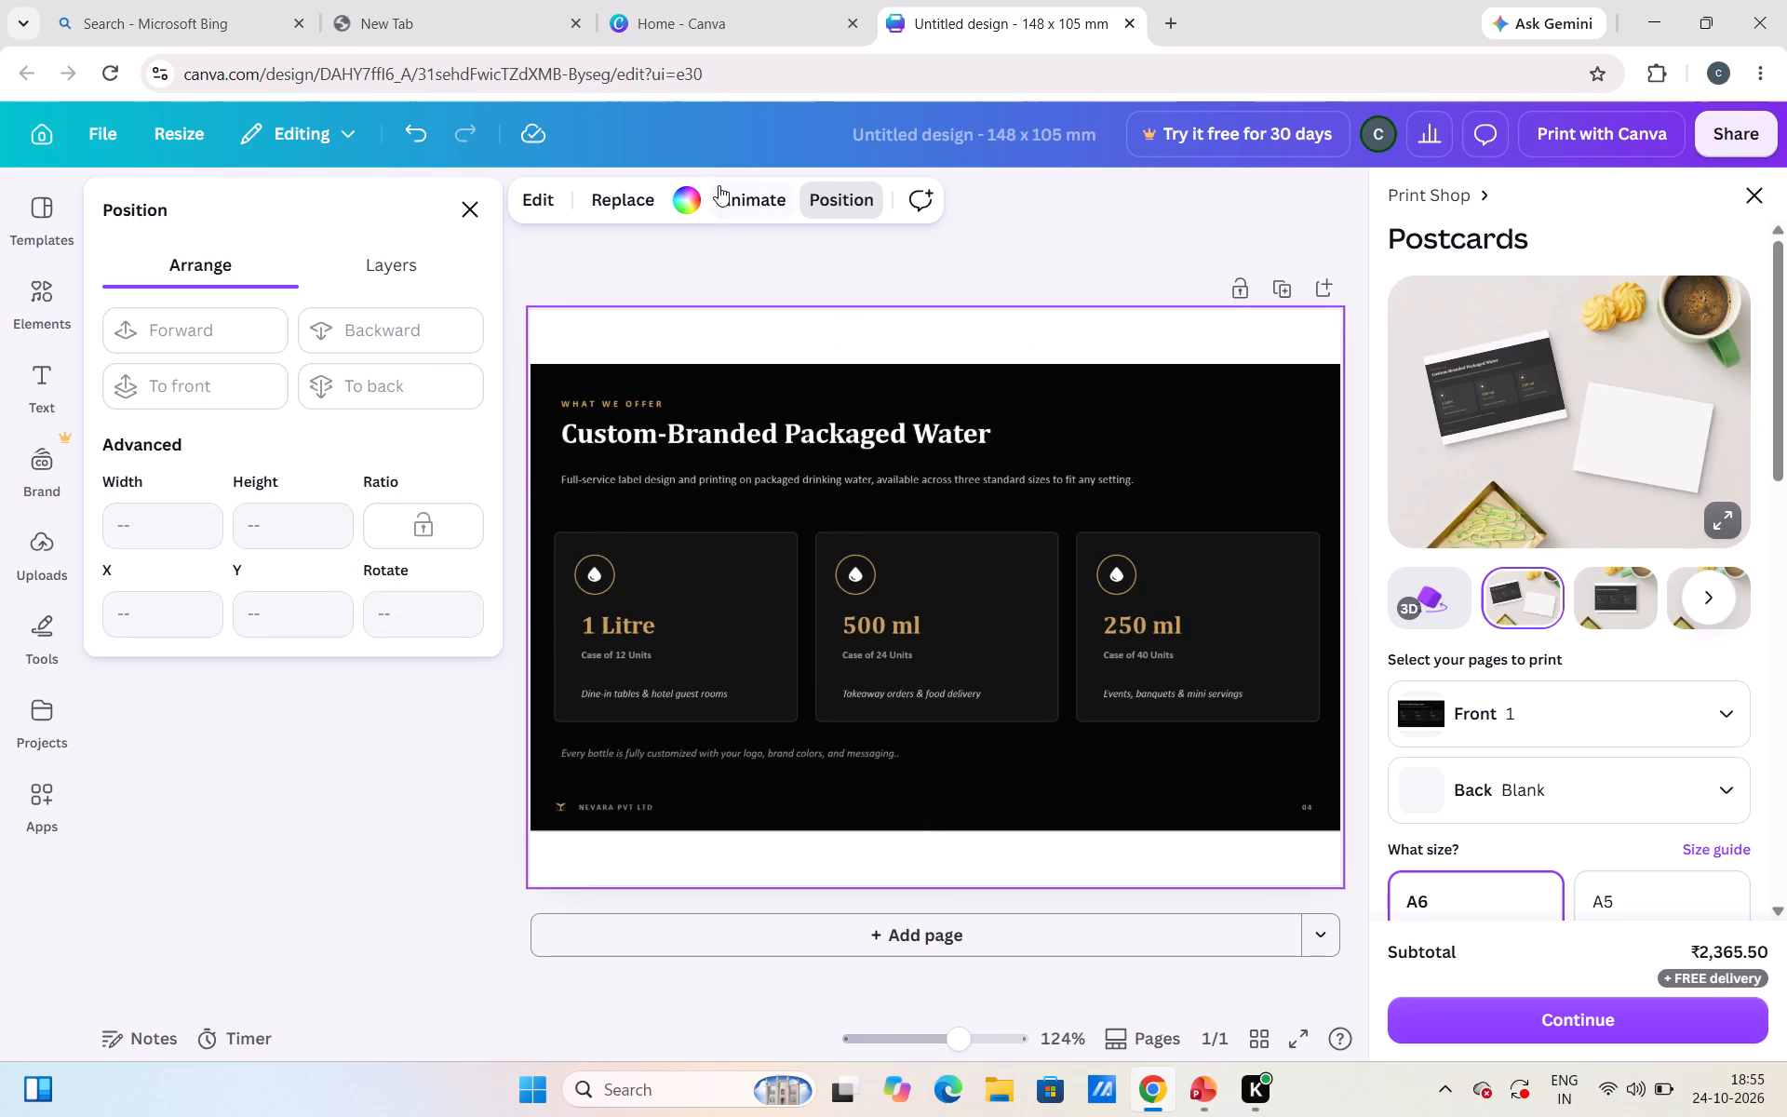
click(695, 195)
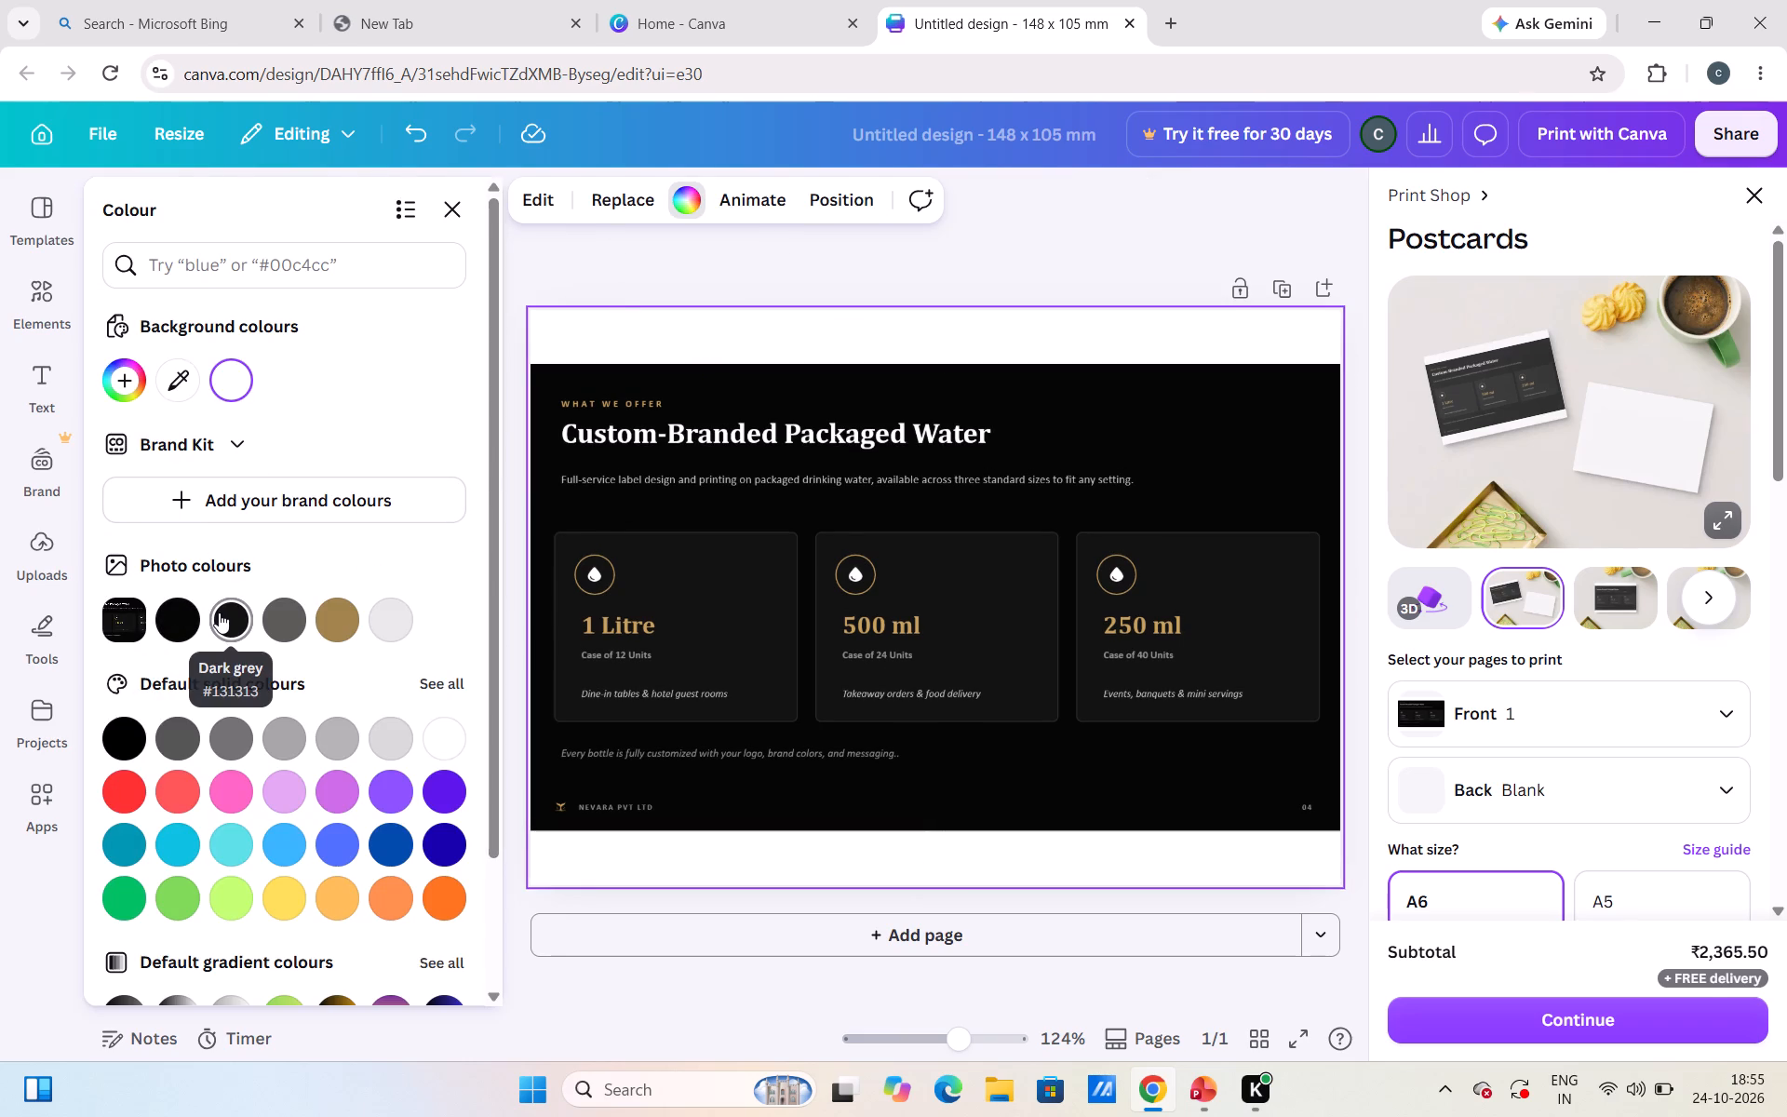
click(115, 735)
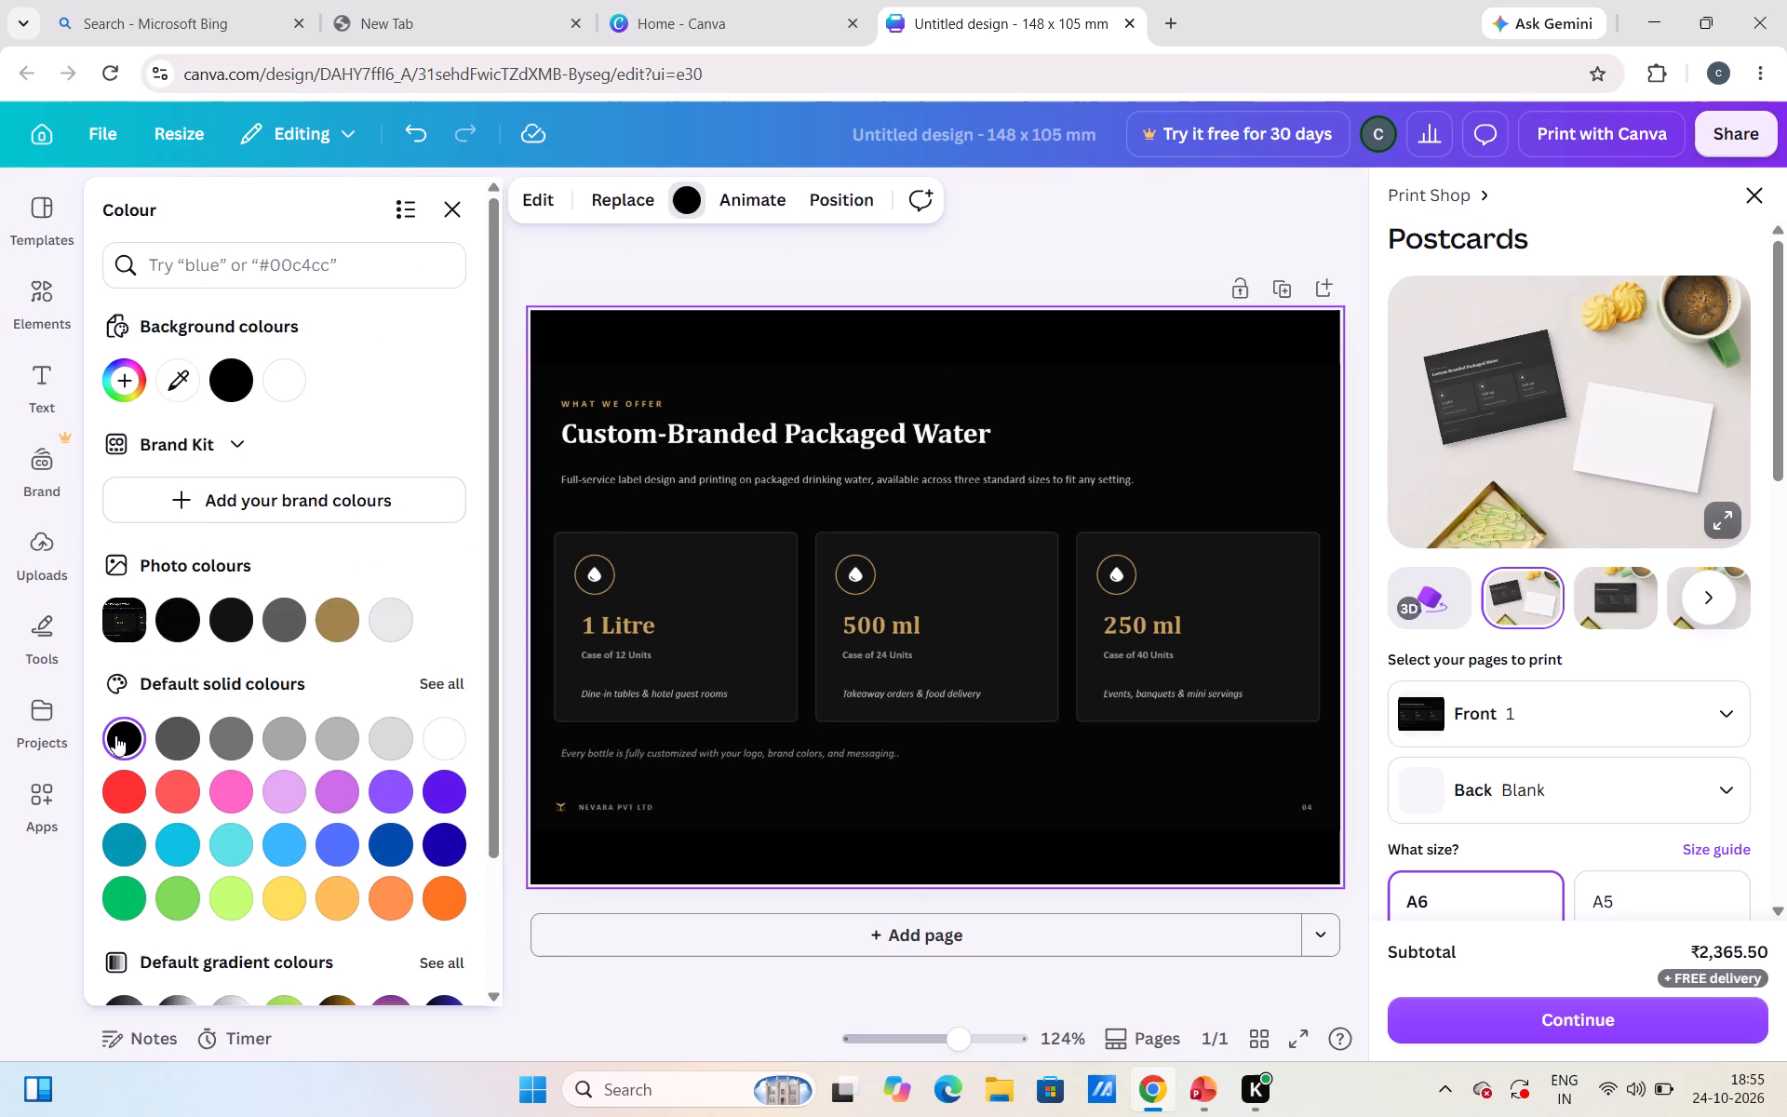
click(817, 839)
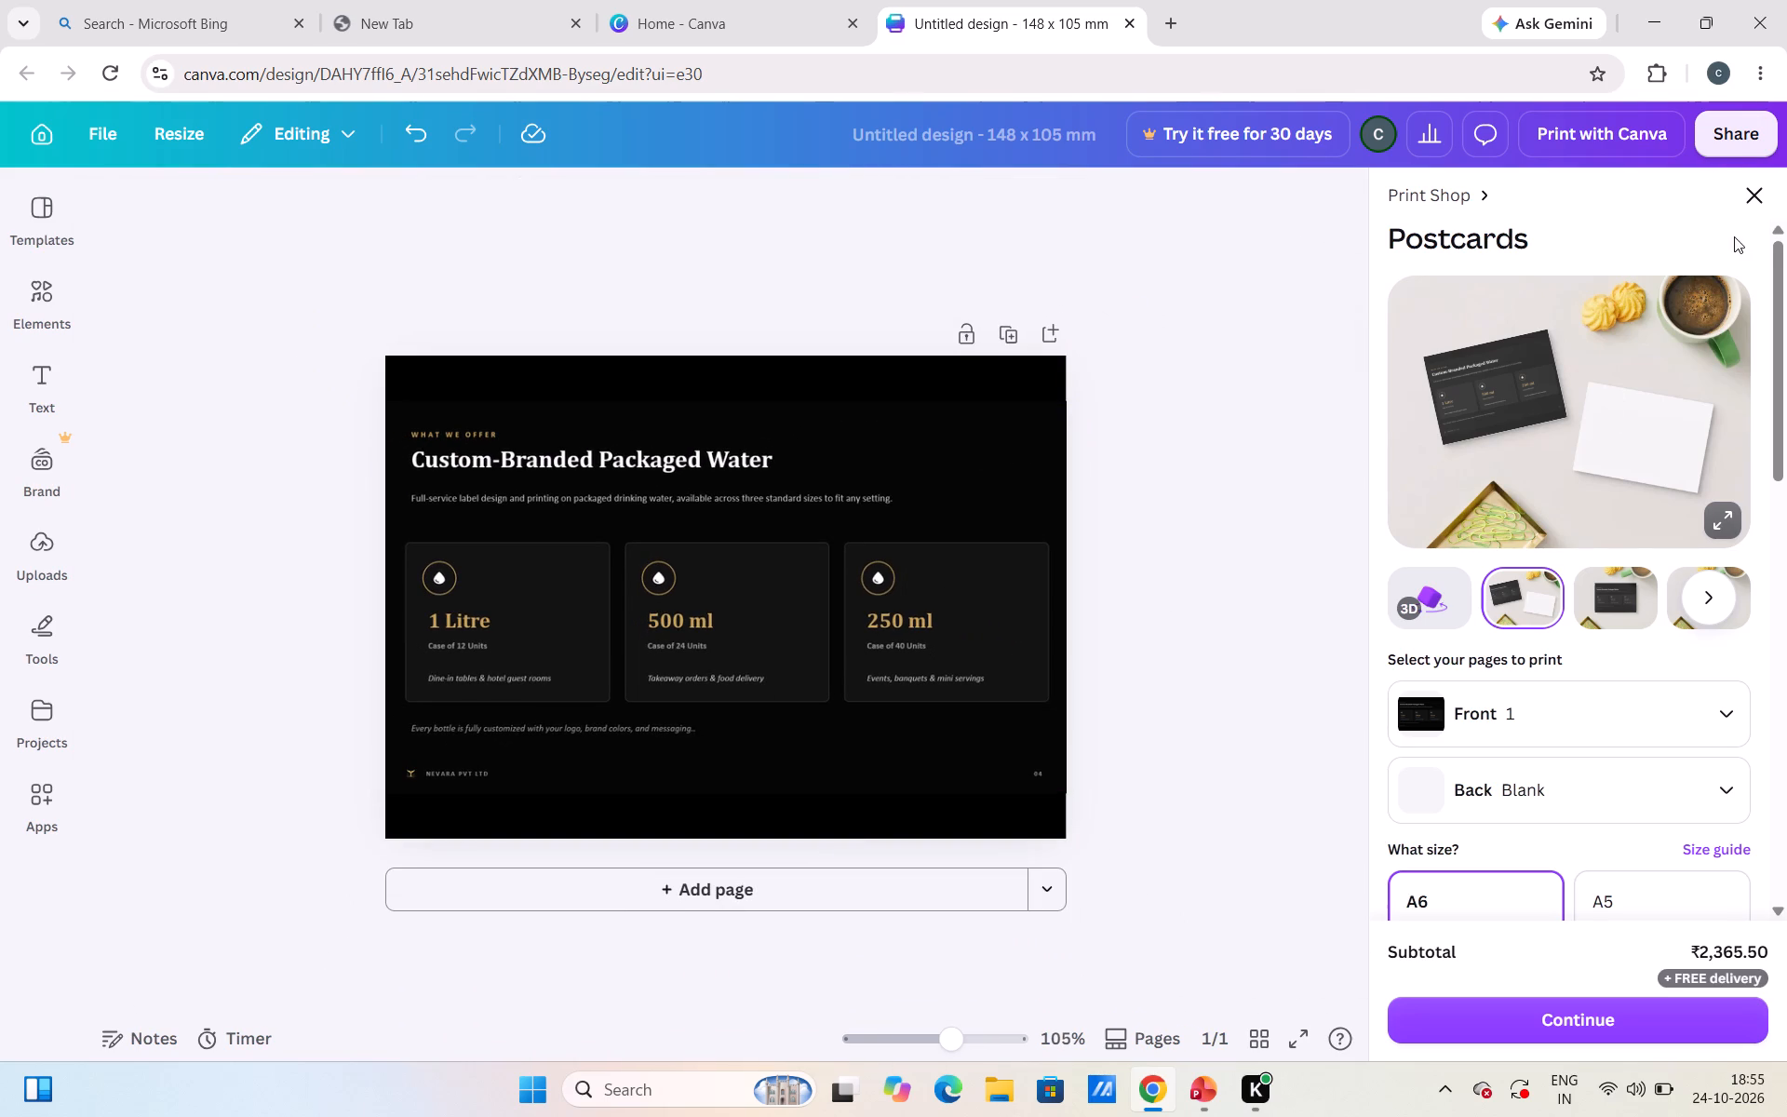
click(1741, 202)
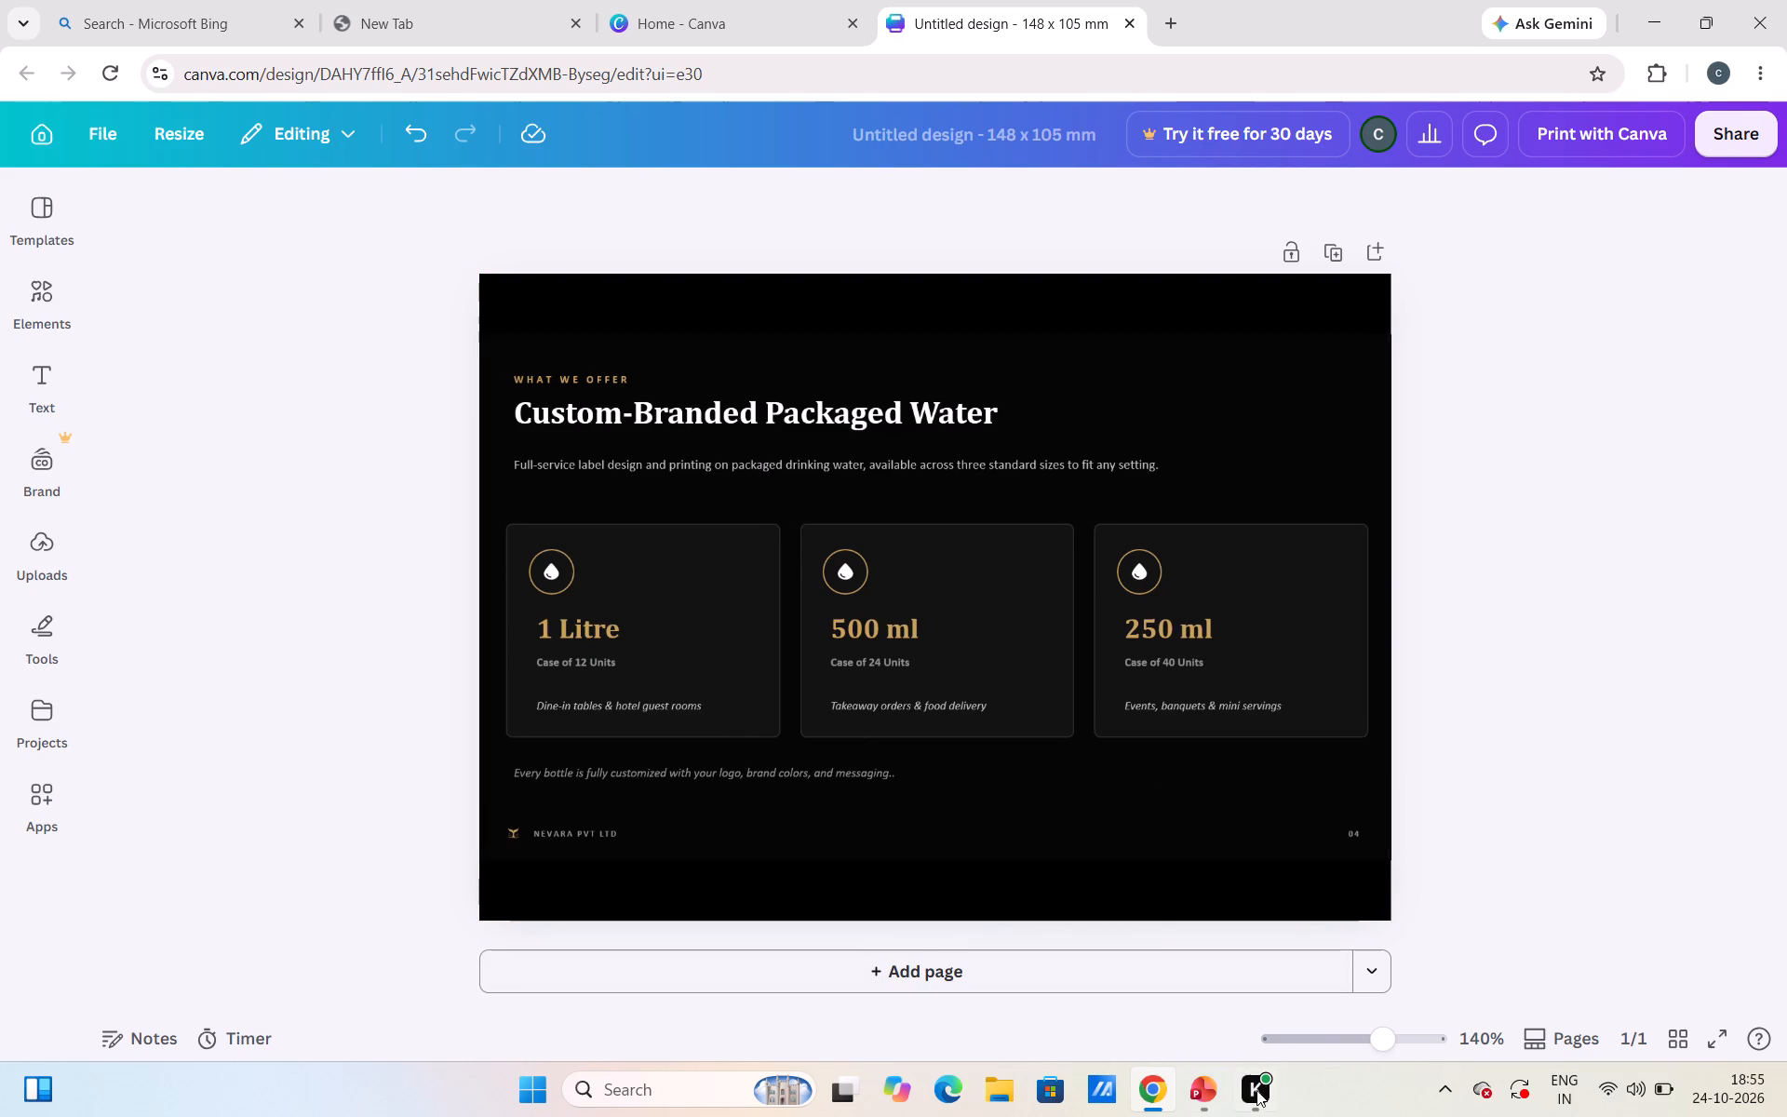
Open the existing 60 × 120 mm "scan" design and copy the NEVARA whale-tail logo from its first page.
click(788, 0)
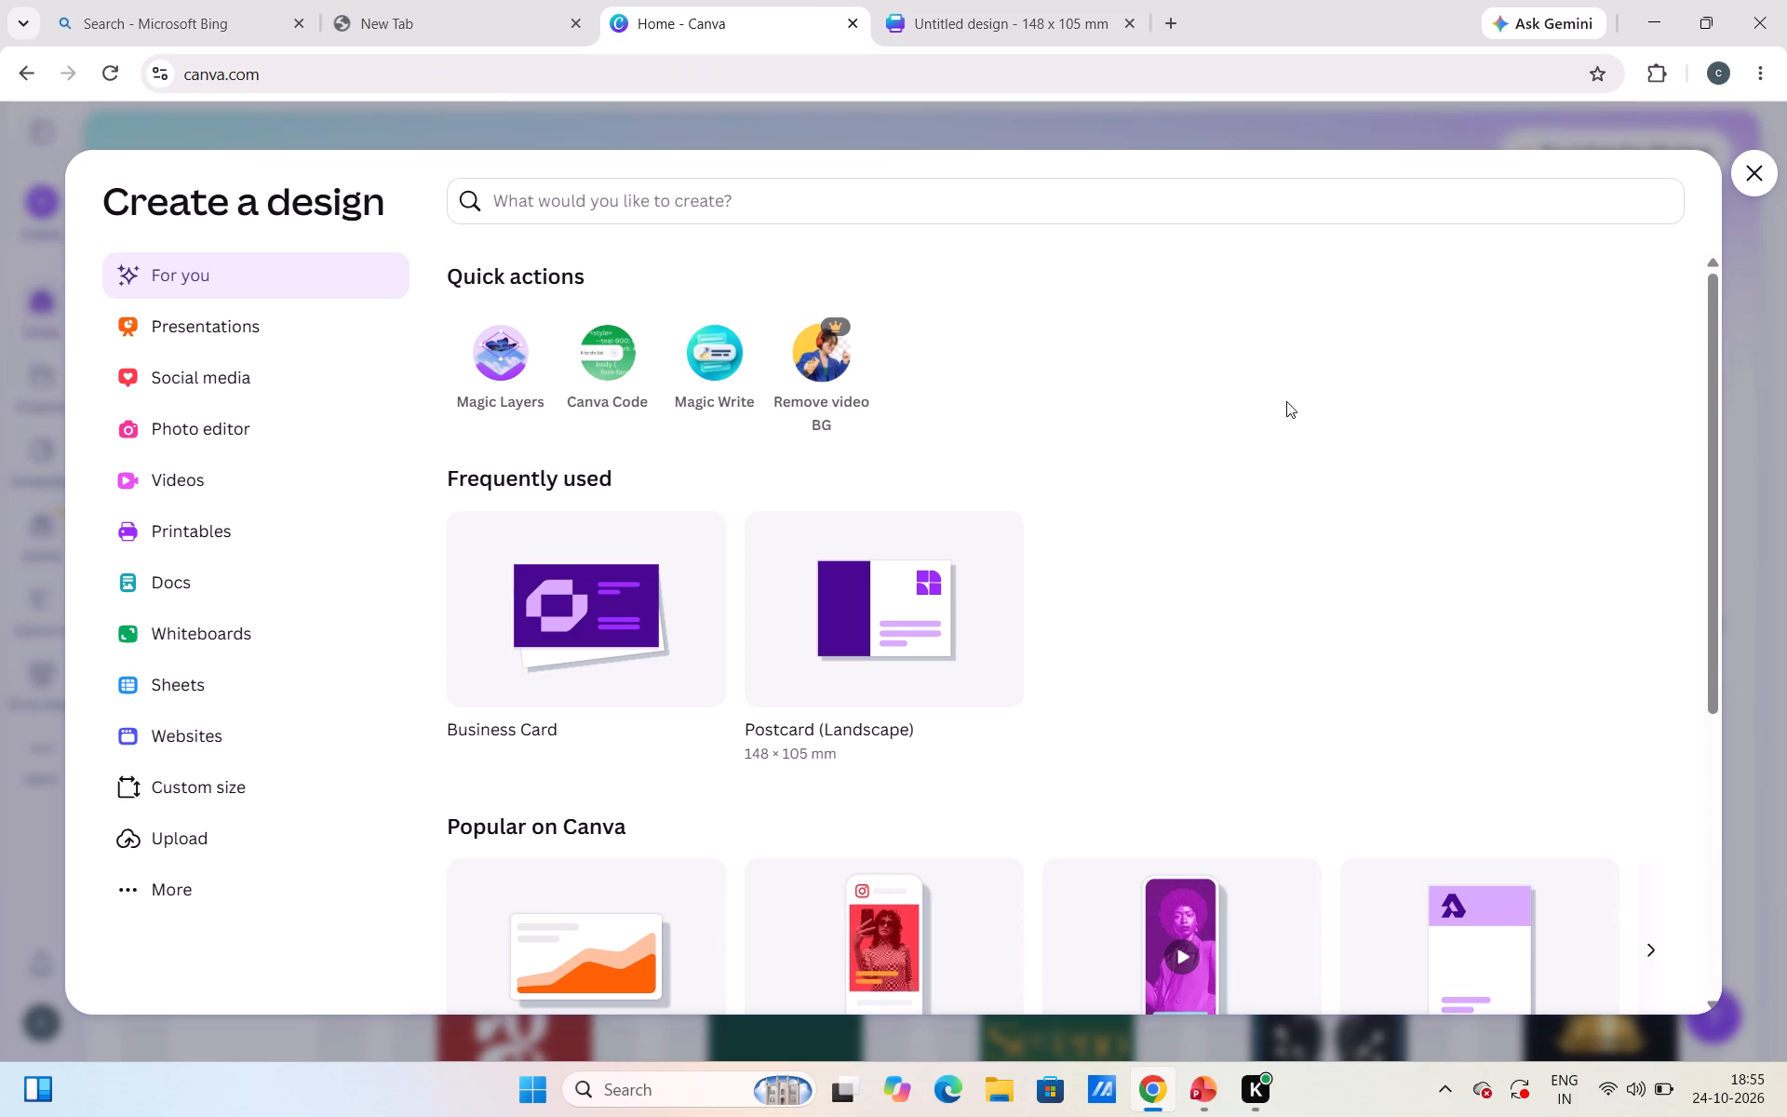
click(1761, 168)
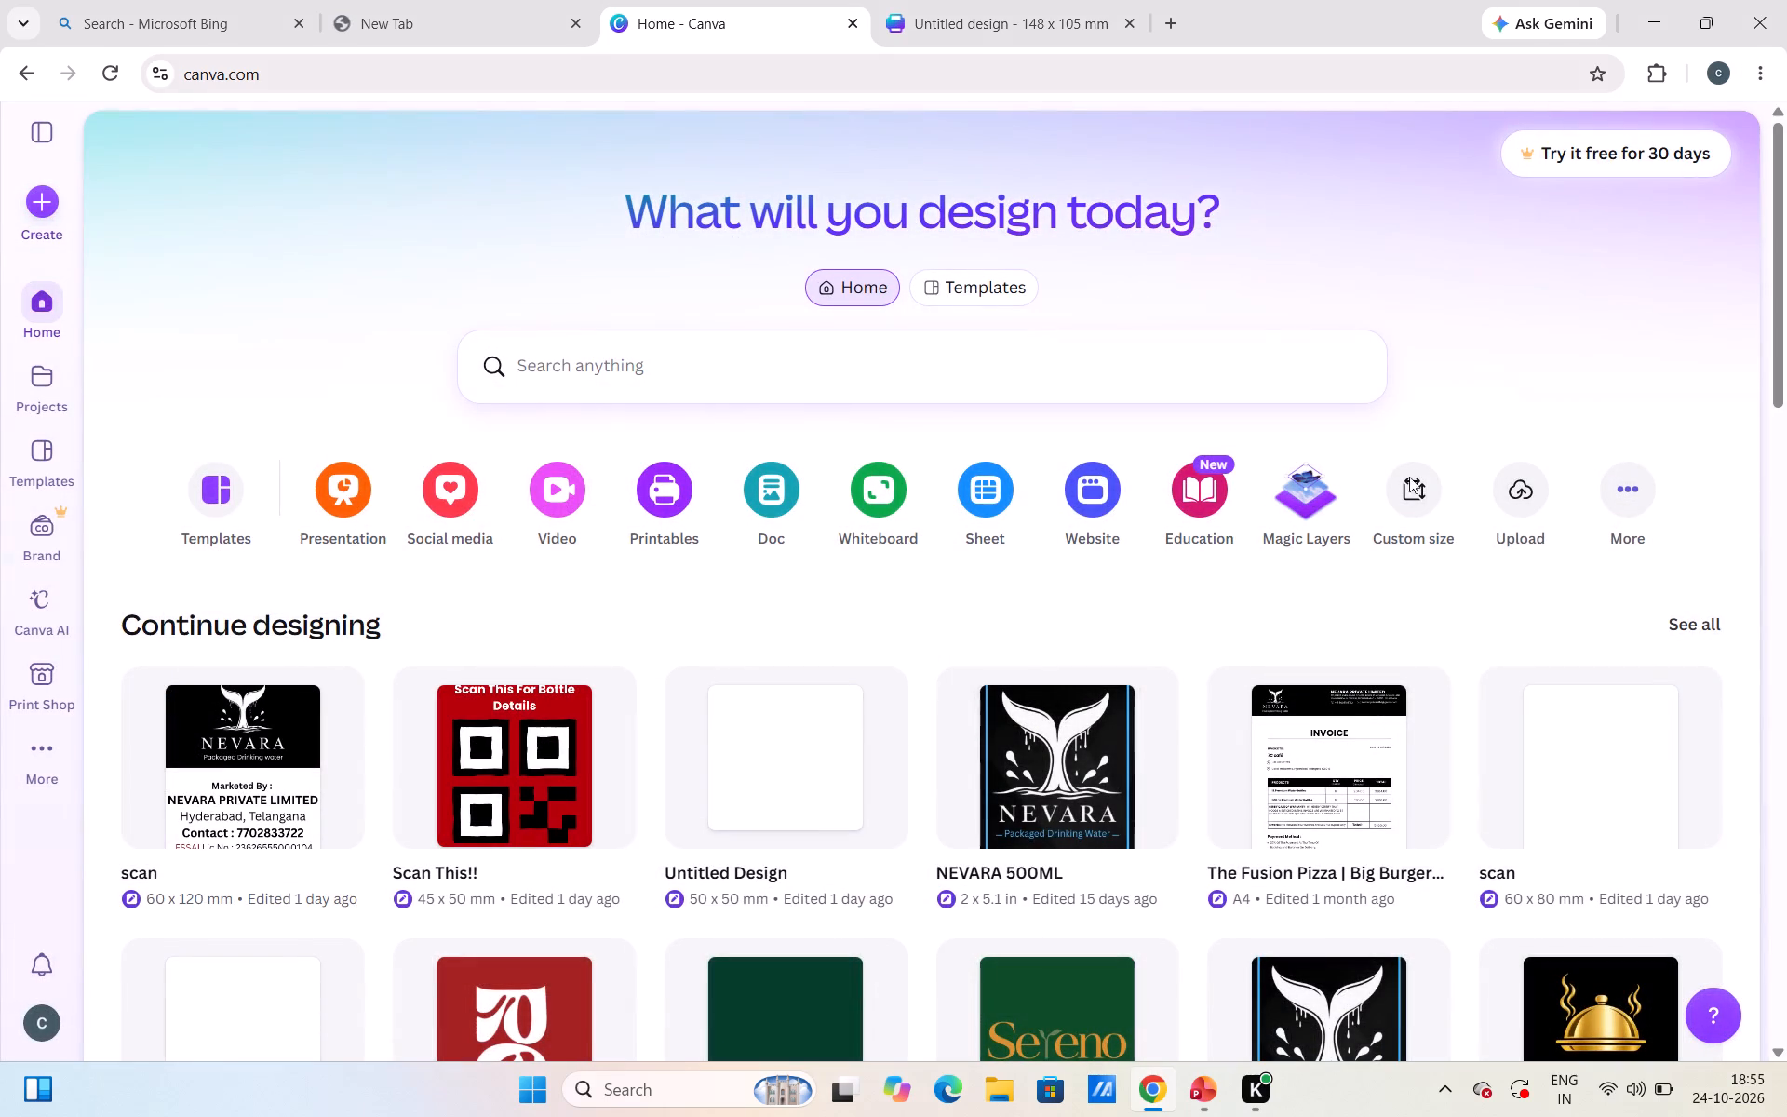
click(270, 762)
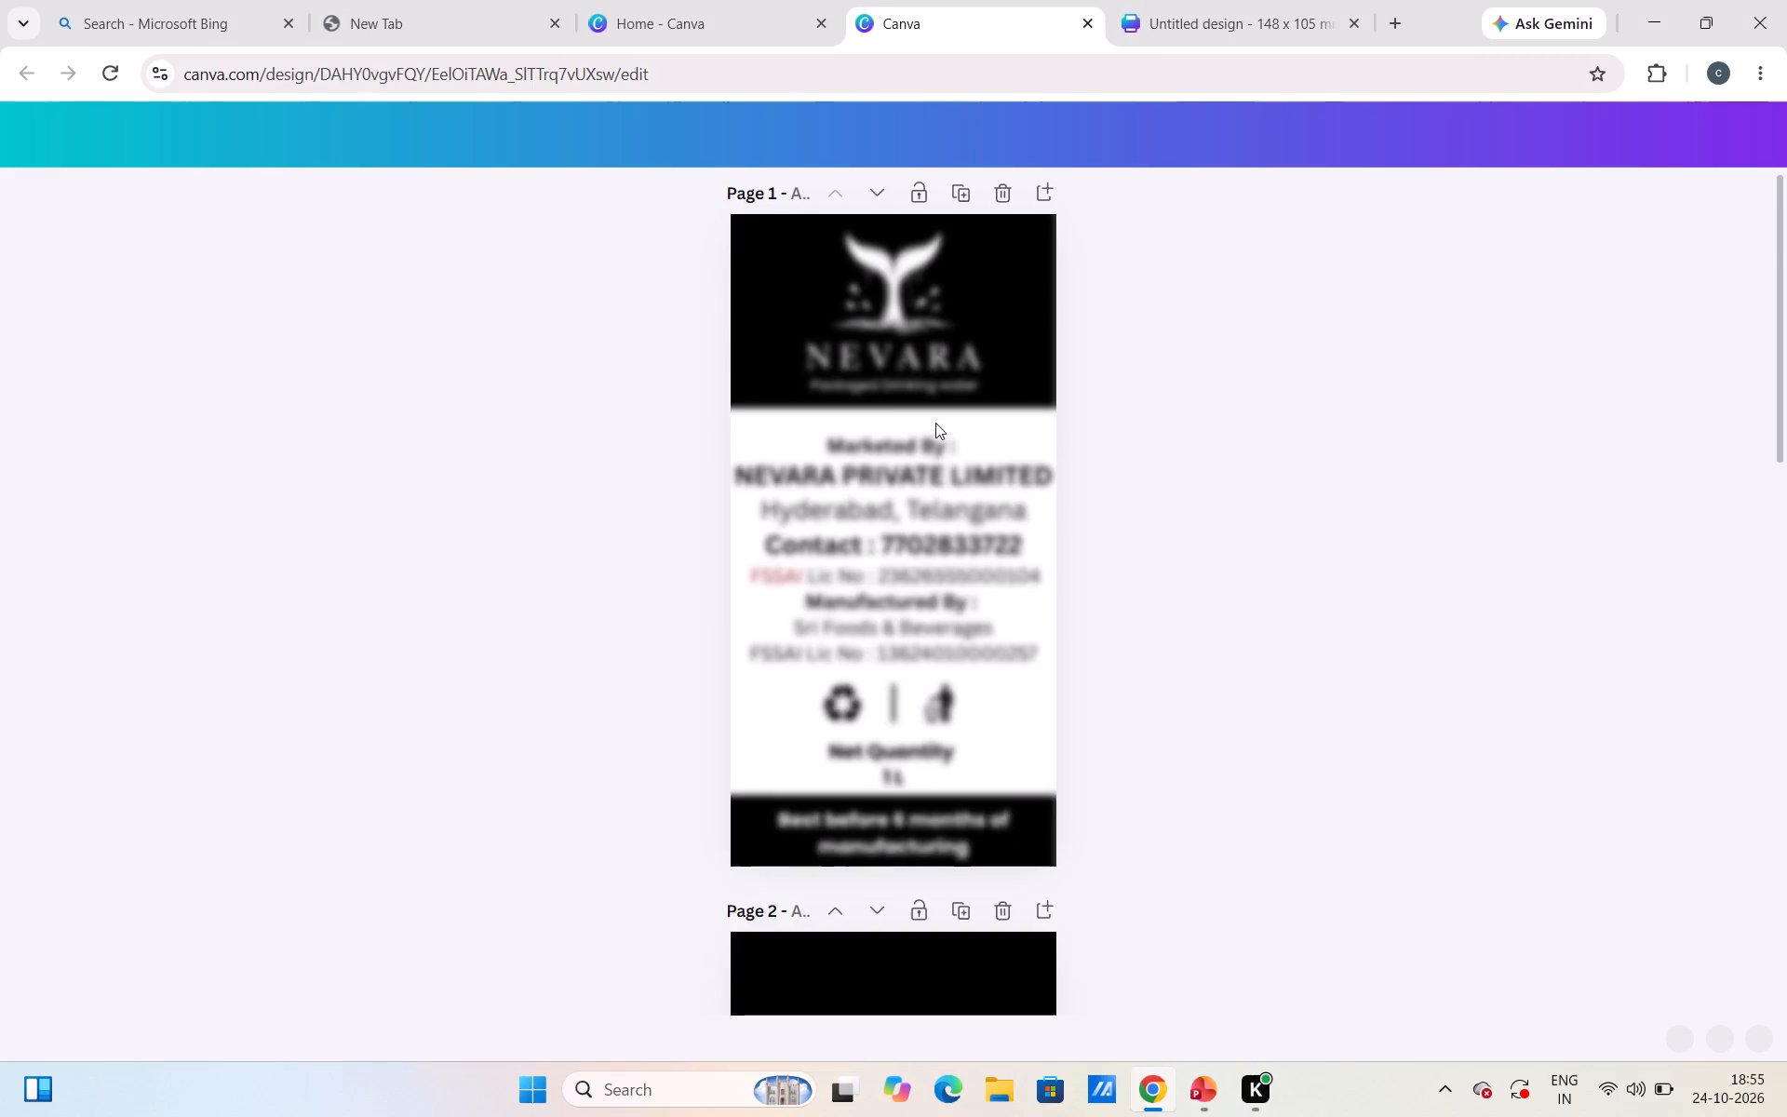
click(926, 380)
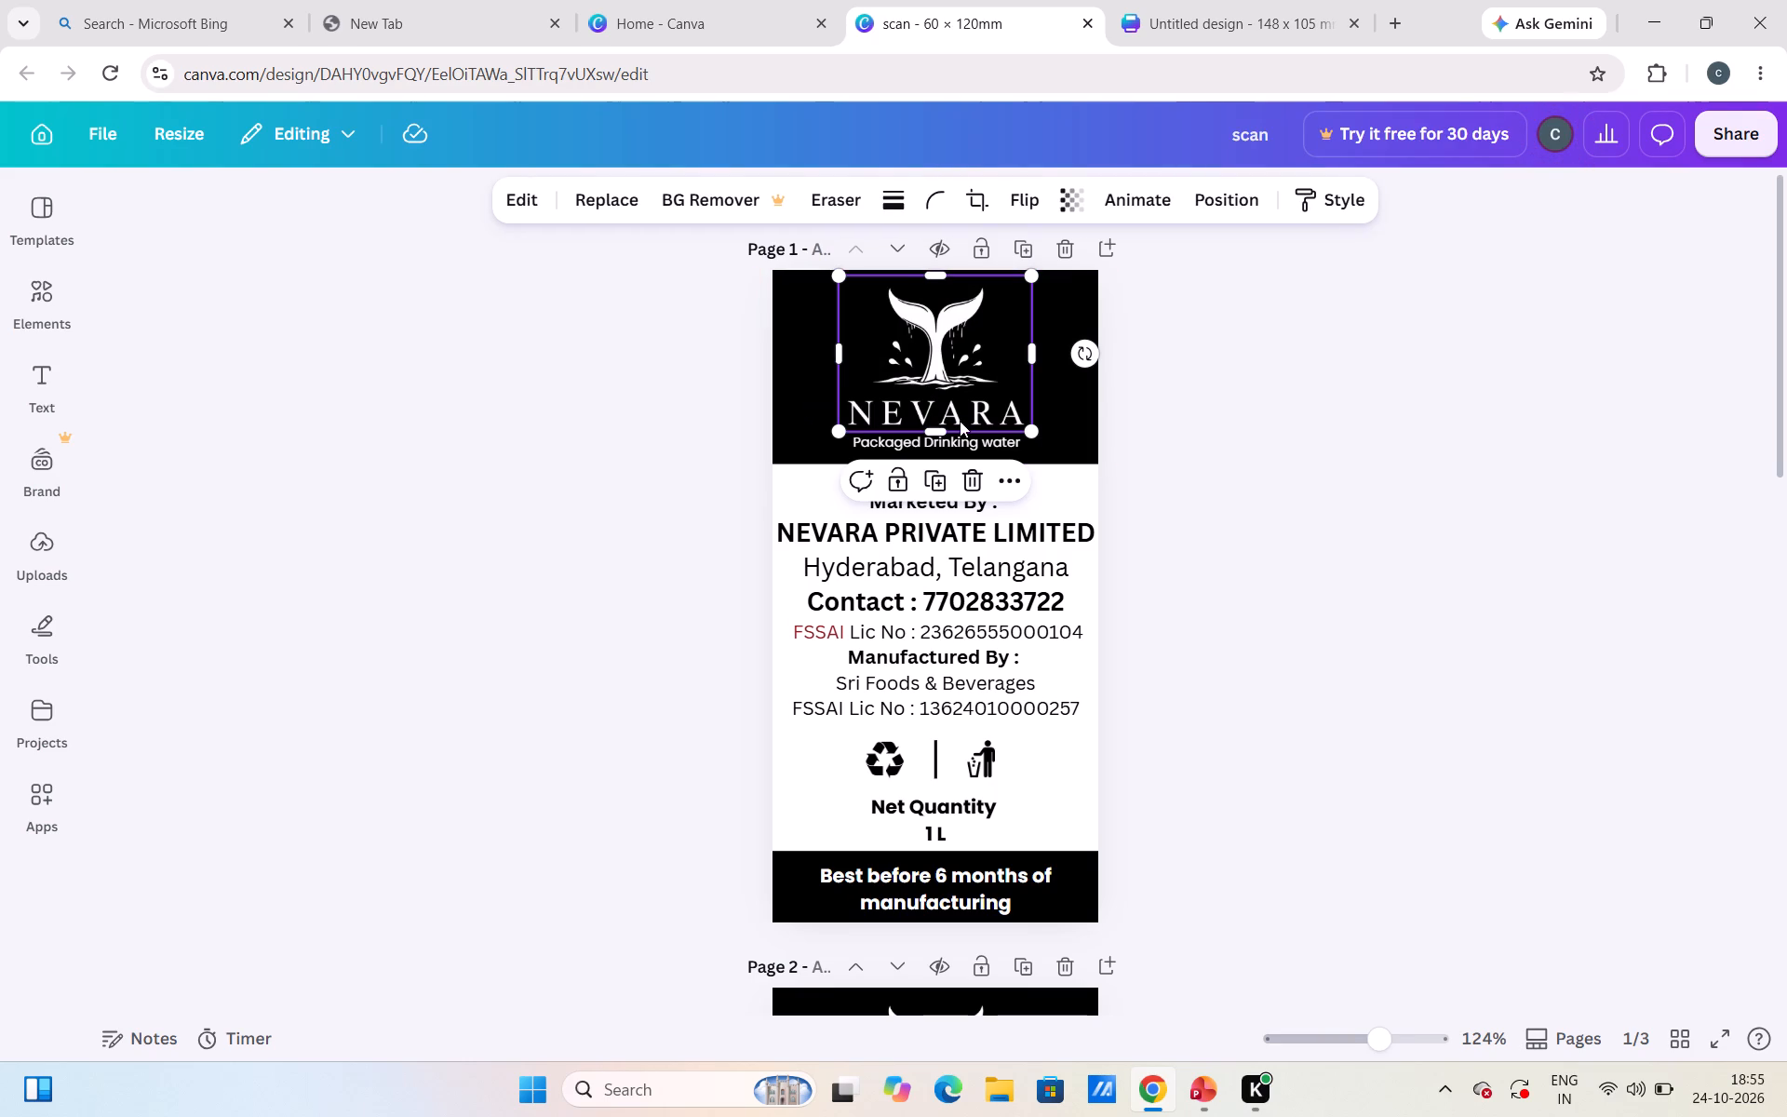
key(ctrl+c)
Paste the NEVARA logo into the 148 × 105 mm postcard and move it near the page's top centre.
click(1137, 0)
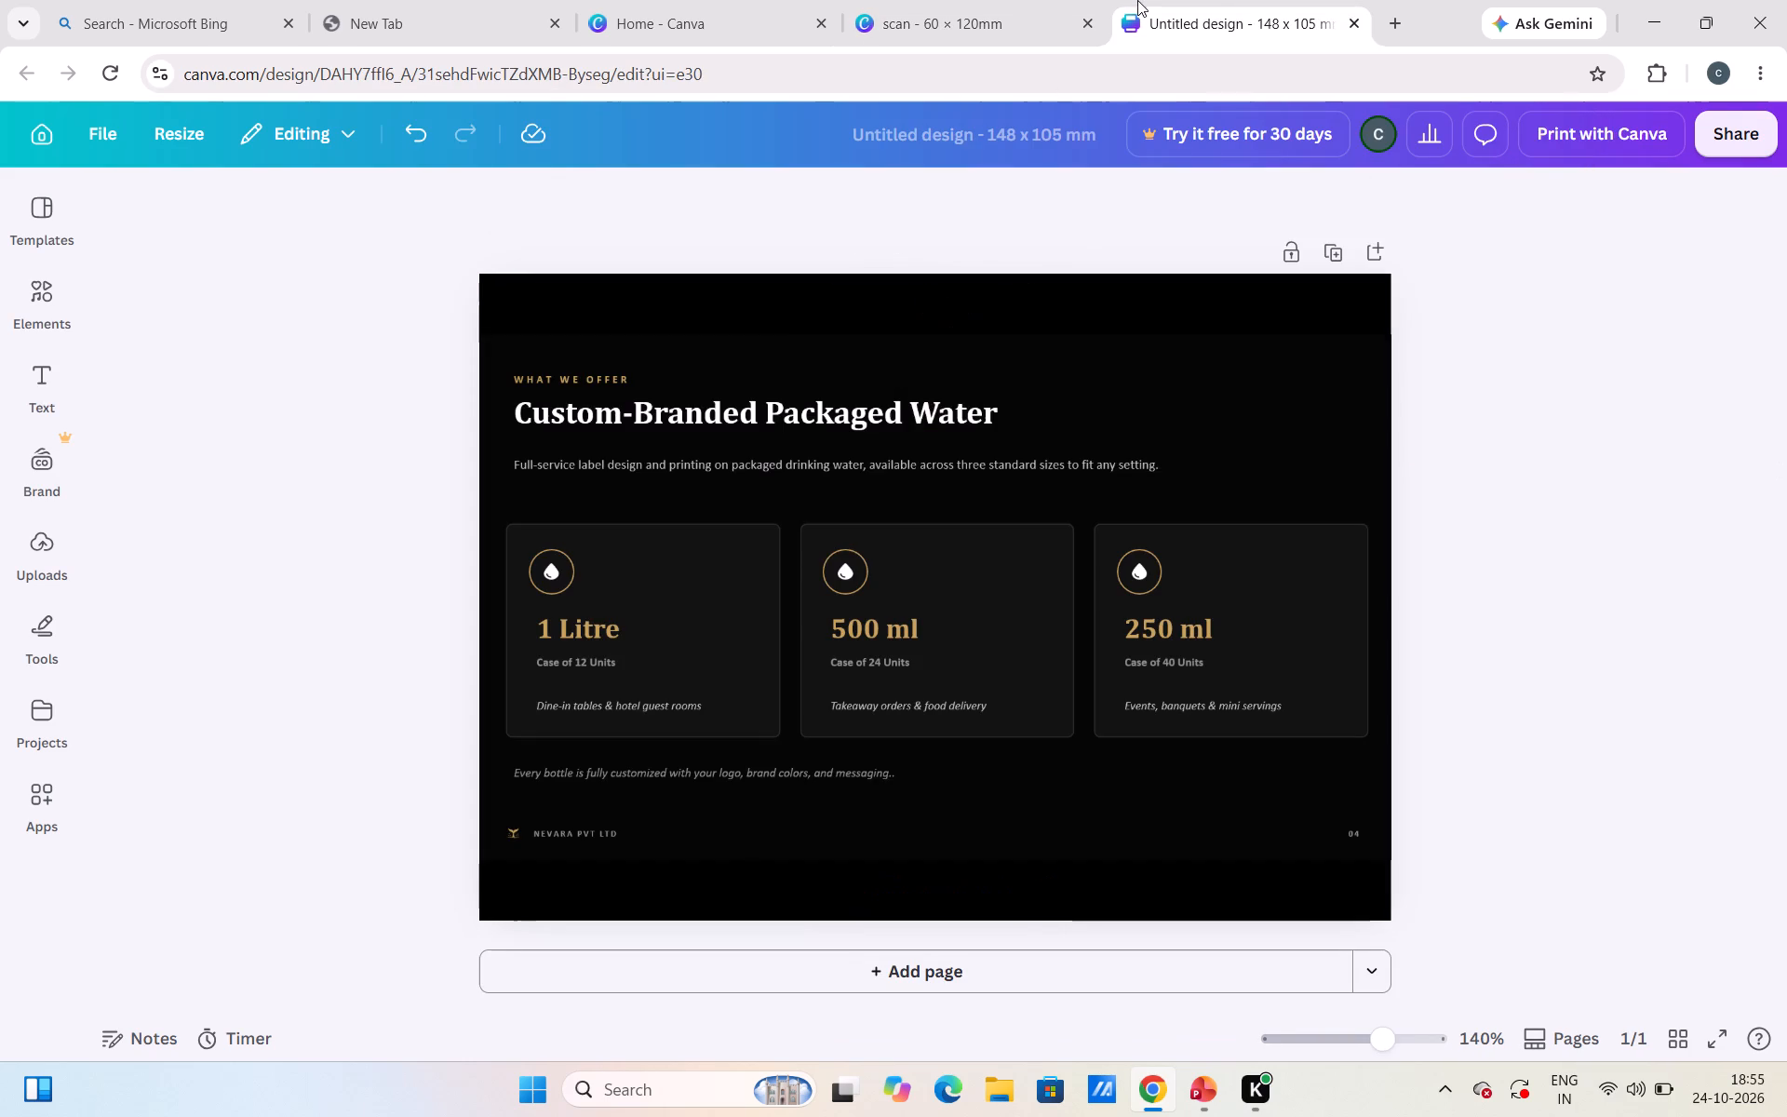
click(792, 324)
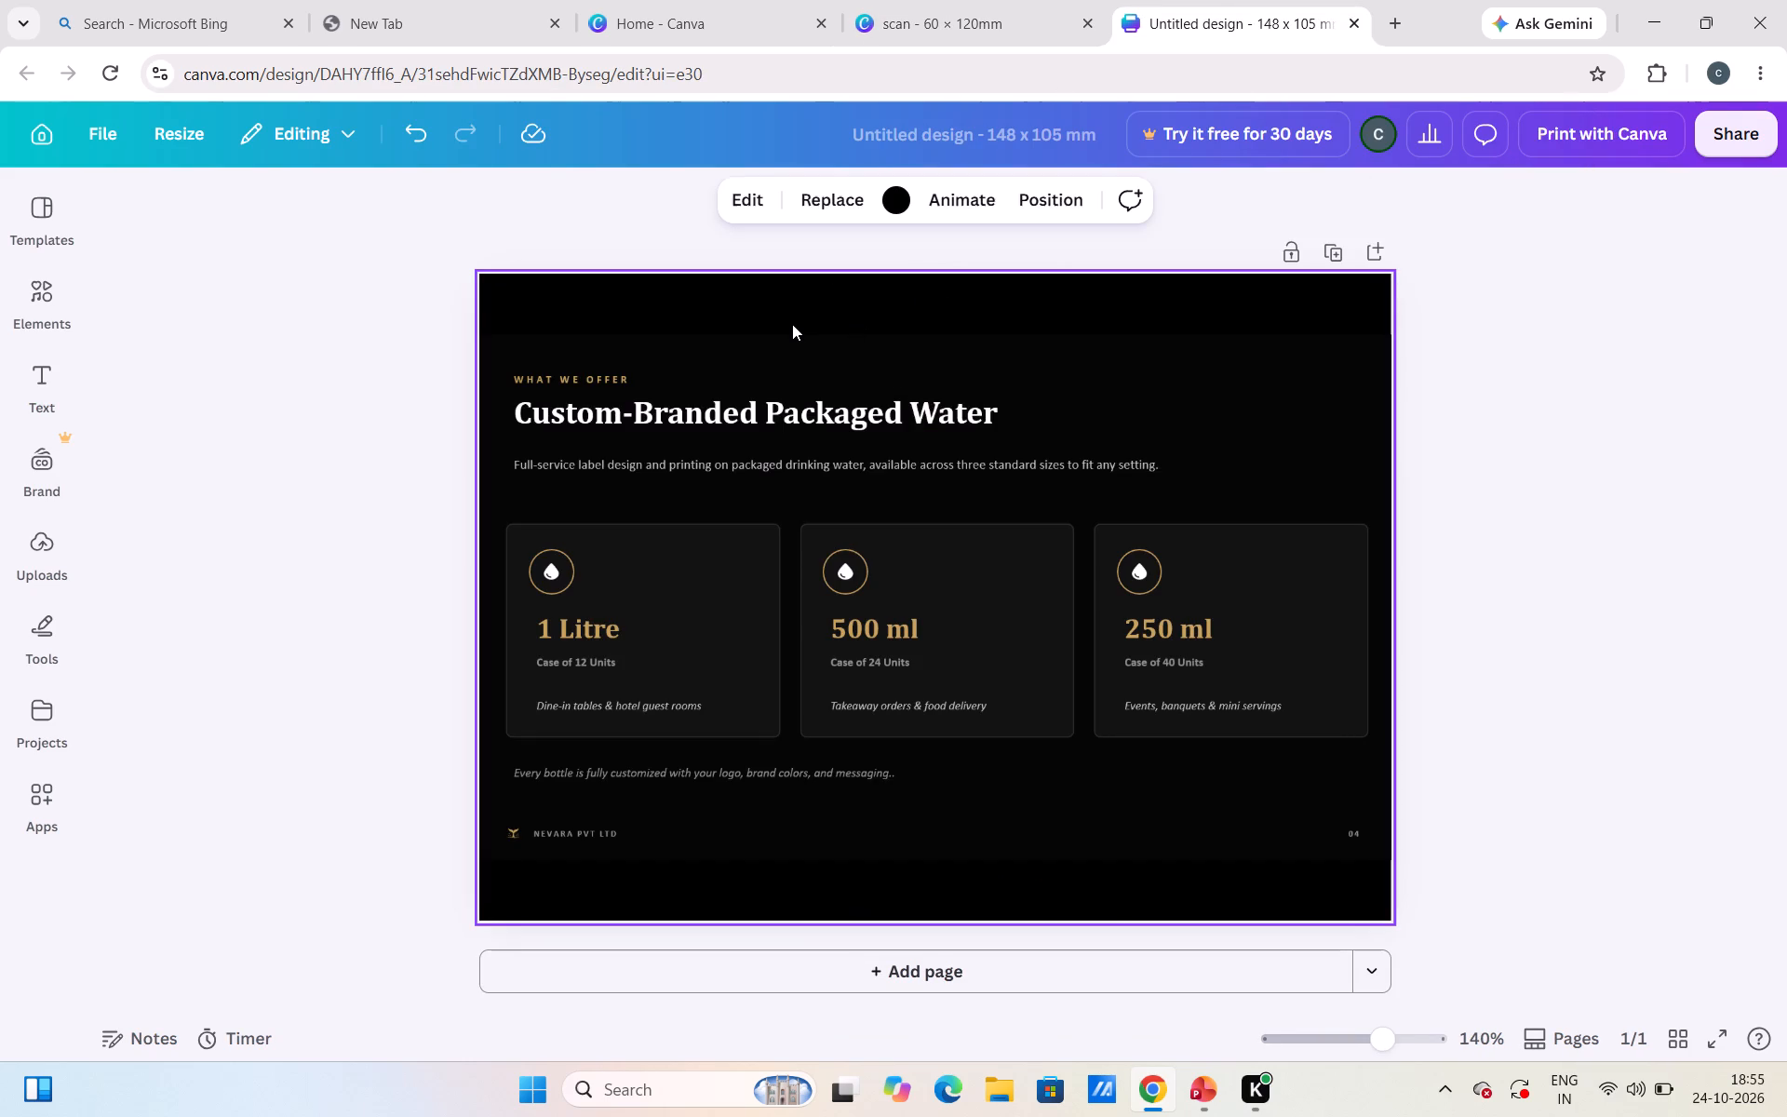
key(ctrl+v)
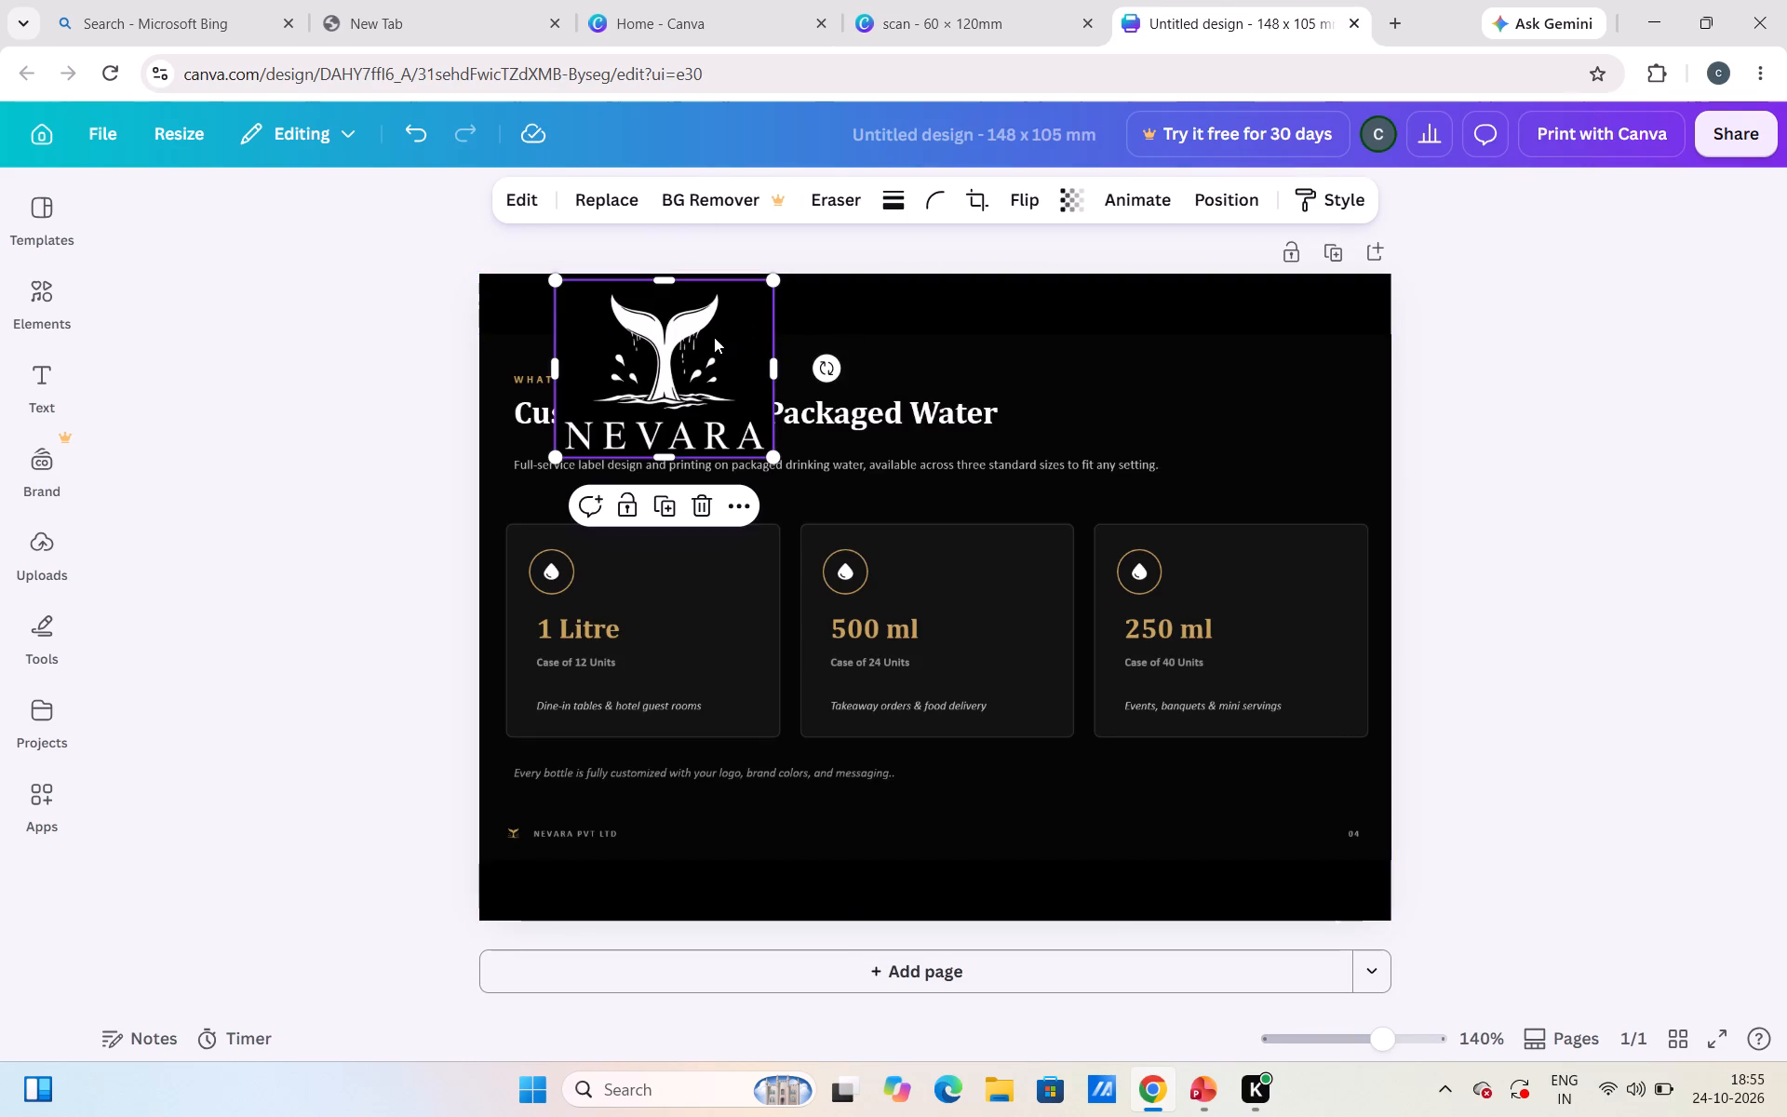
drag(714, 337, 949, 330)
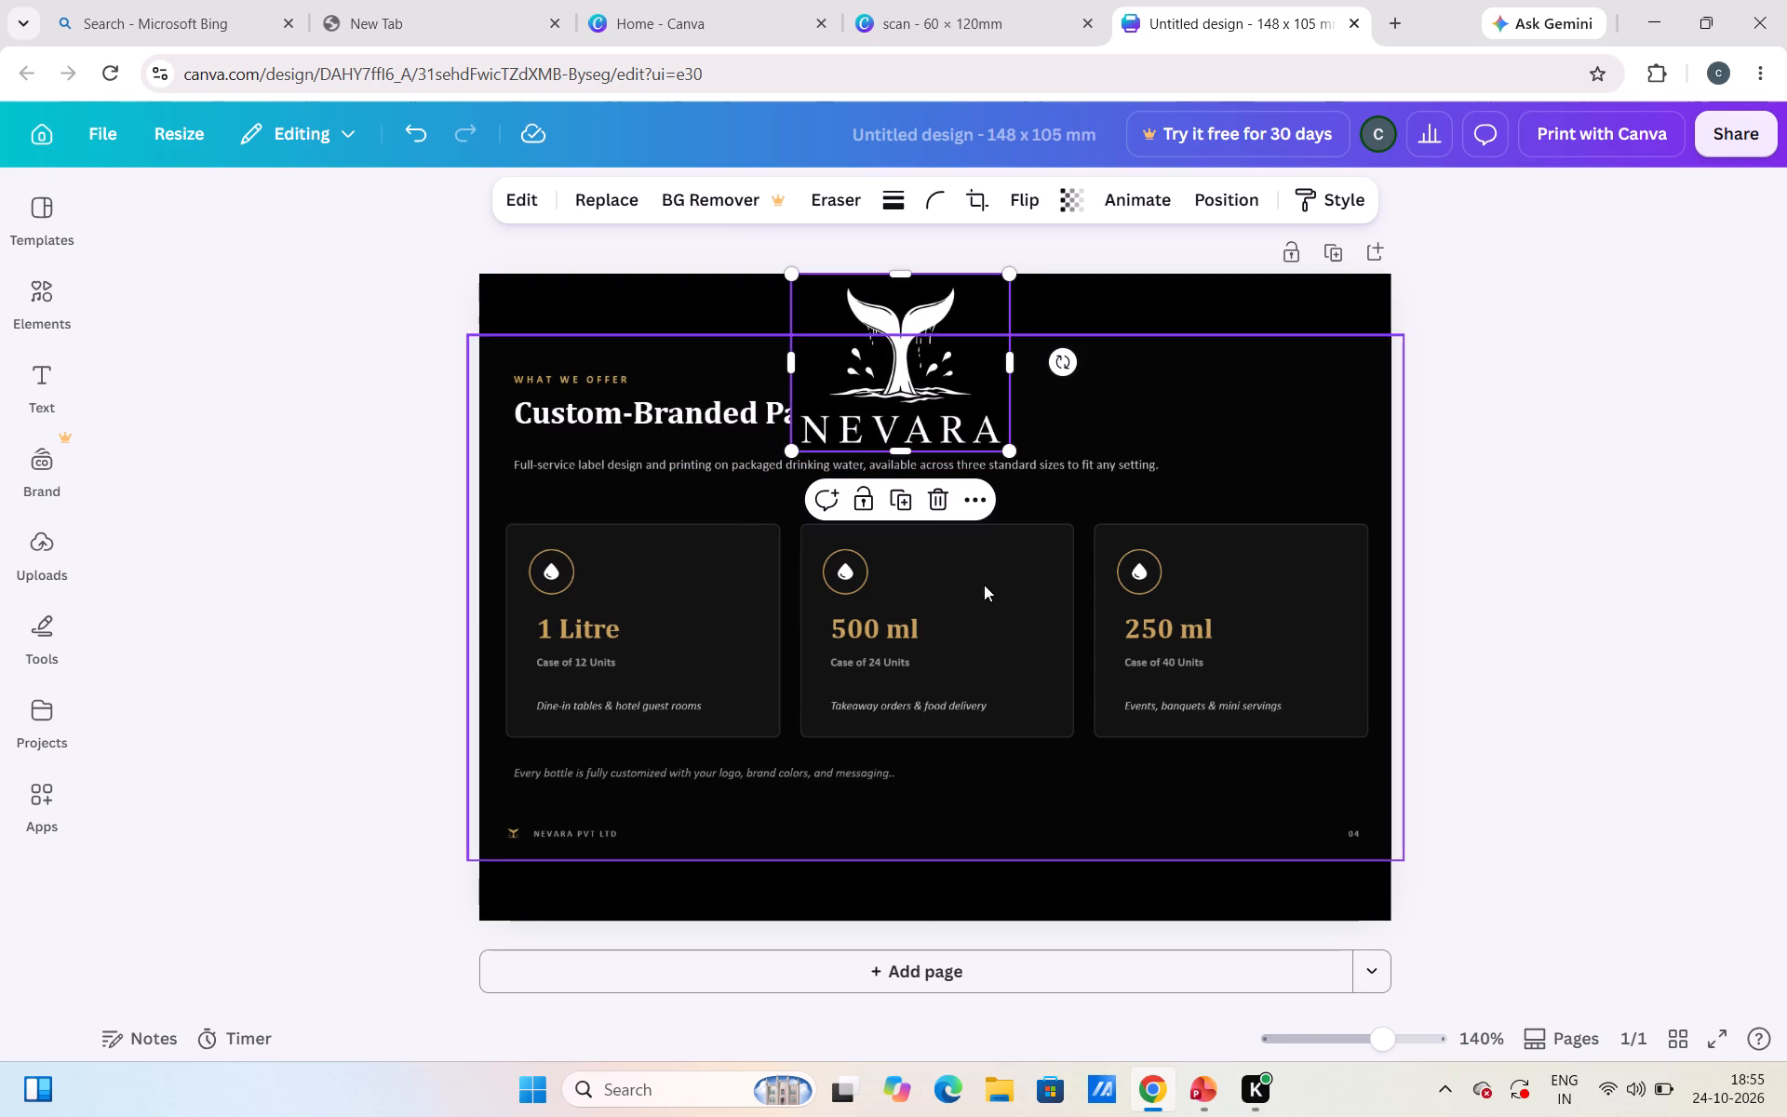
Nudge the slide image down until its lower edge meets the page's bottom edge, making room for the logo.
click(1014, 645)
key(Down)
key(Down)
key(Down)
key(Down)
key(Down)
key(Down)
key(Down)
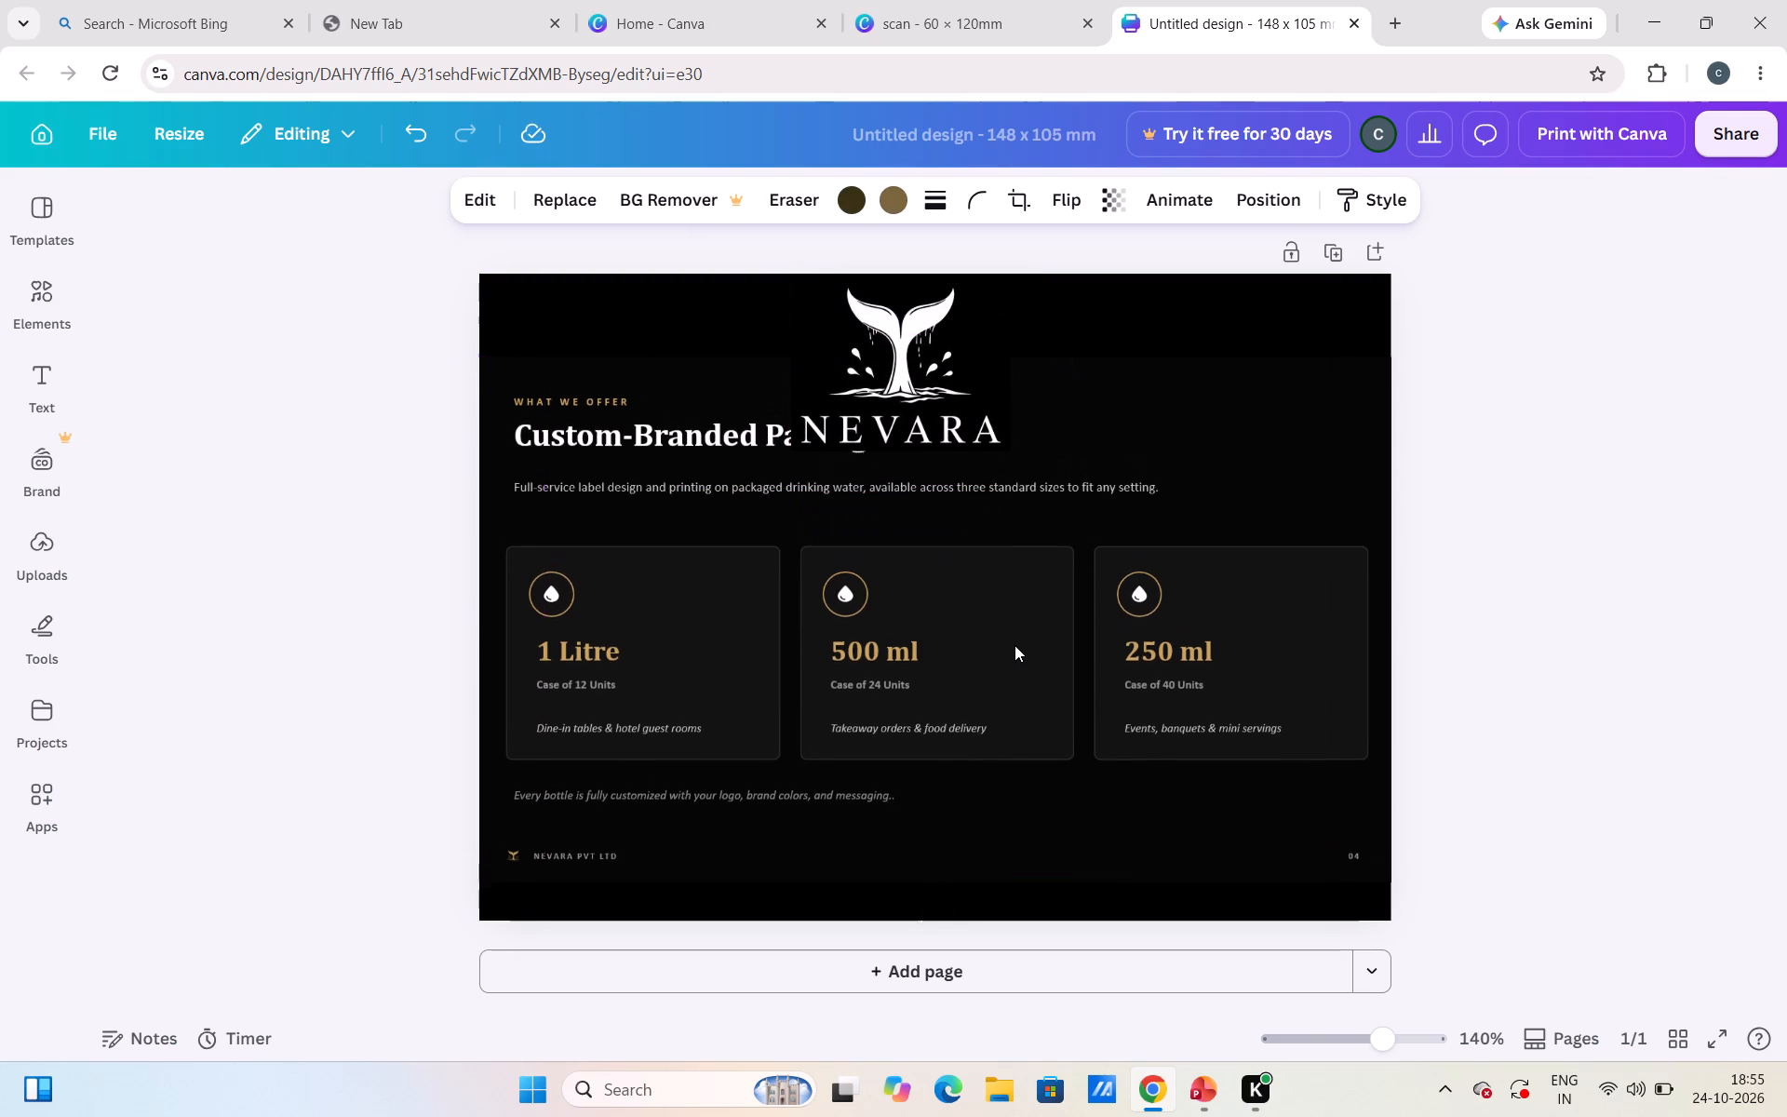
key(Down)
key(Down)
key(Down)
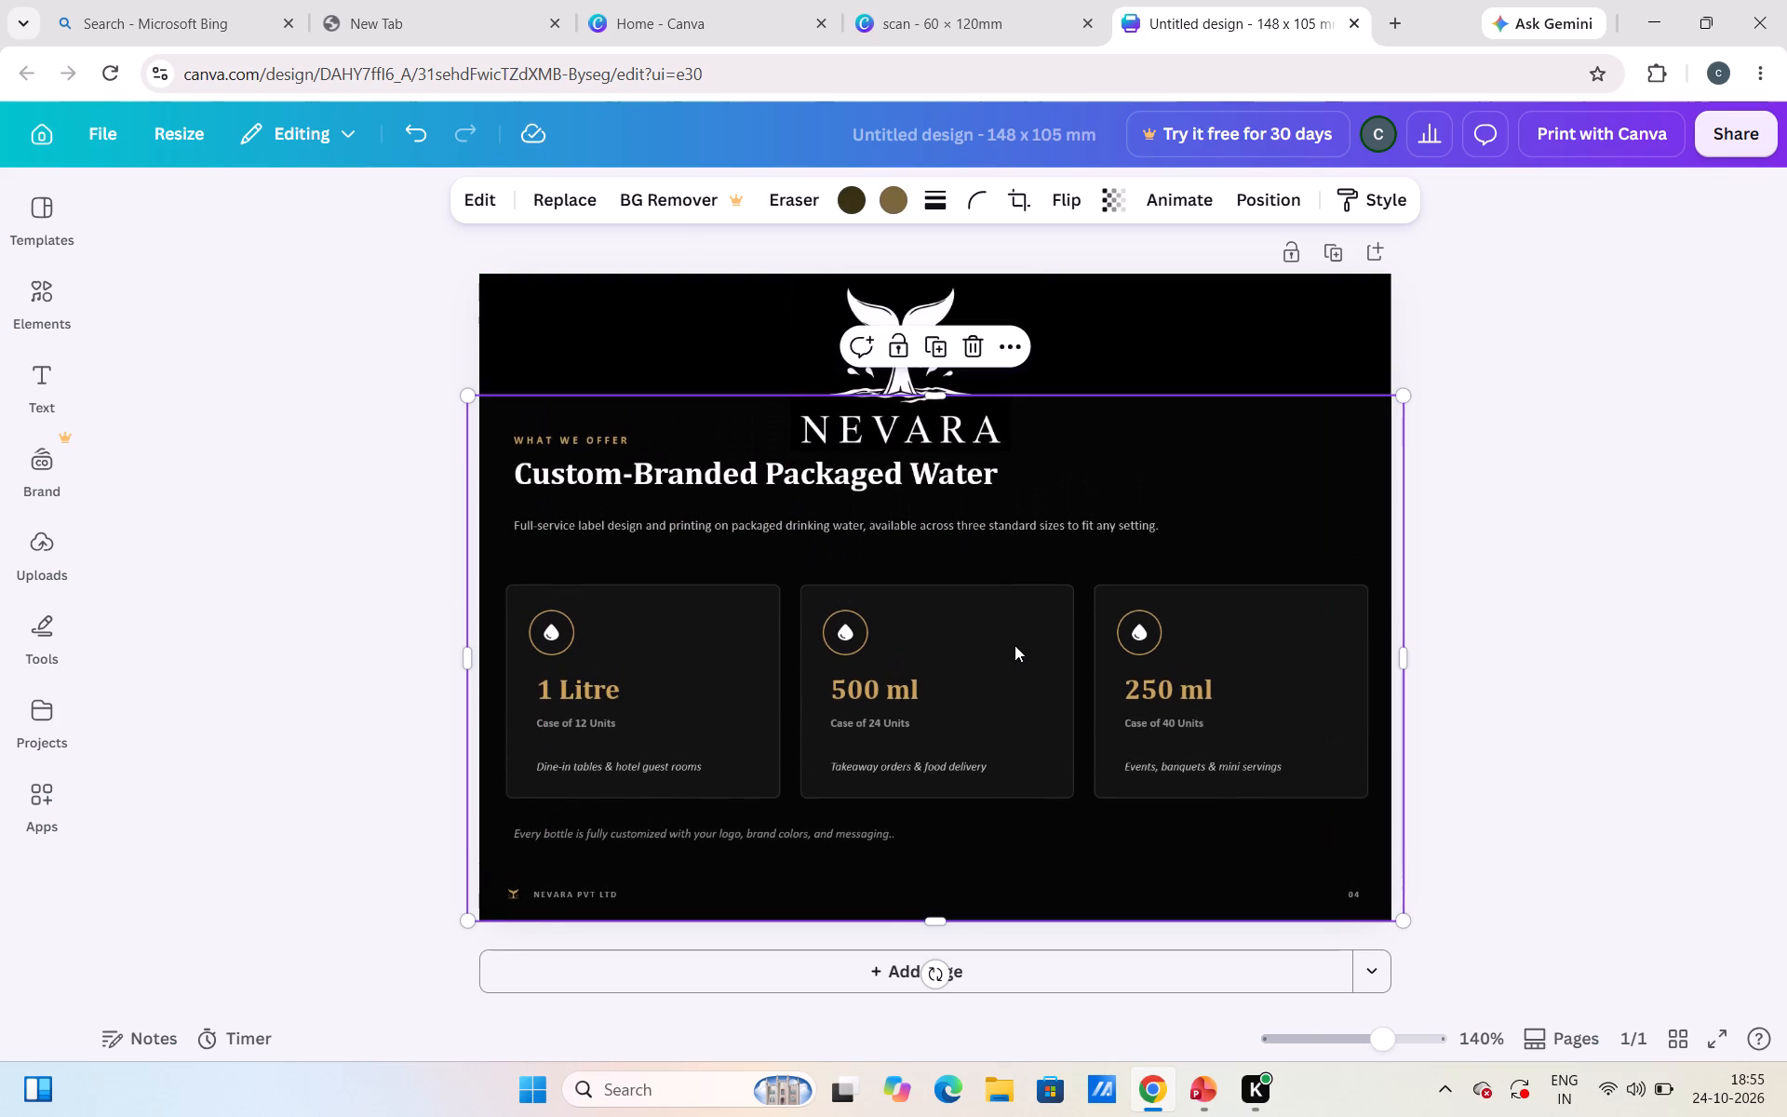
key(Down)
key(Down)
key(Up)
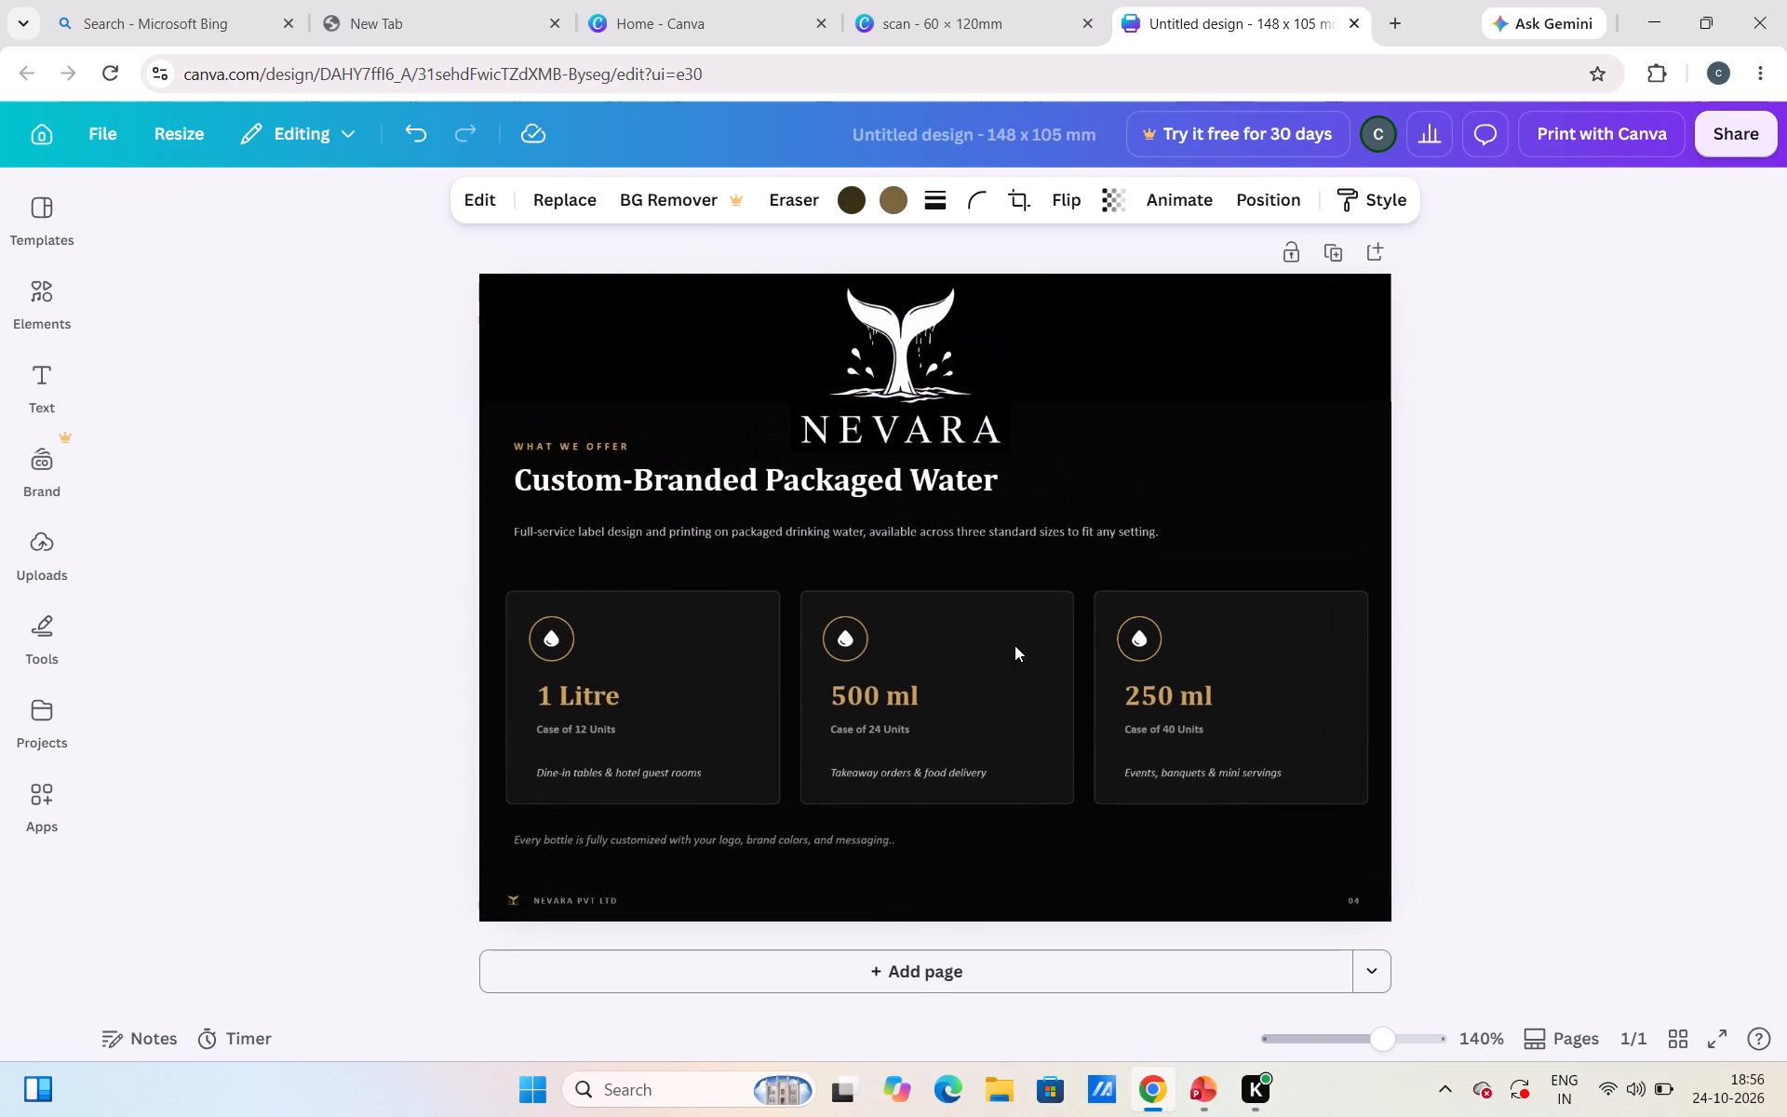
key(Up)
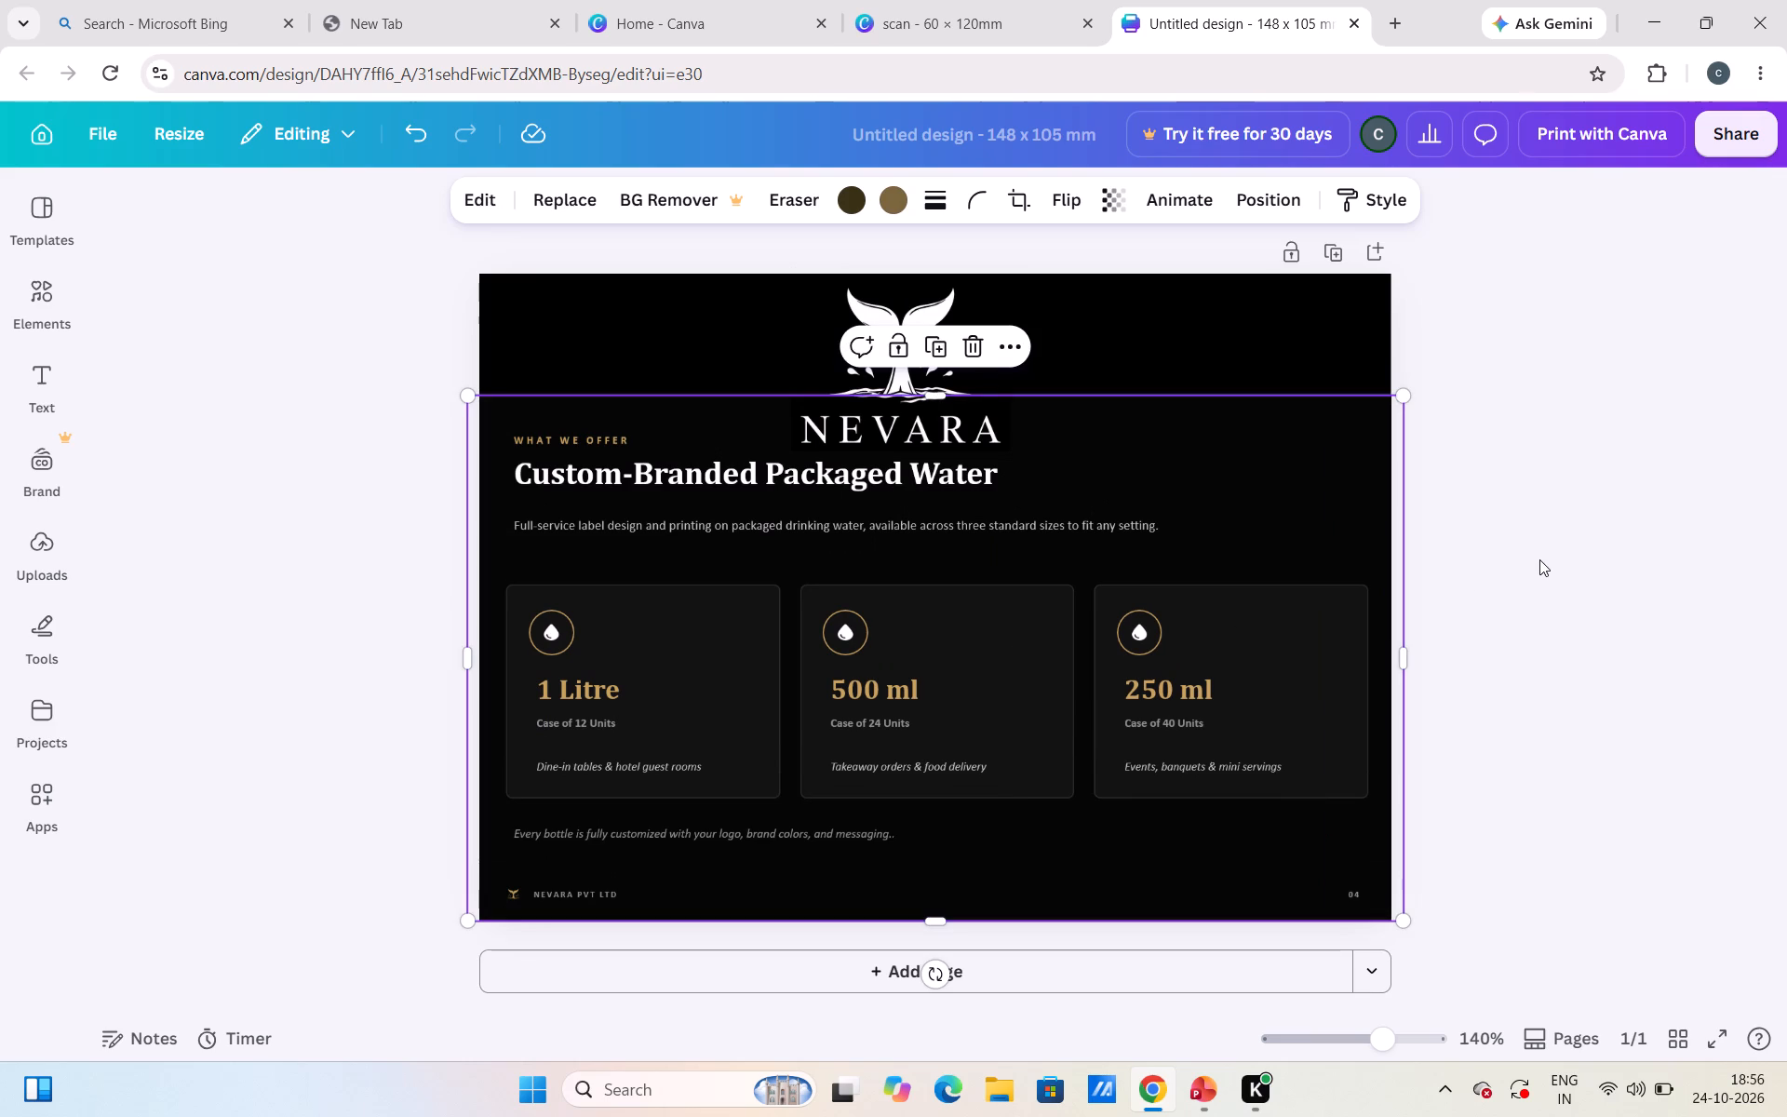
click(1539, 559)
Shrink the NEVARA logo proportionally to about 27 × 22 mm.
click(938, 326)
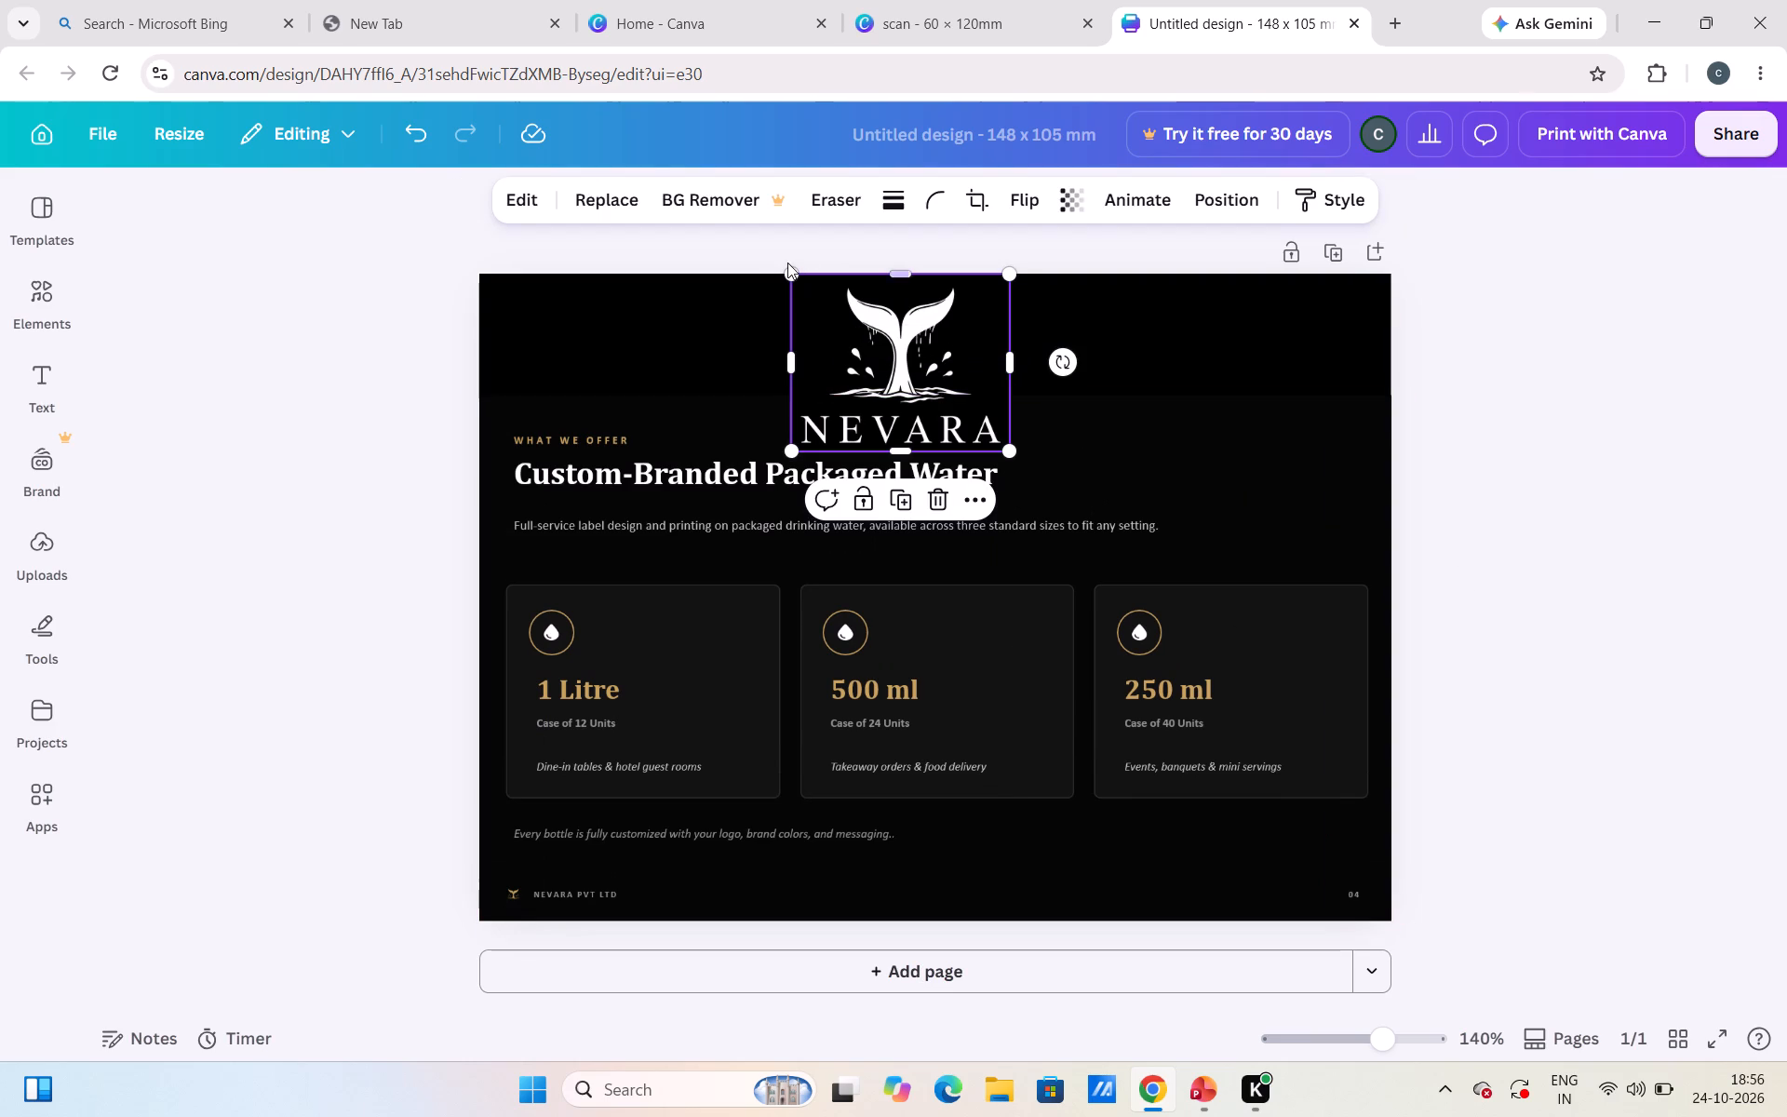
drag(790, 270, 828, 311)
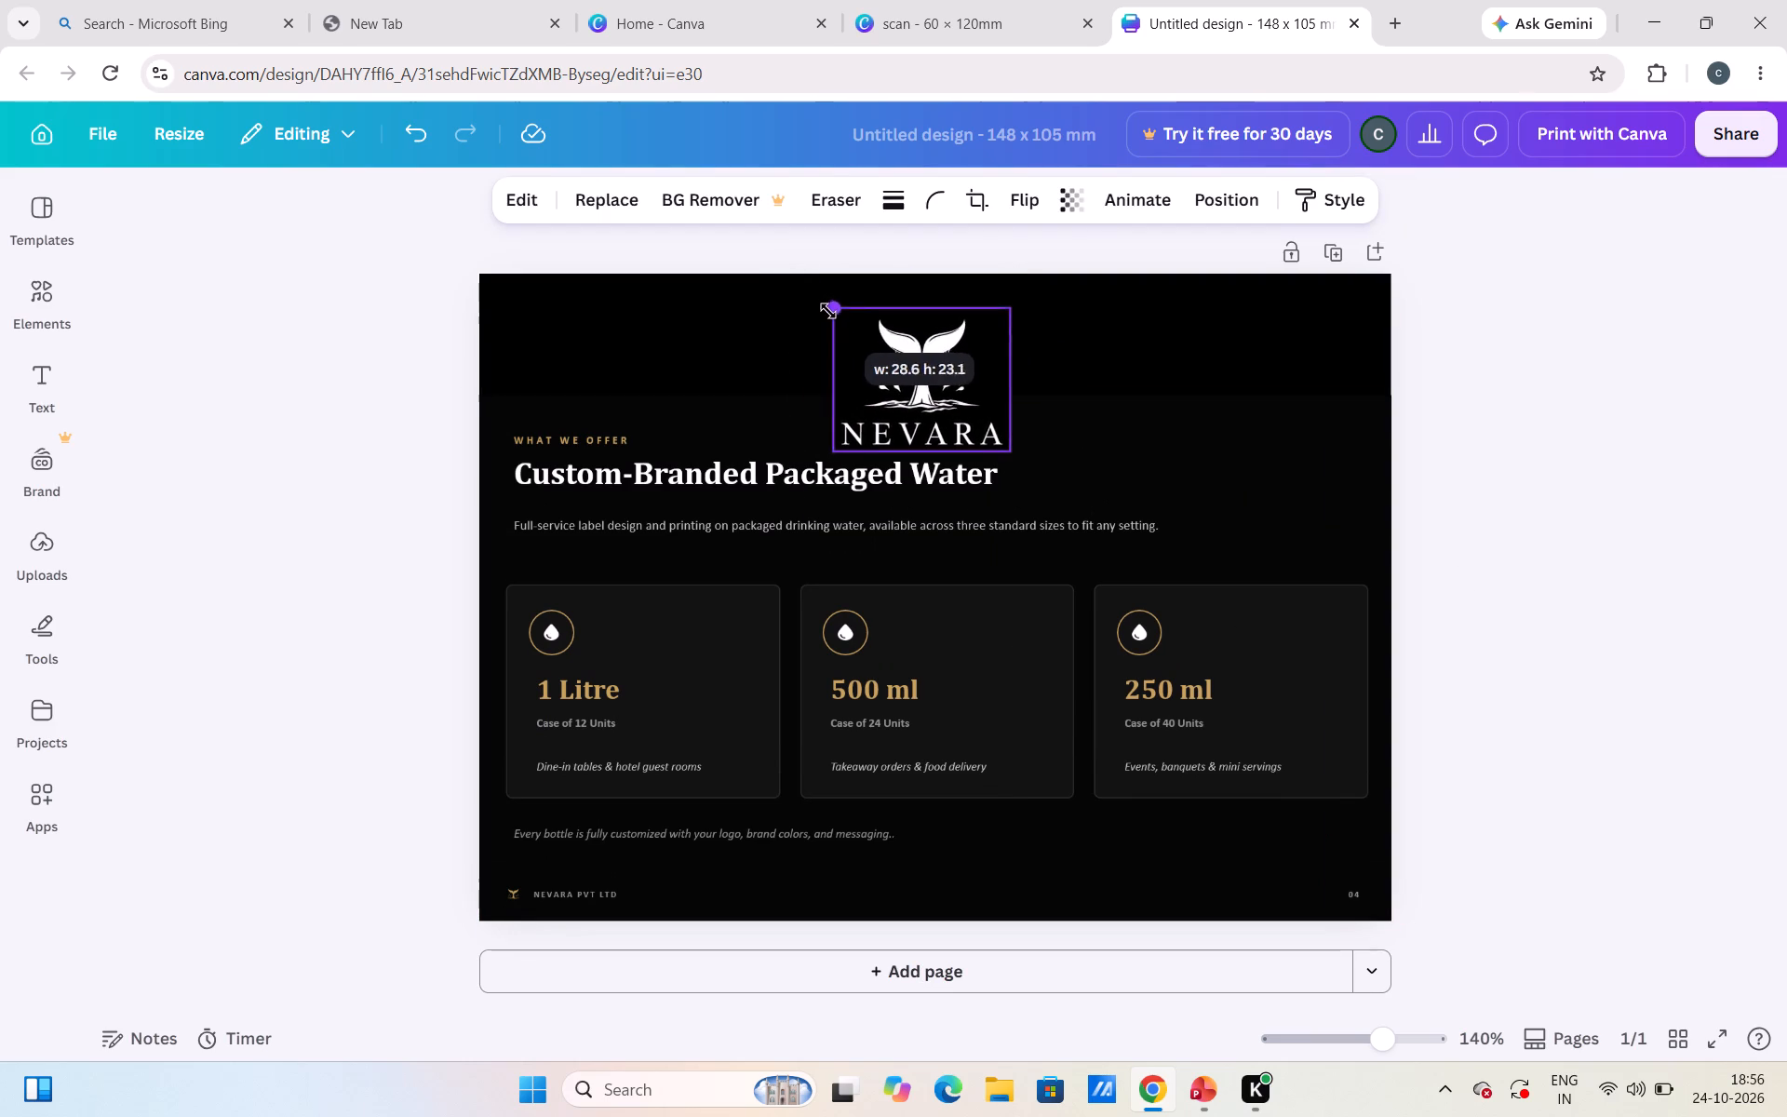
drag(828, 311, 834, 319)
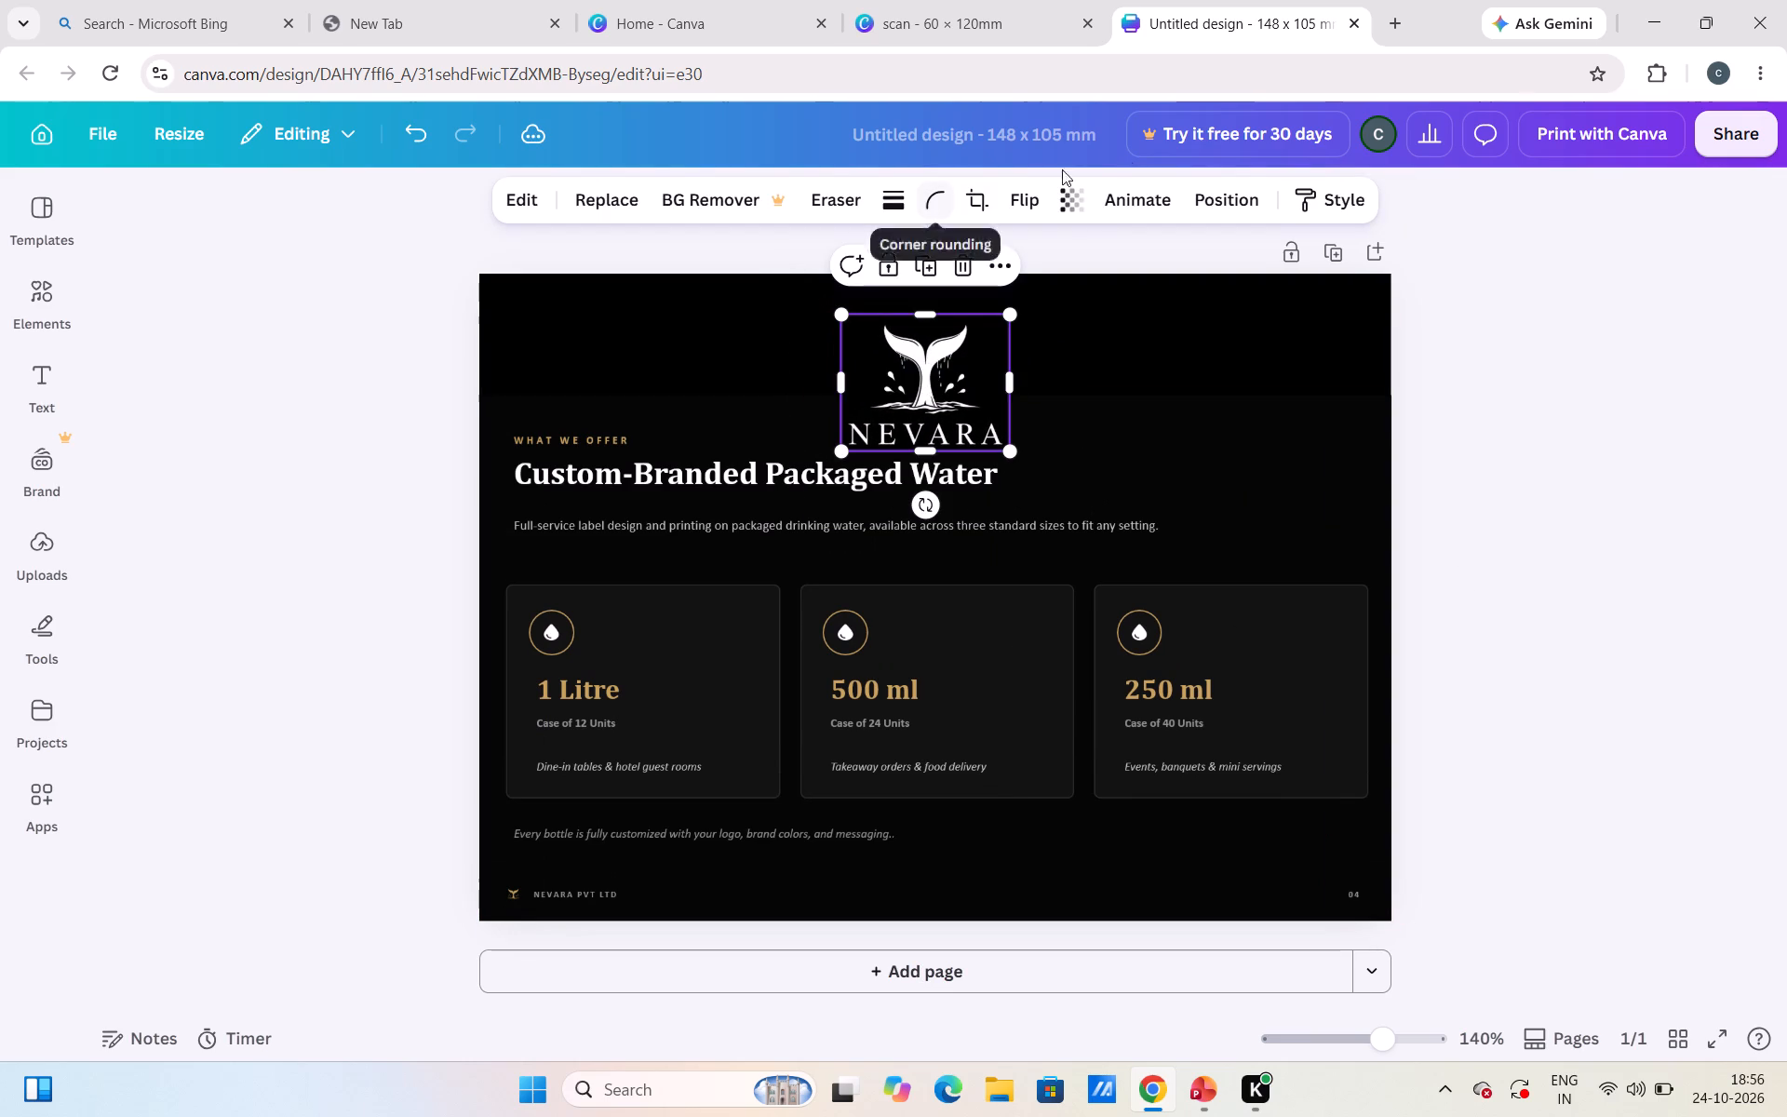
Align the NEVARA logo to the top of the page and centre it horizontally.
click(1251, 194)
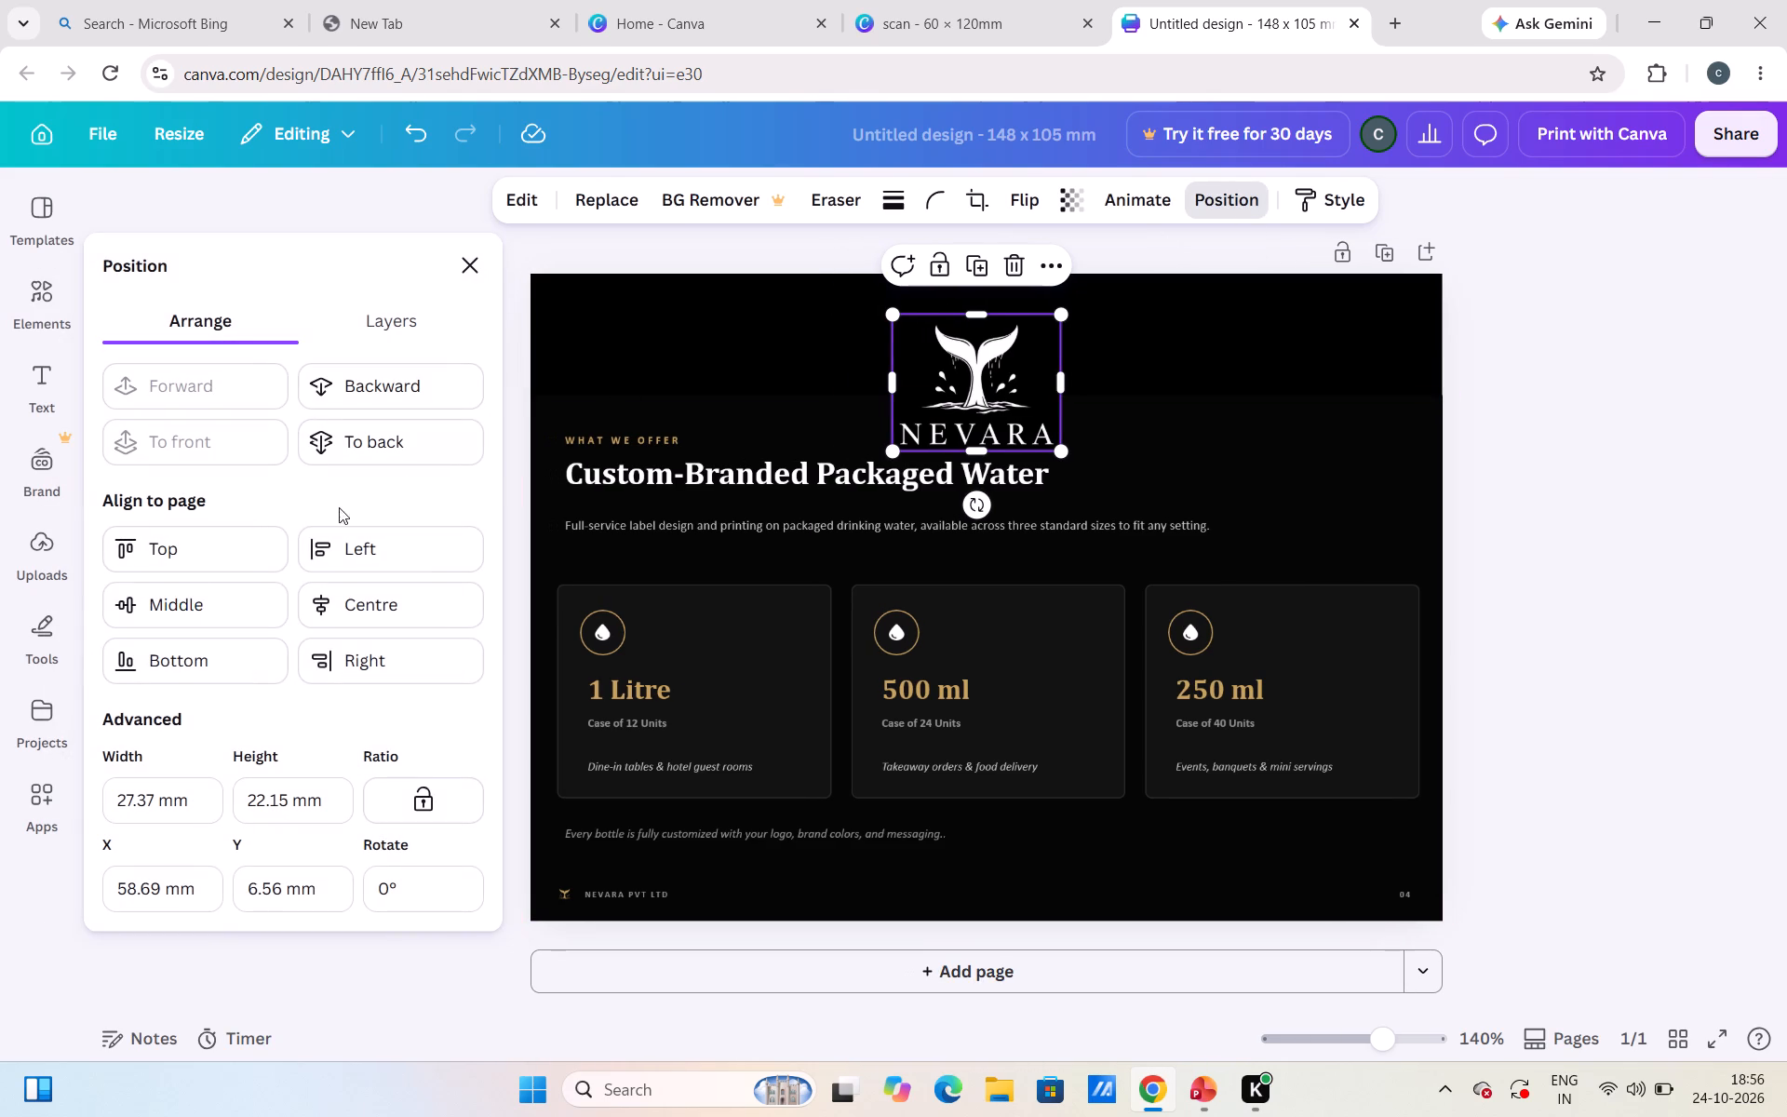
click(197, 545)
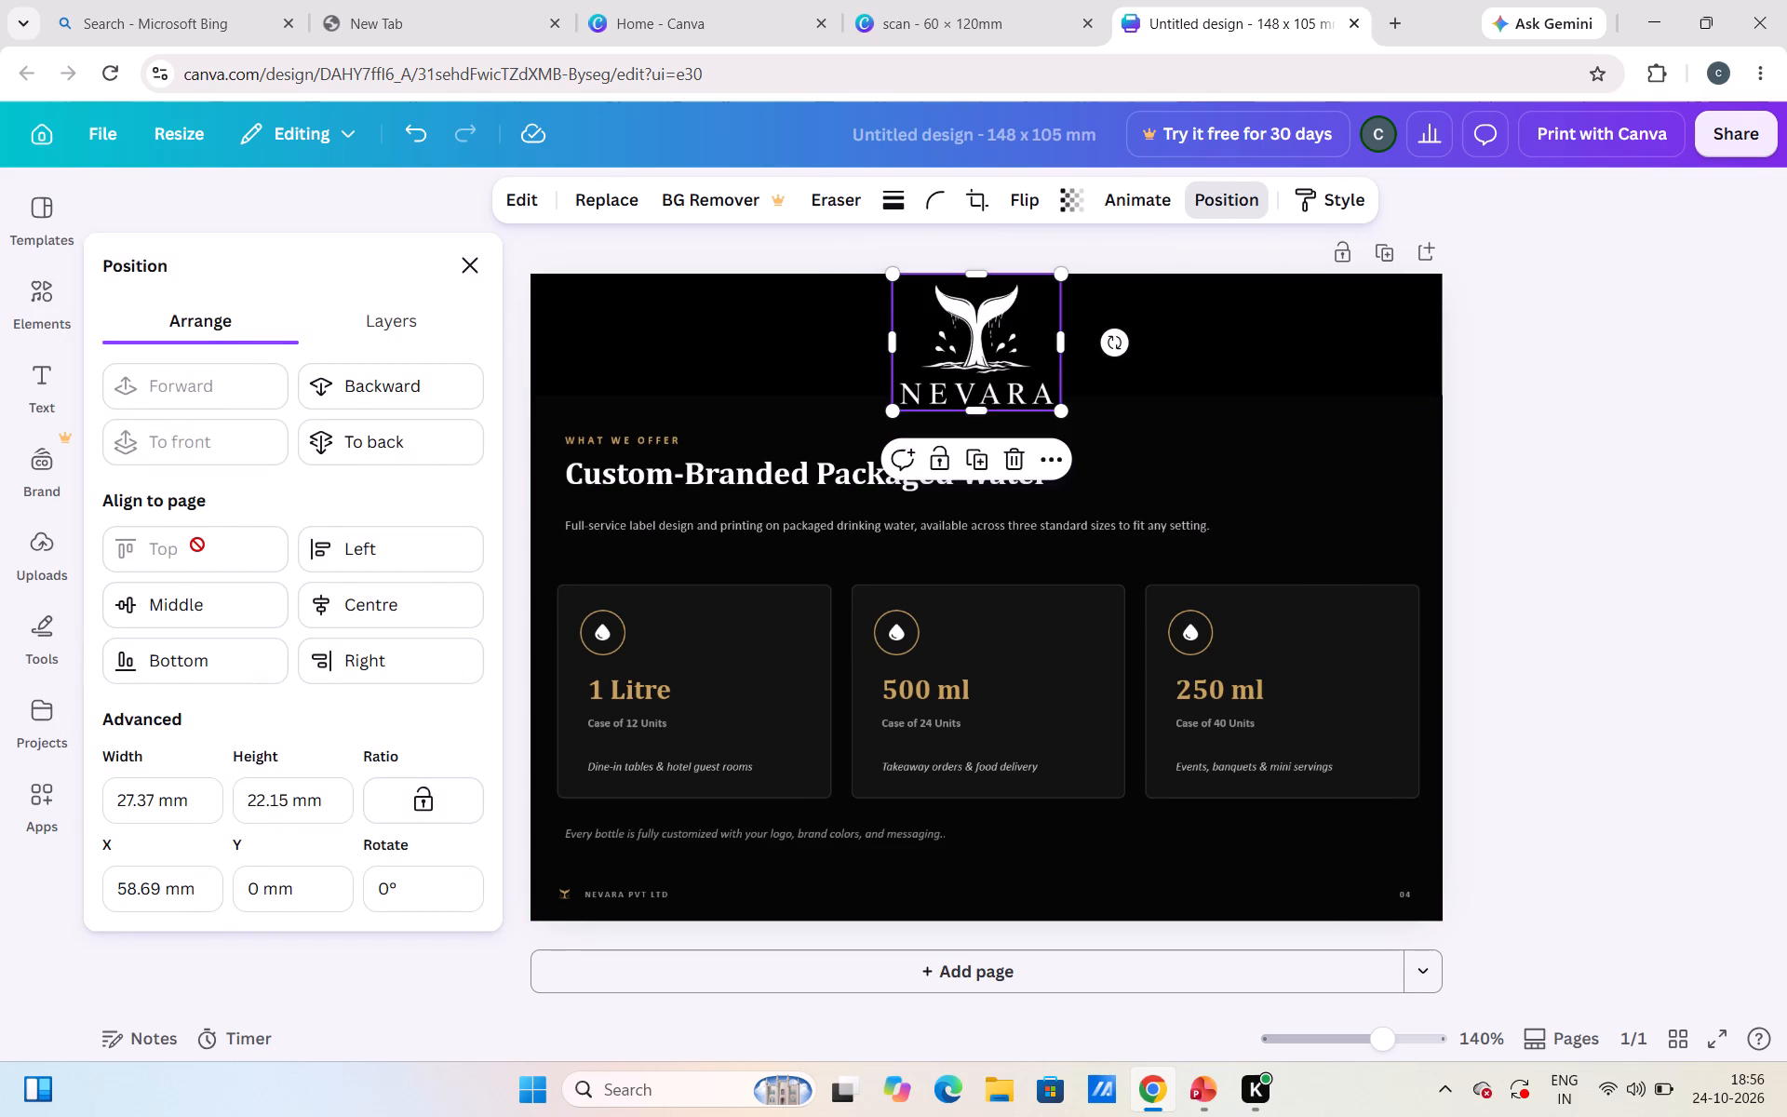
click(252, 612)
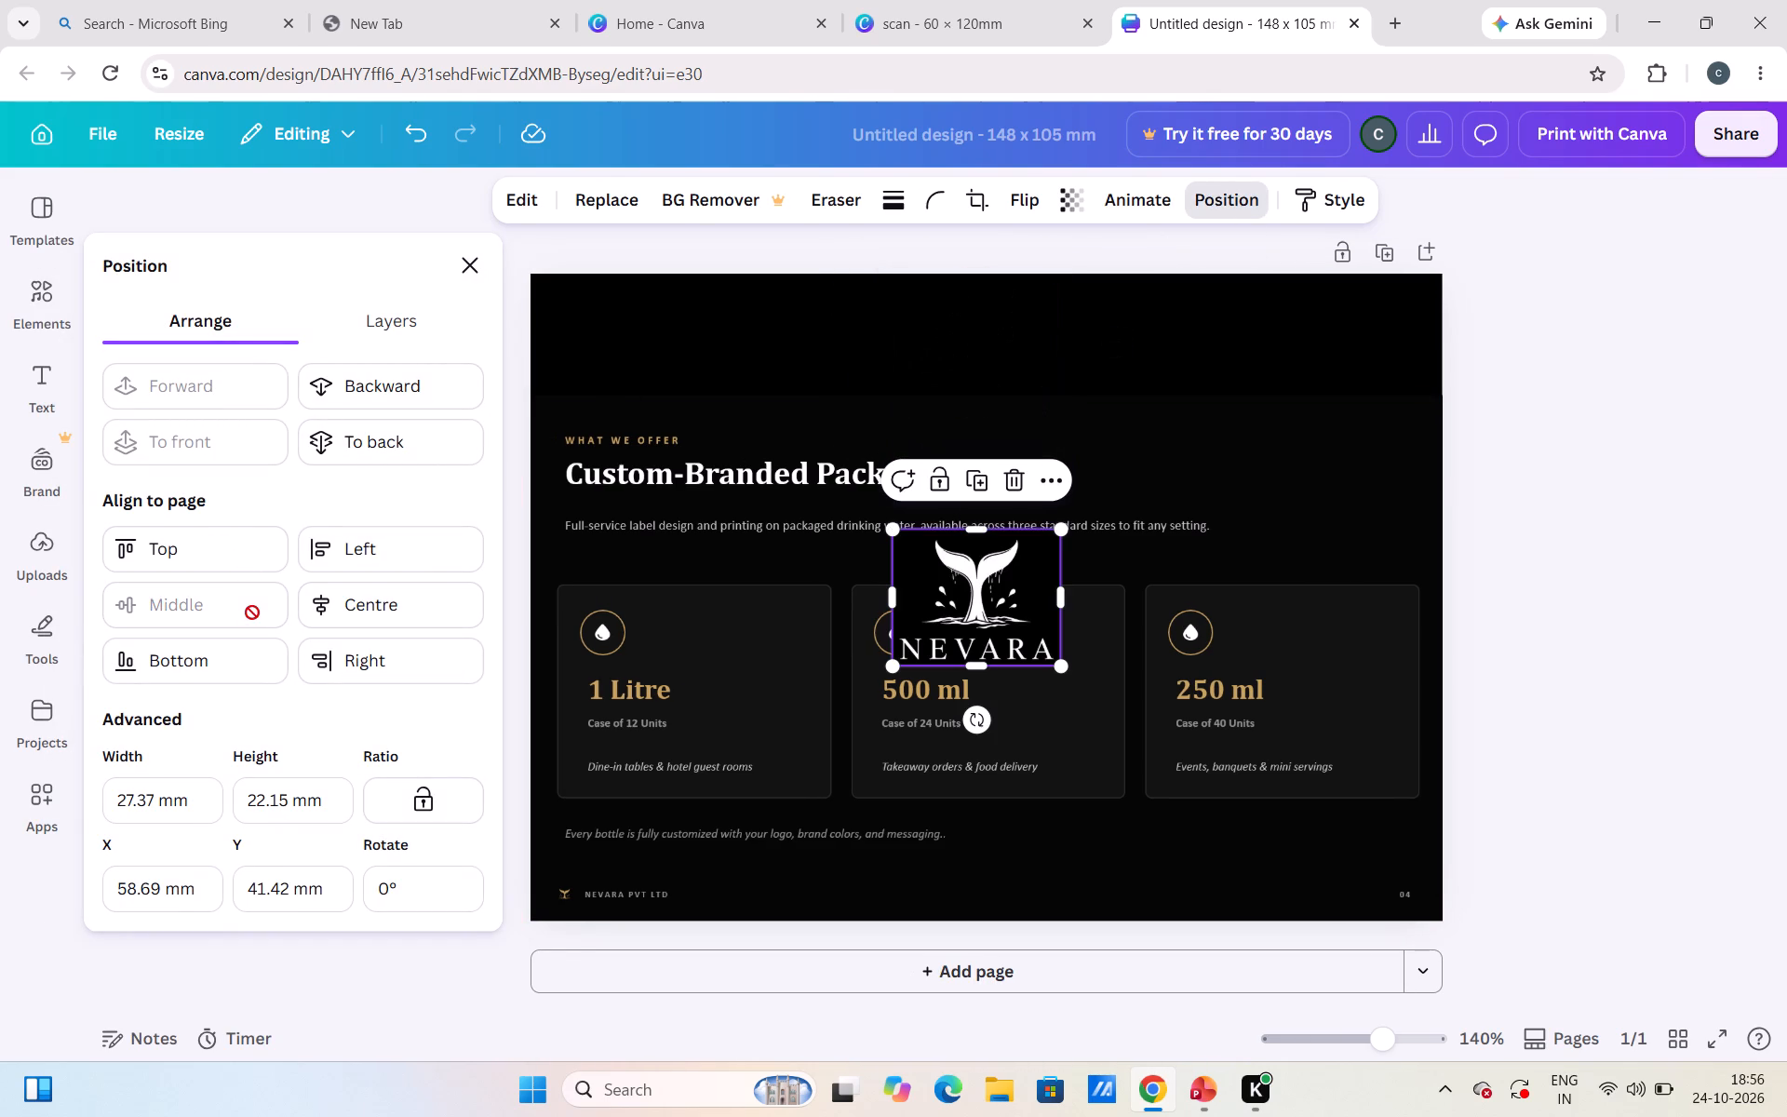
click(232, 554)
click(342, 602)
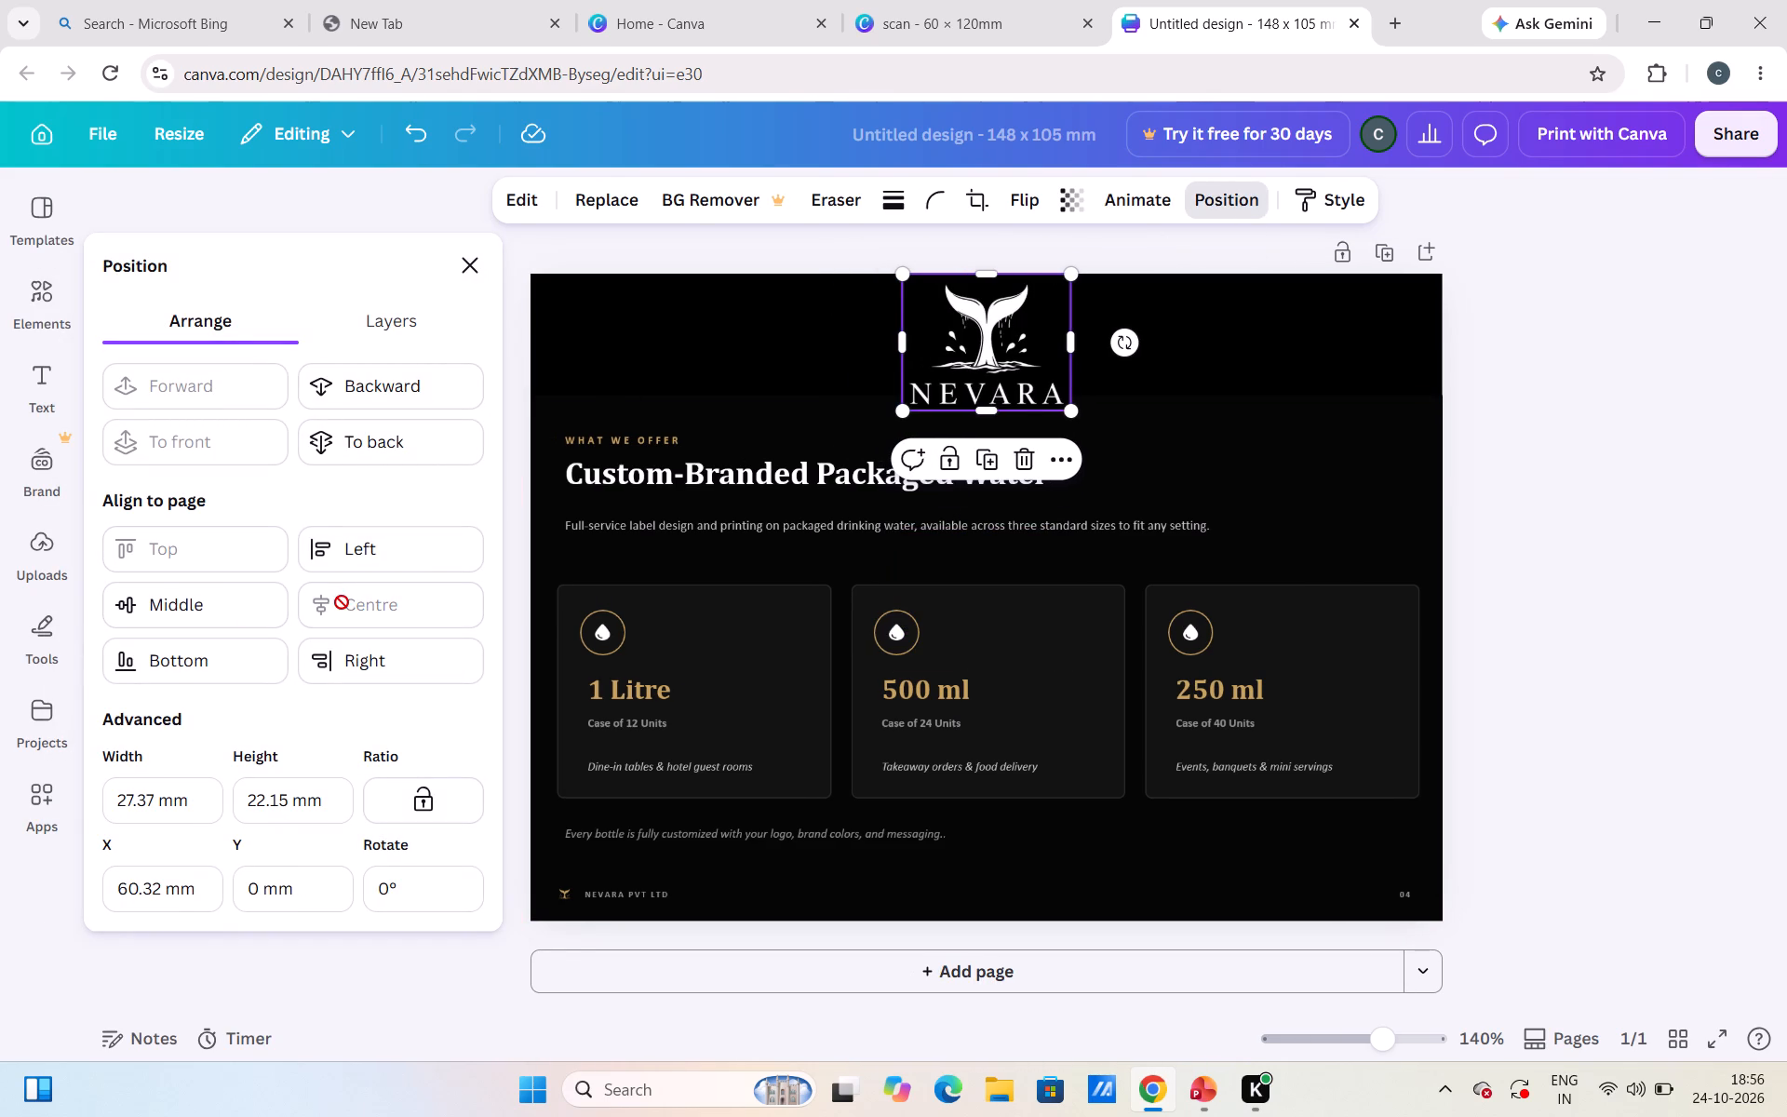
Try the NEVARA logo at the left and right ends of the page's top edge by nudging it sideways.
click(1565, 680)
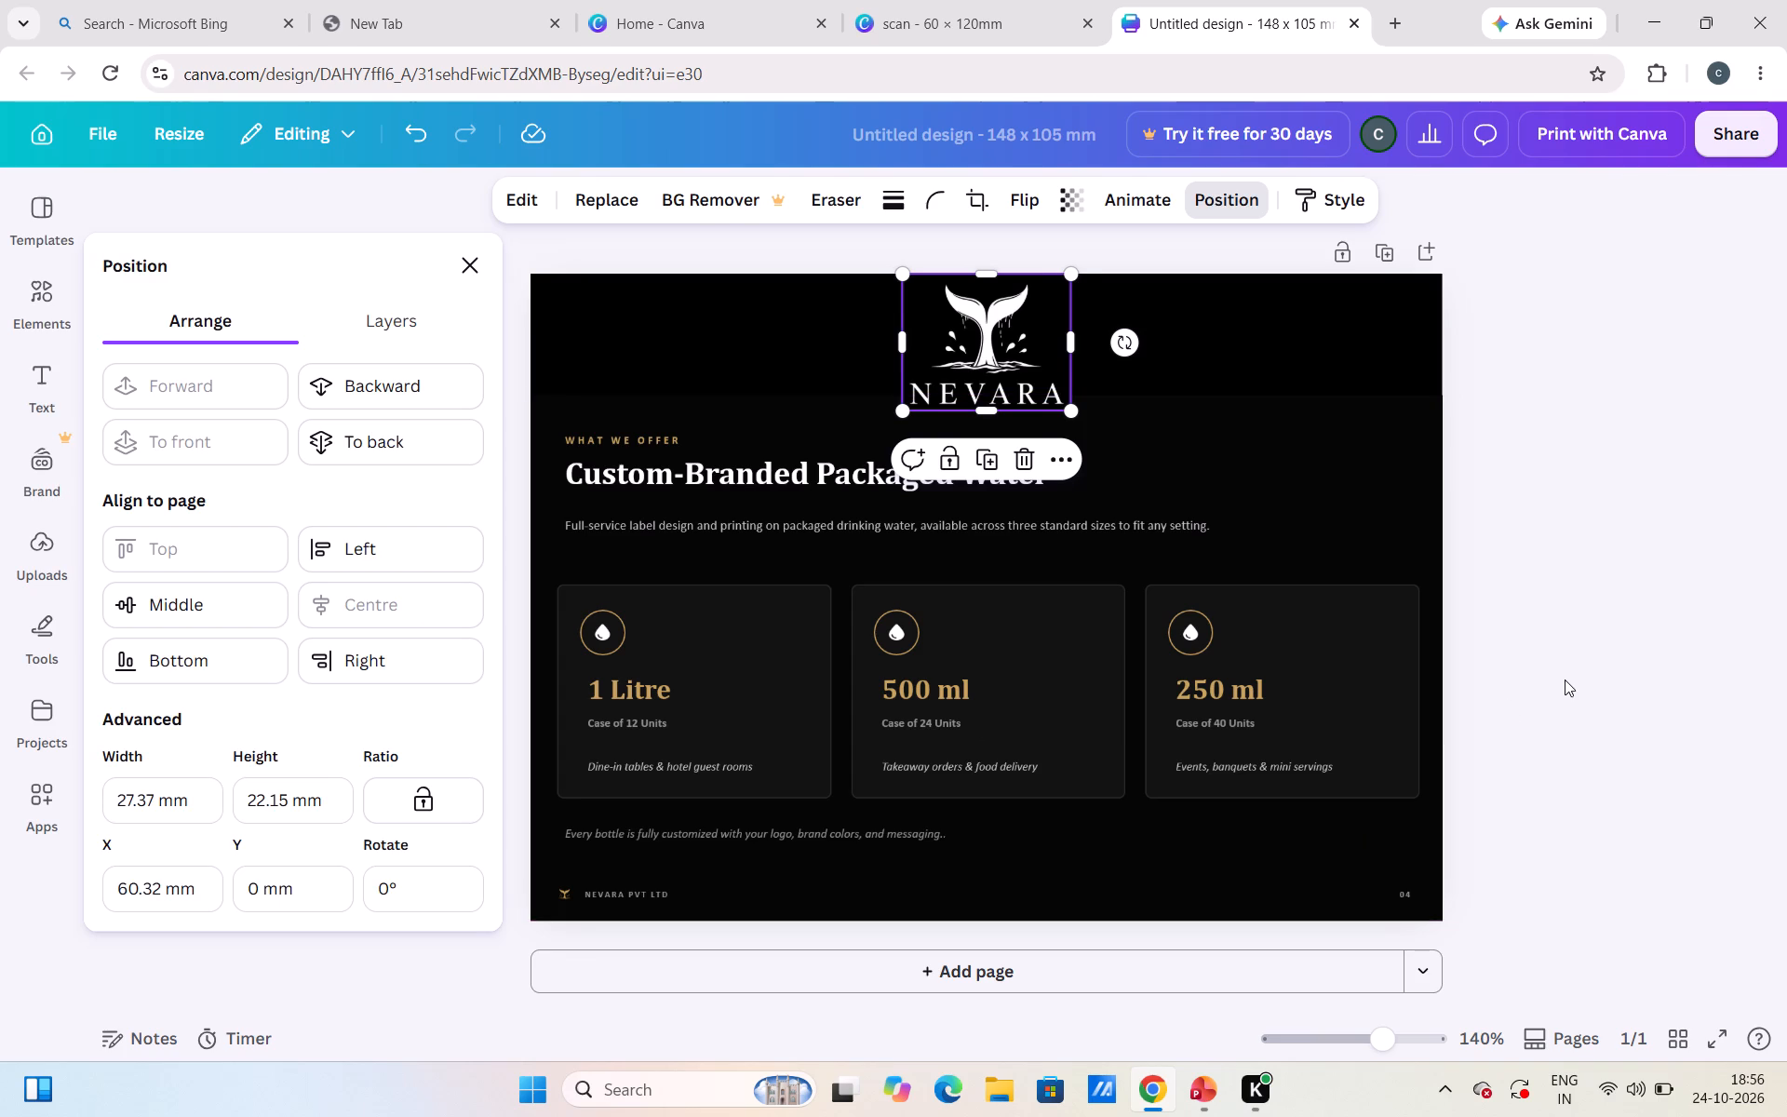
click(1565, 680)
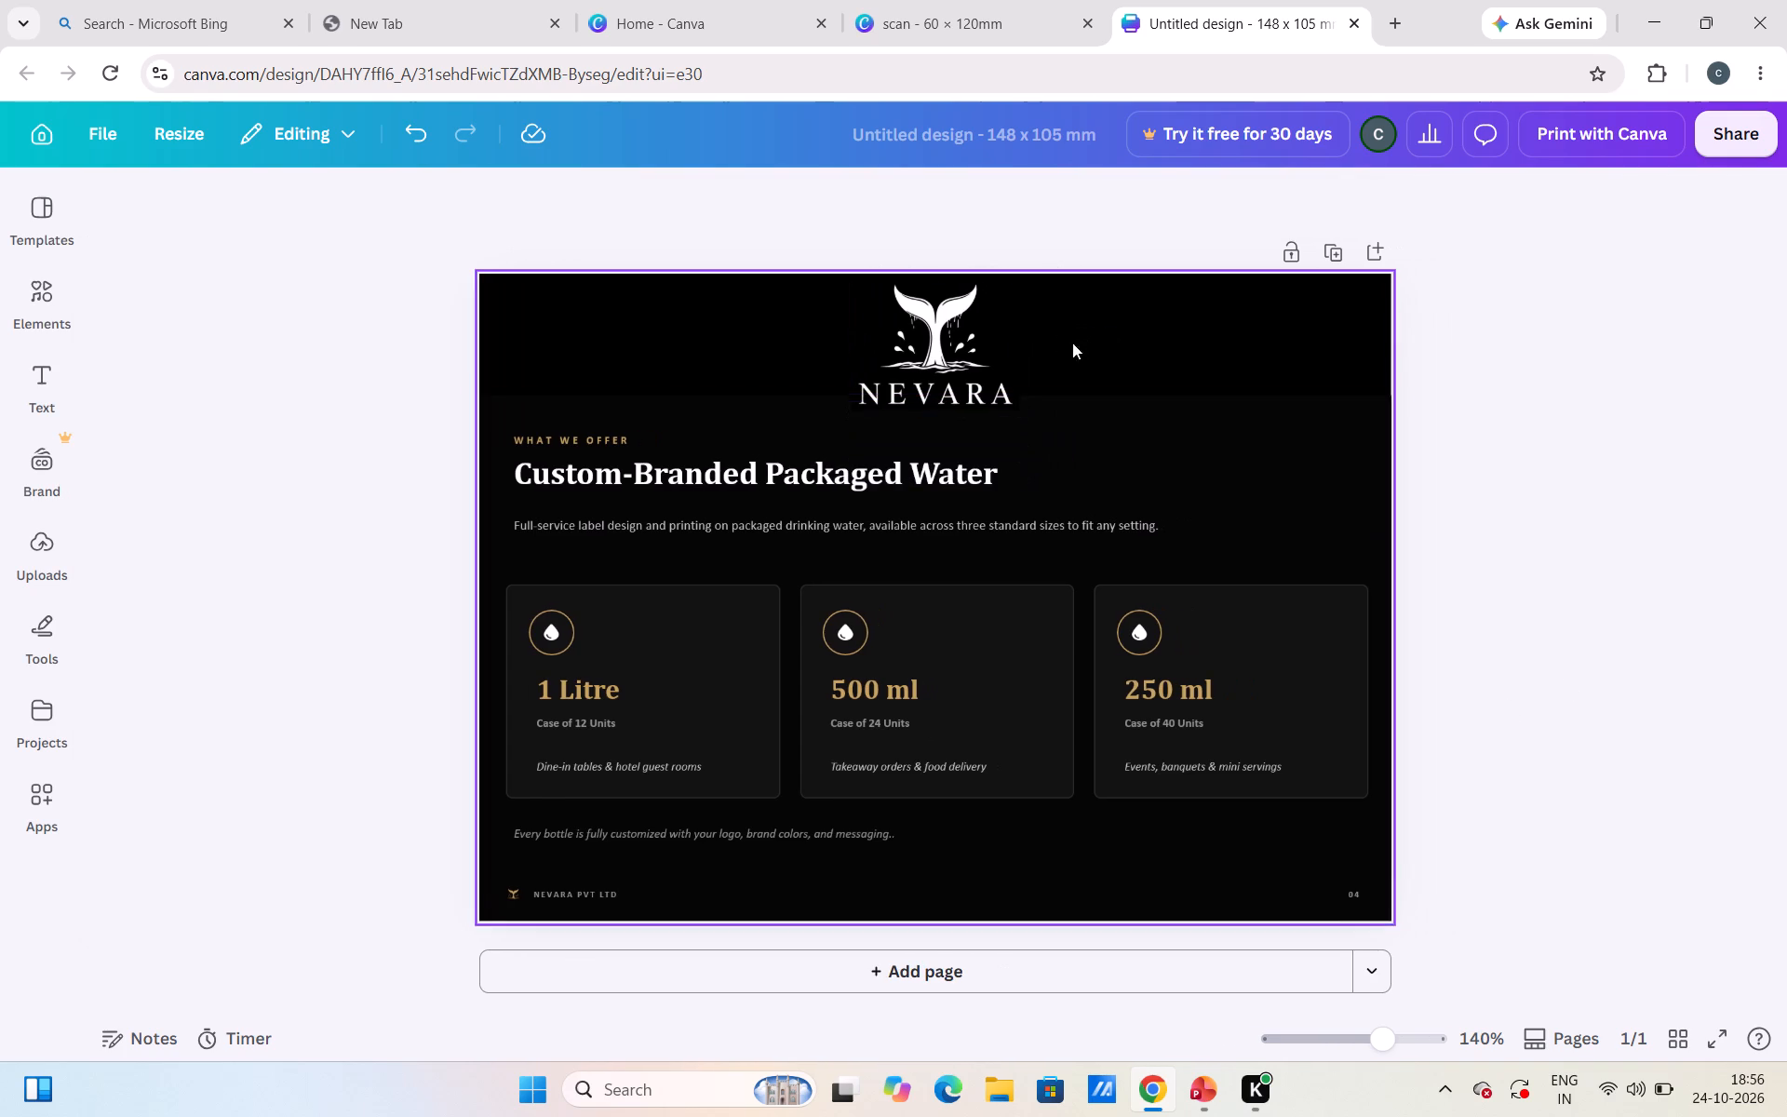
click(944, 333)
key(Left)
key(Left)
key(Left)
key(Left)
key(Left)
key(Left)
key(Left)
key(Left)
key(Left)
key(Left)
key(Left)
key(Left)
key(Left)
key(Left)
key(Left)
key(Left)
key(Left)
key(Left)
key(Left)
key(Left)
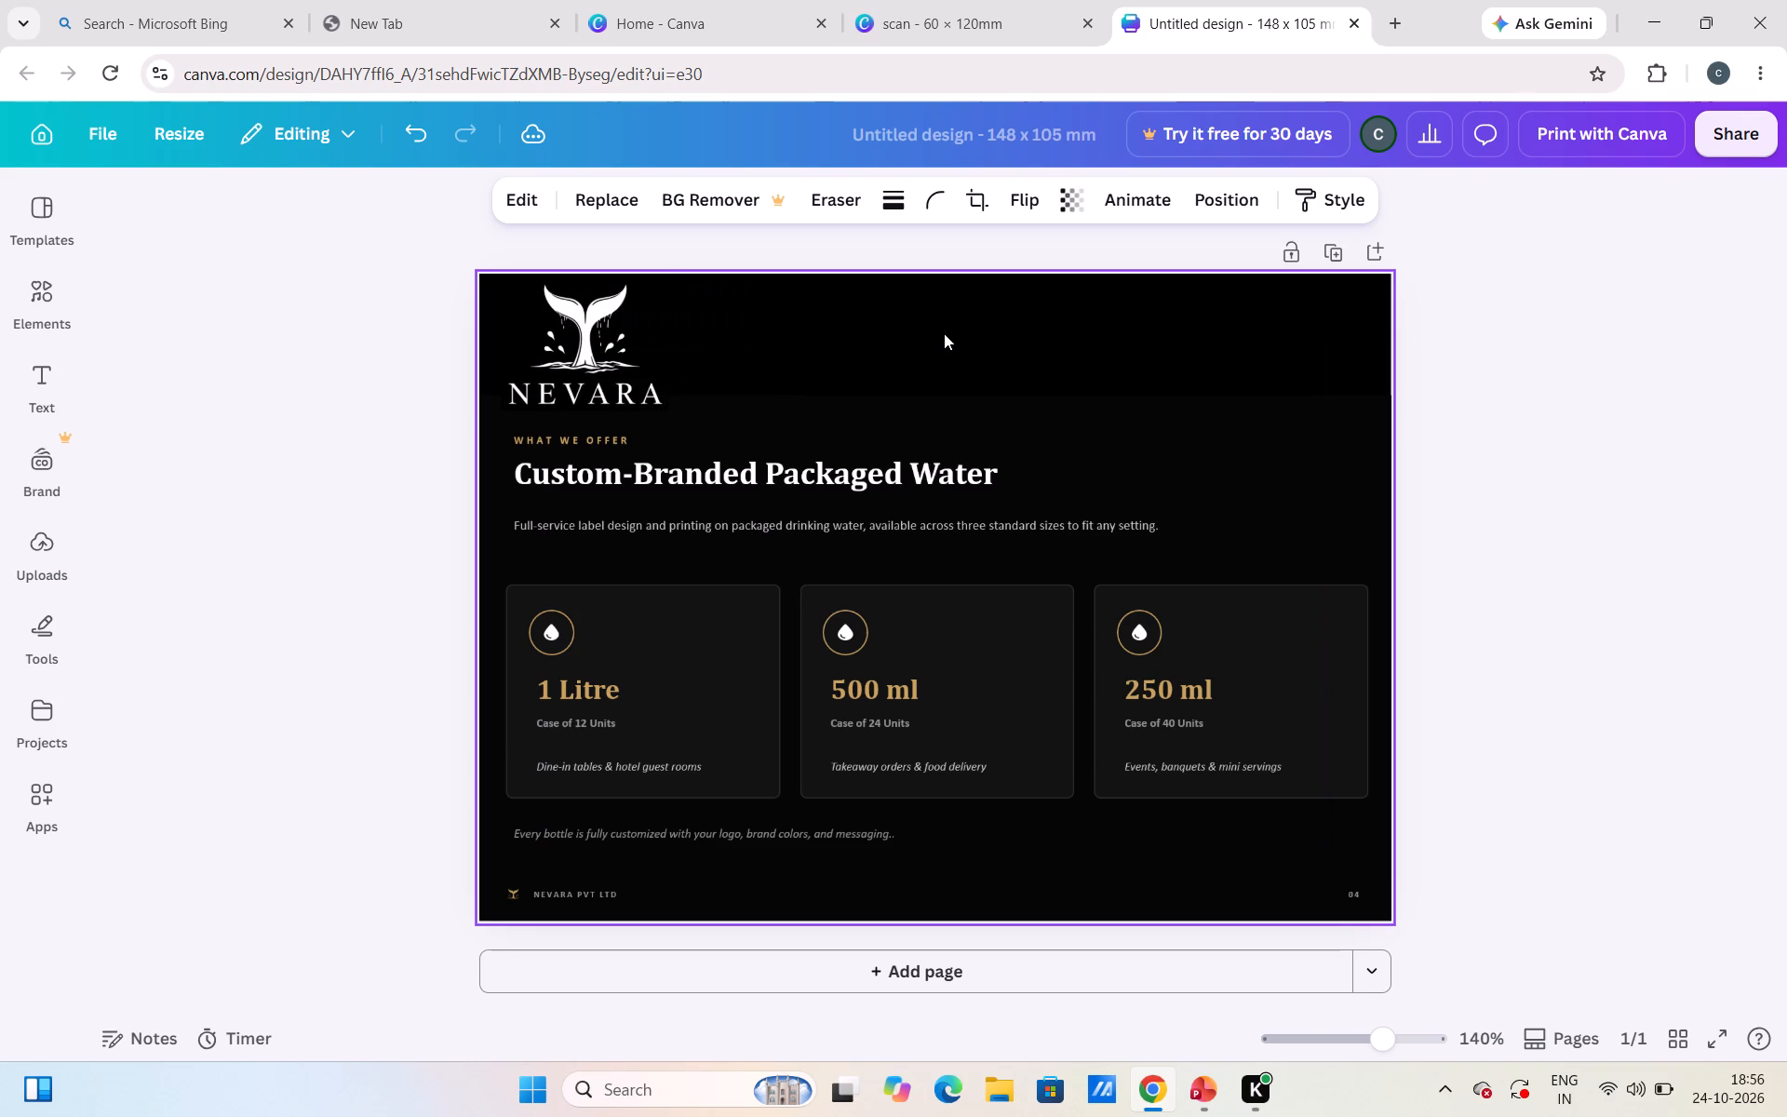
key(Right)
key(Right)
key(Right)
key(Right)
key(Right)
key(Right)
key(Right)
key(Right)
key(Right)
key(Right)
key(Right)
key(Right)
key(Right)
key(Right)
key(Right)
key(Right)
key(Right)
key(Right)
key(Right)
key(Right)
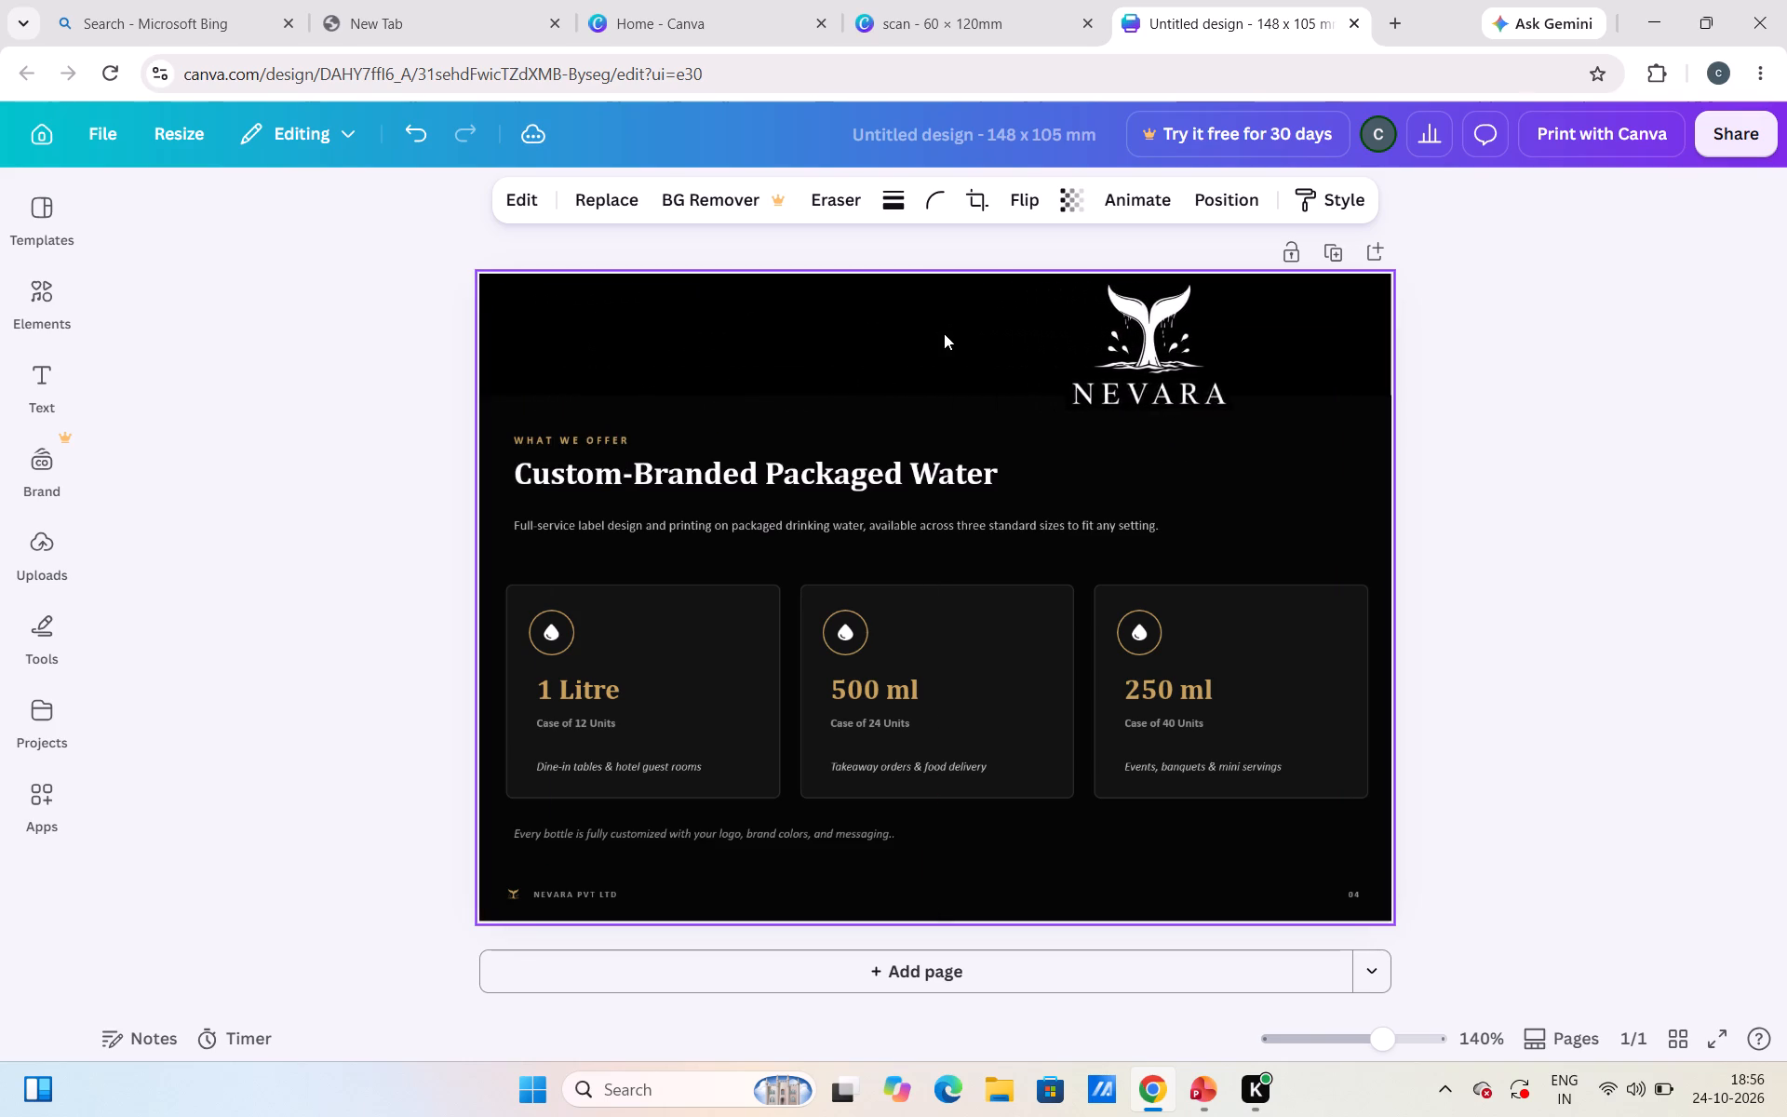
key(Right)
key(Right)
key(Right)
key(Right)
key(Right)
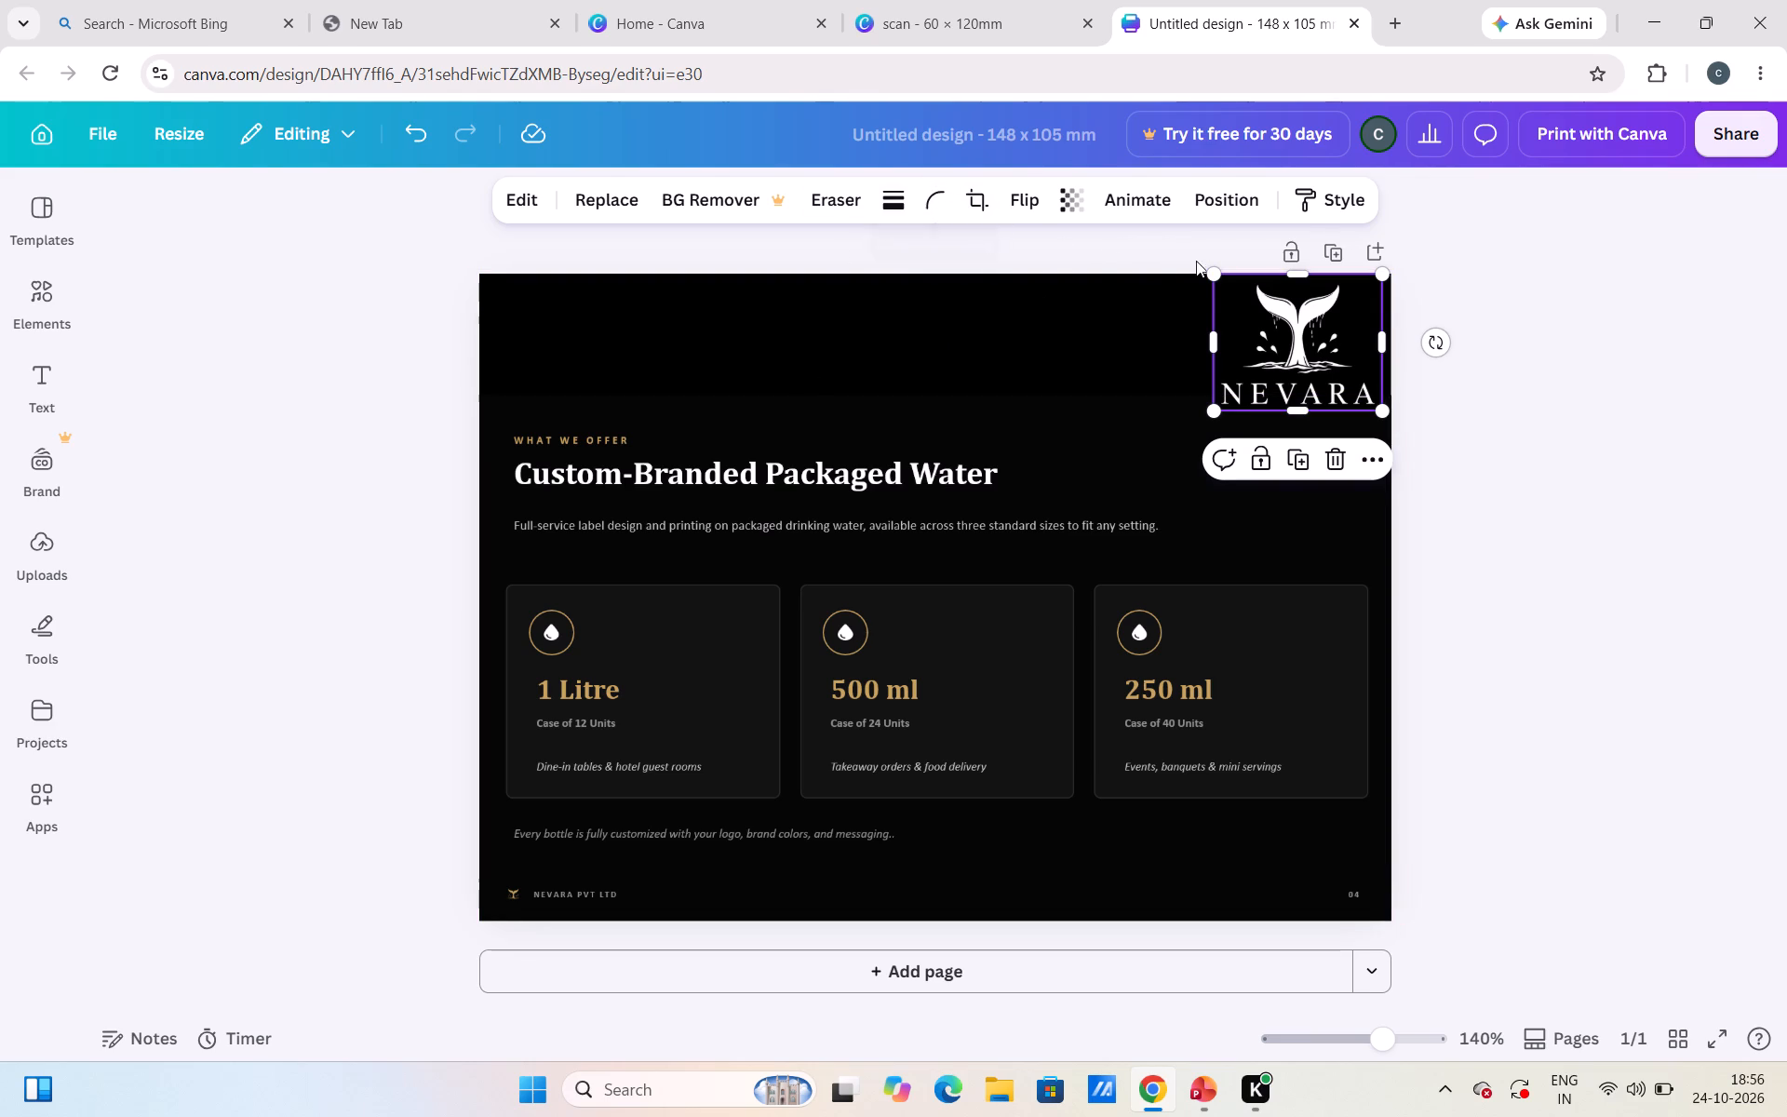
Align the NEVARA logo to the page's horizontal centre again.
click(1236, 207)
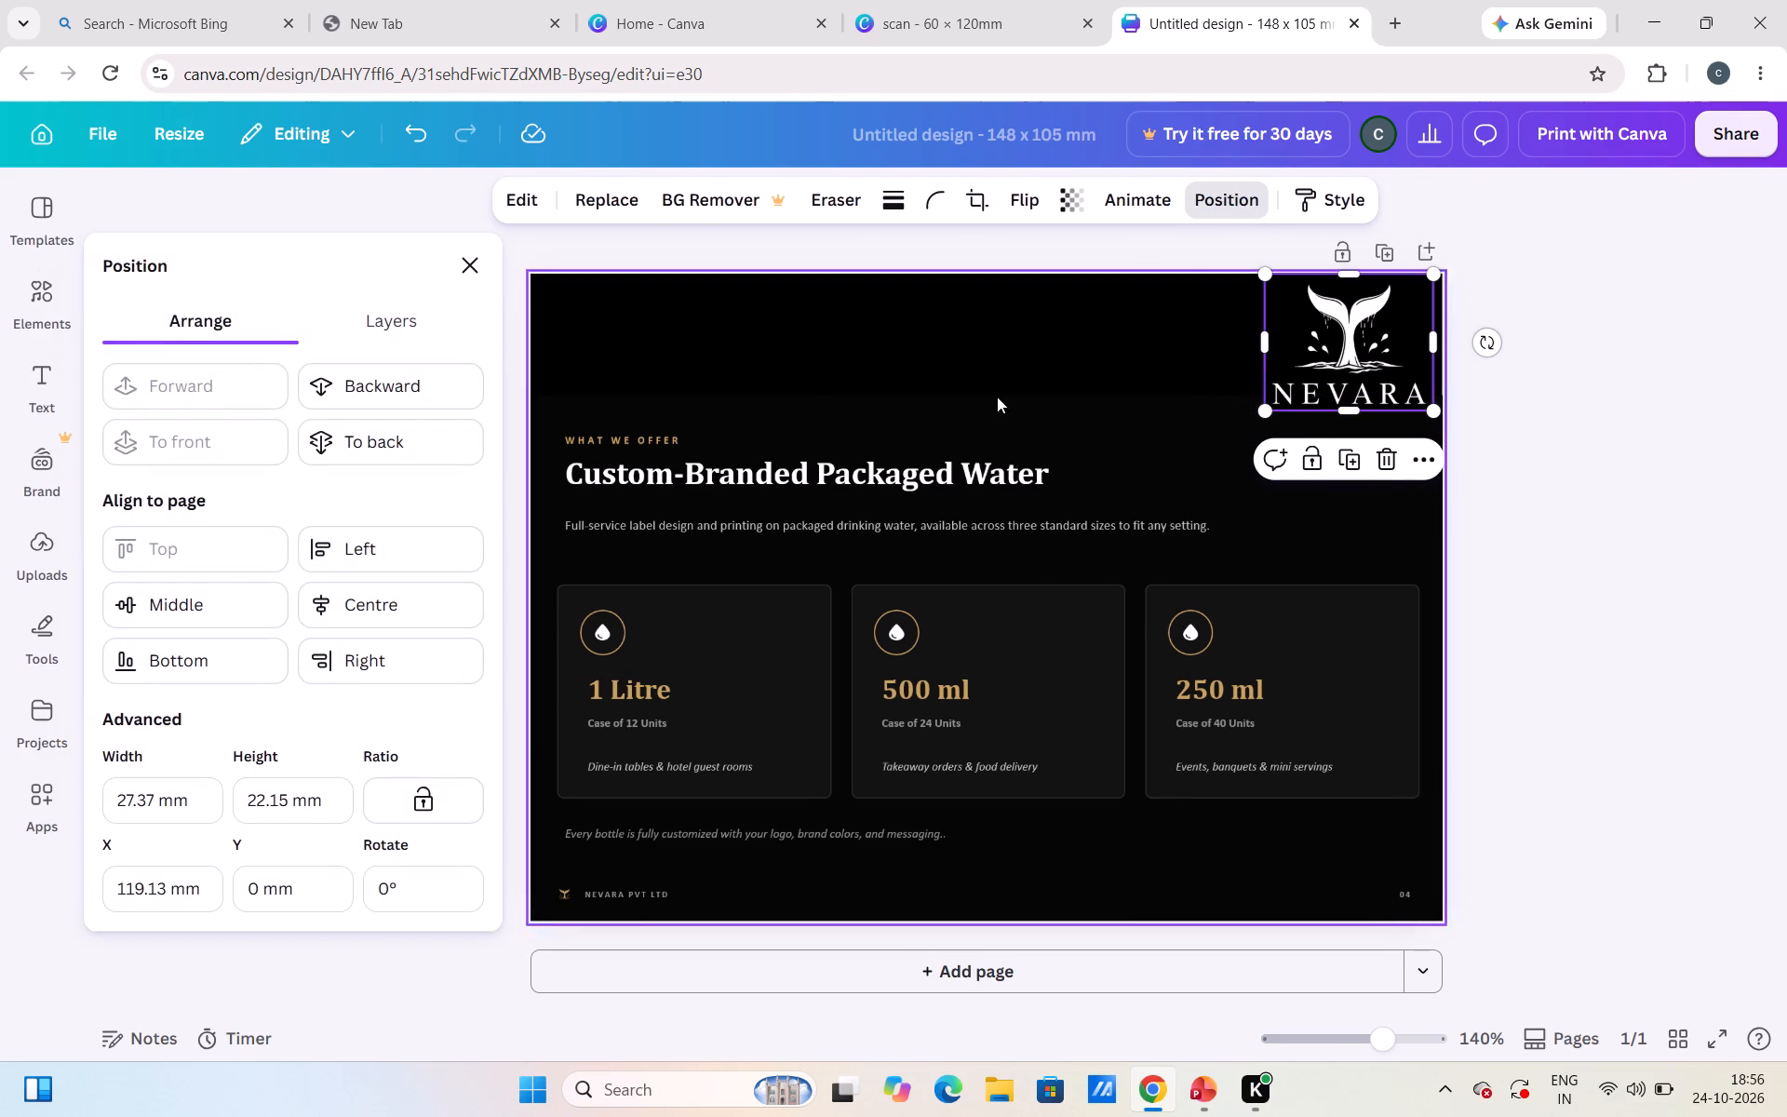
click(383, 589)
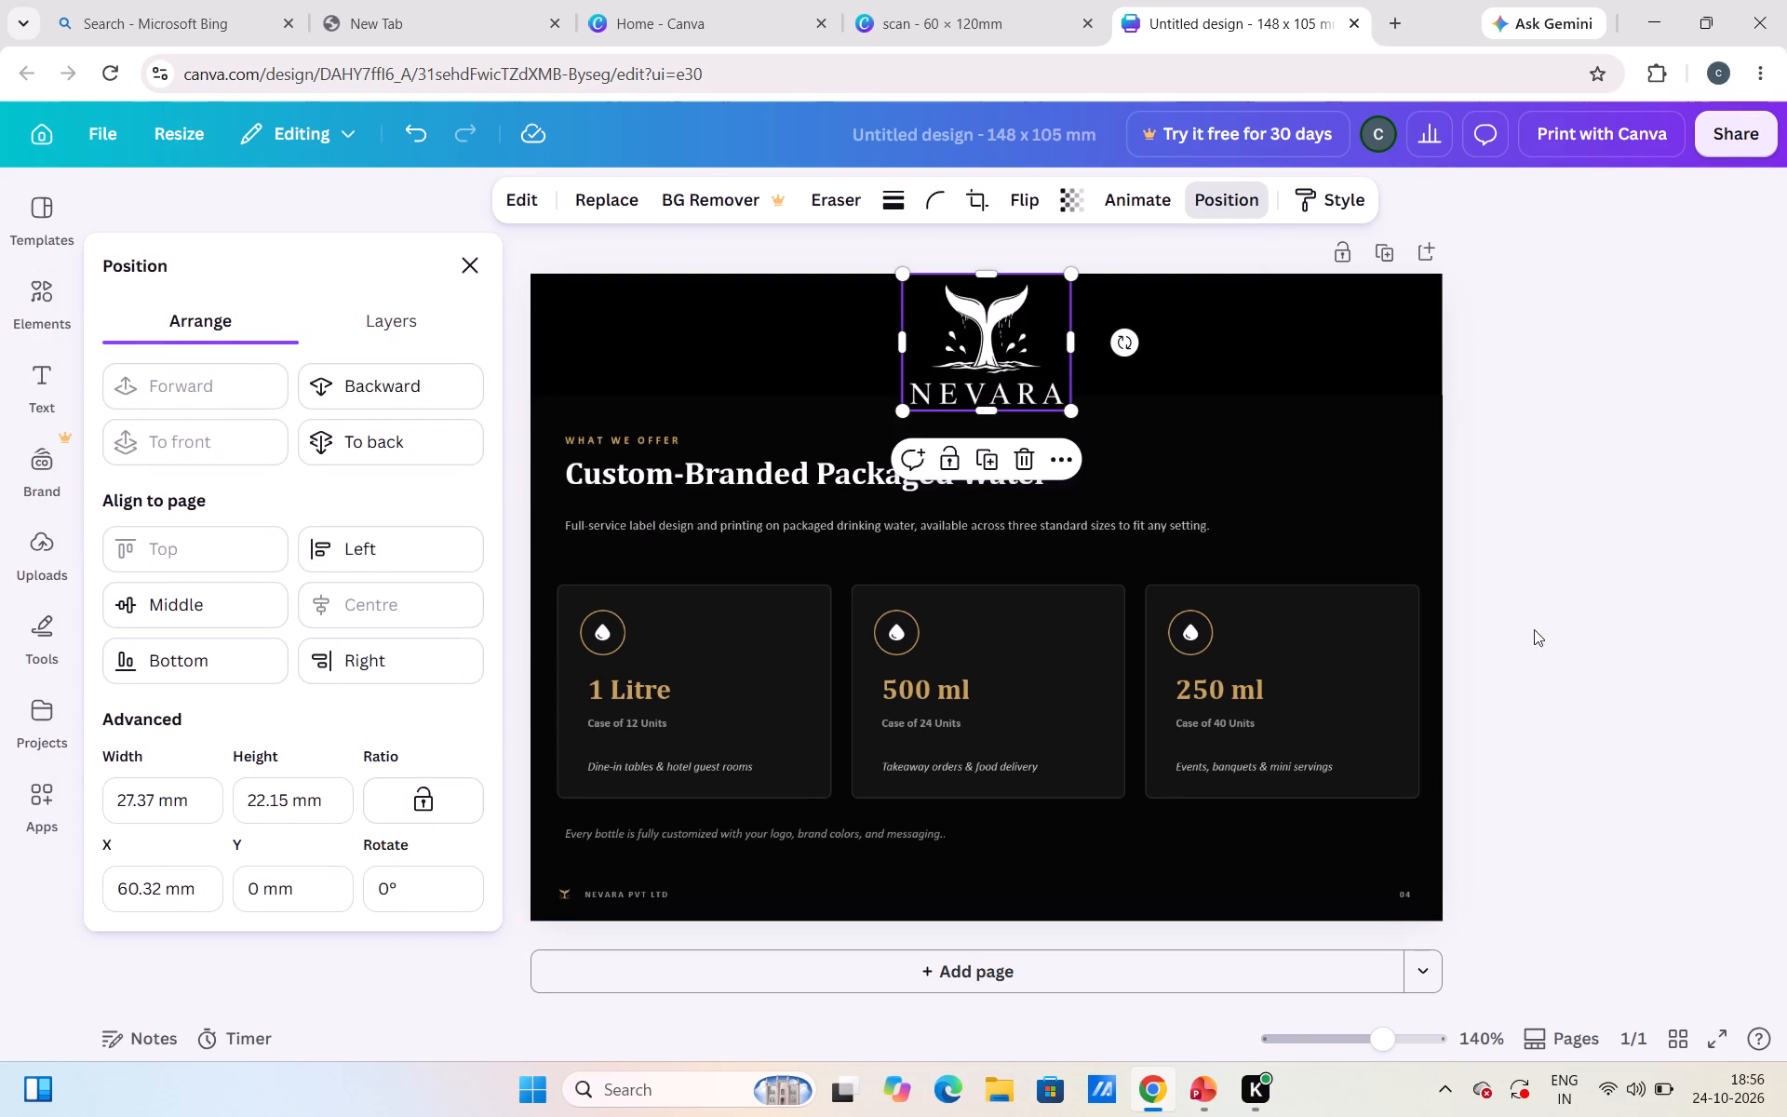
click(1600, 635)
click(1600, 635)
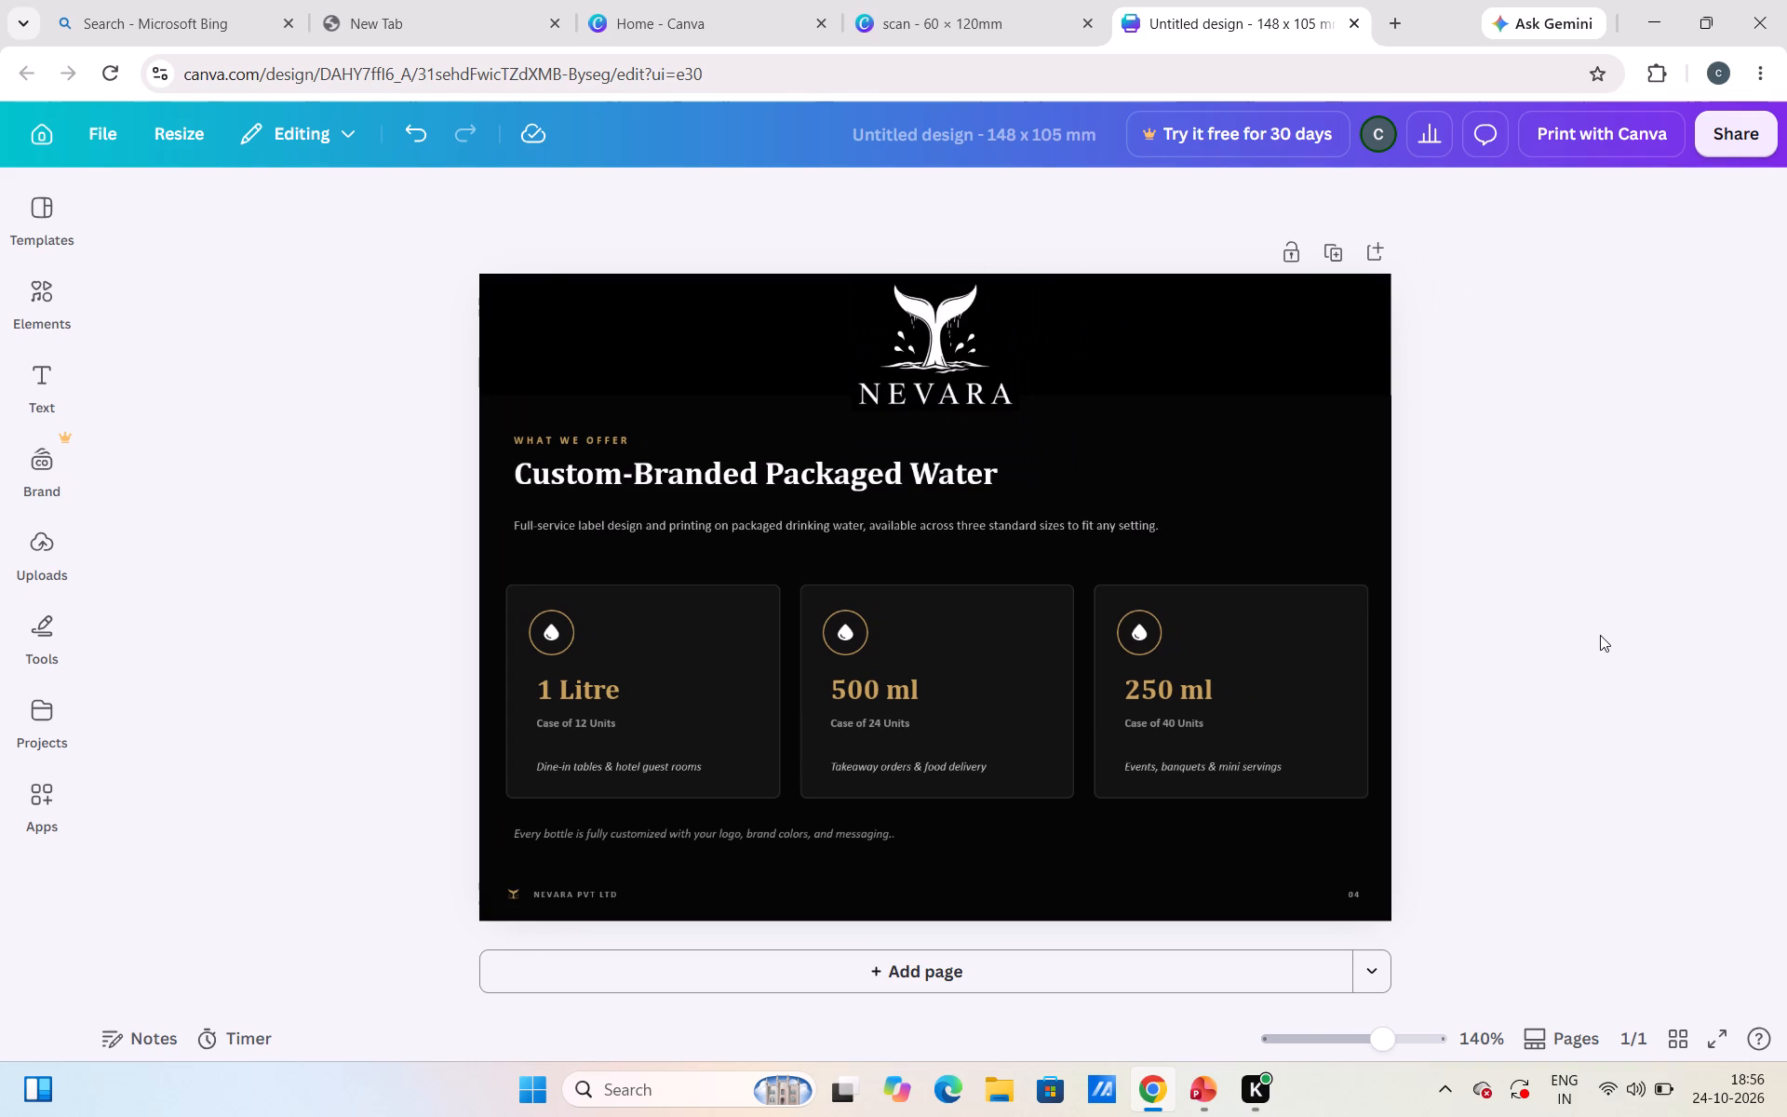
Copy the "Packaged Drinking water" tagline from page 1 of the scan design and paste it into the 148 × 105 mm postcard.
click(989, 0)
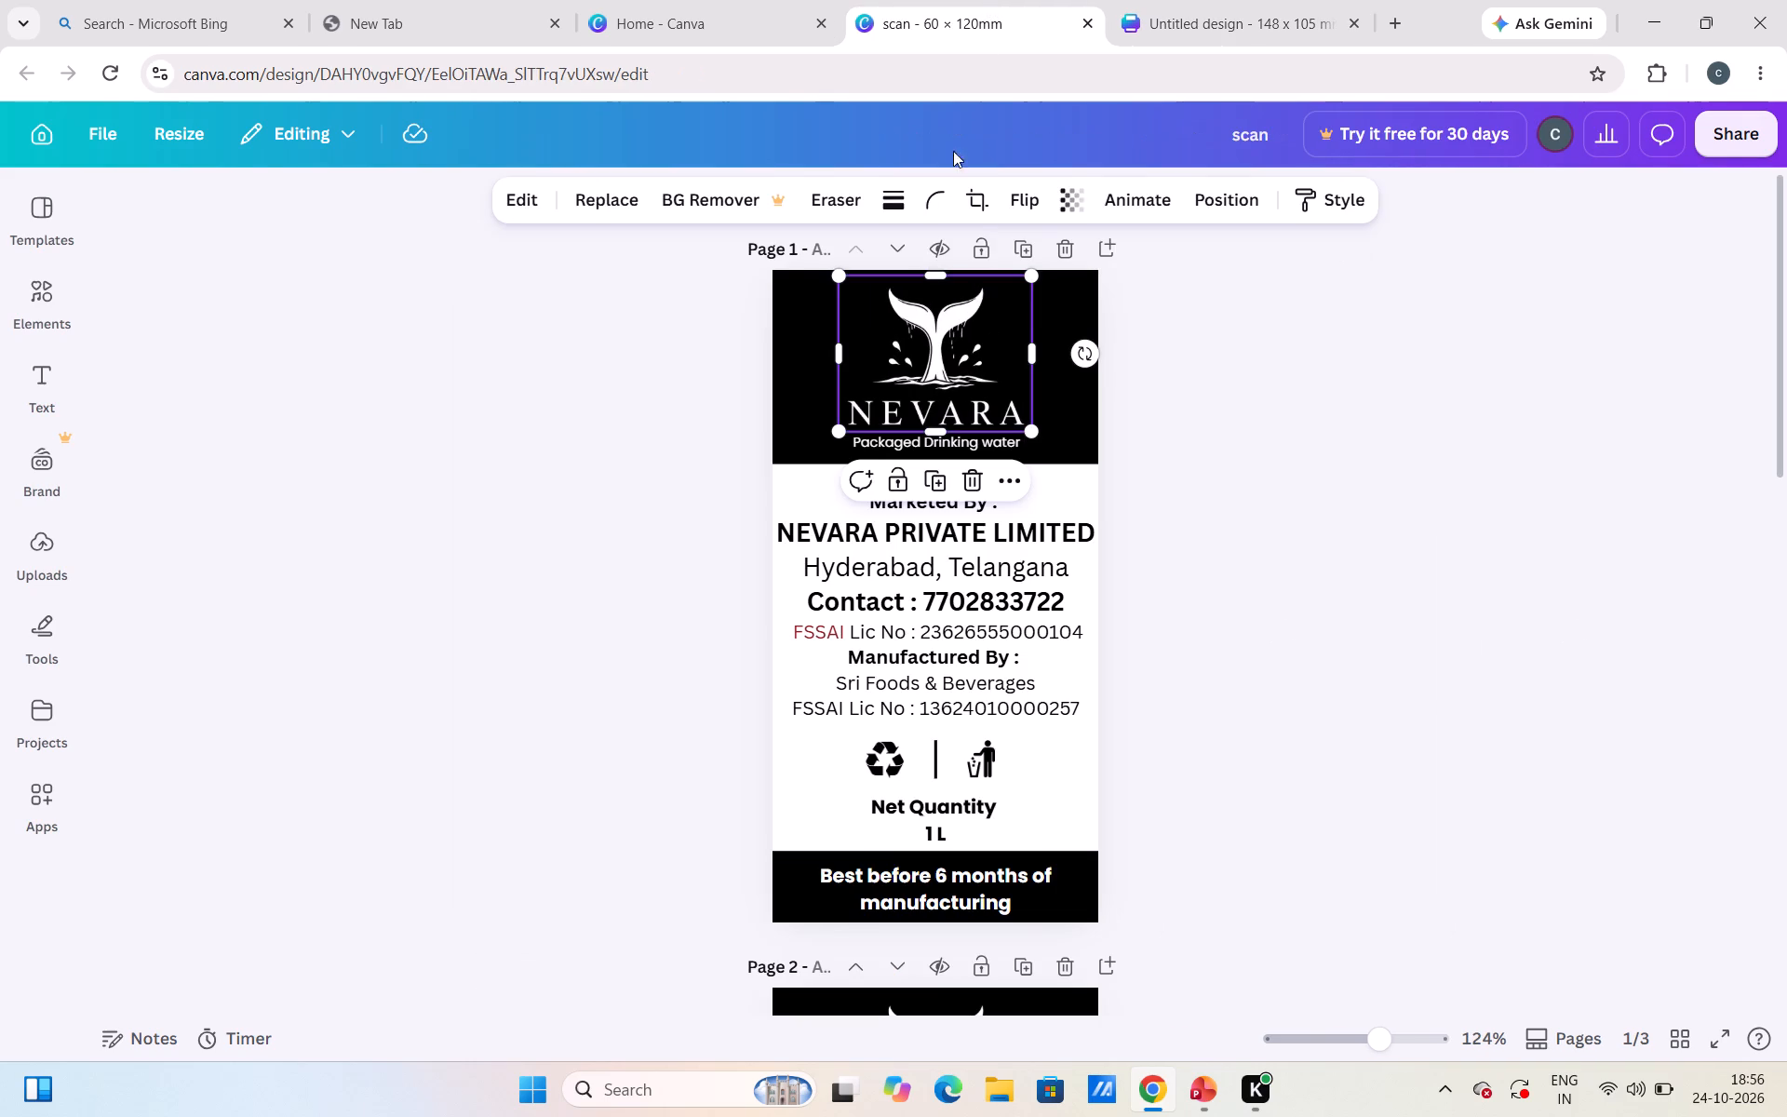
click(931, 444)
key(ctrl+c)
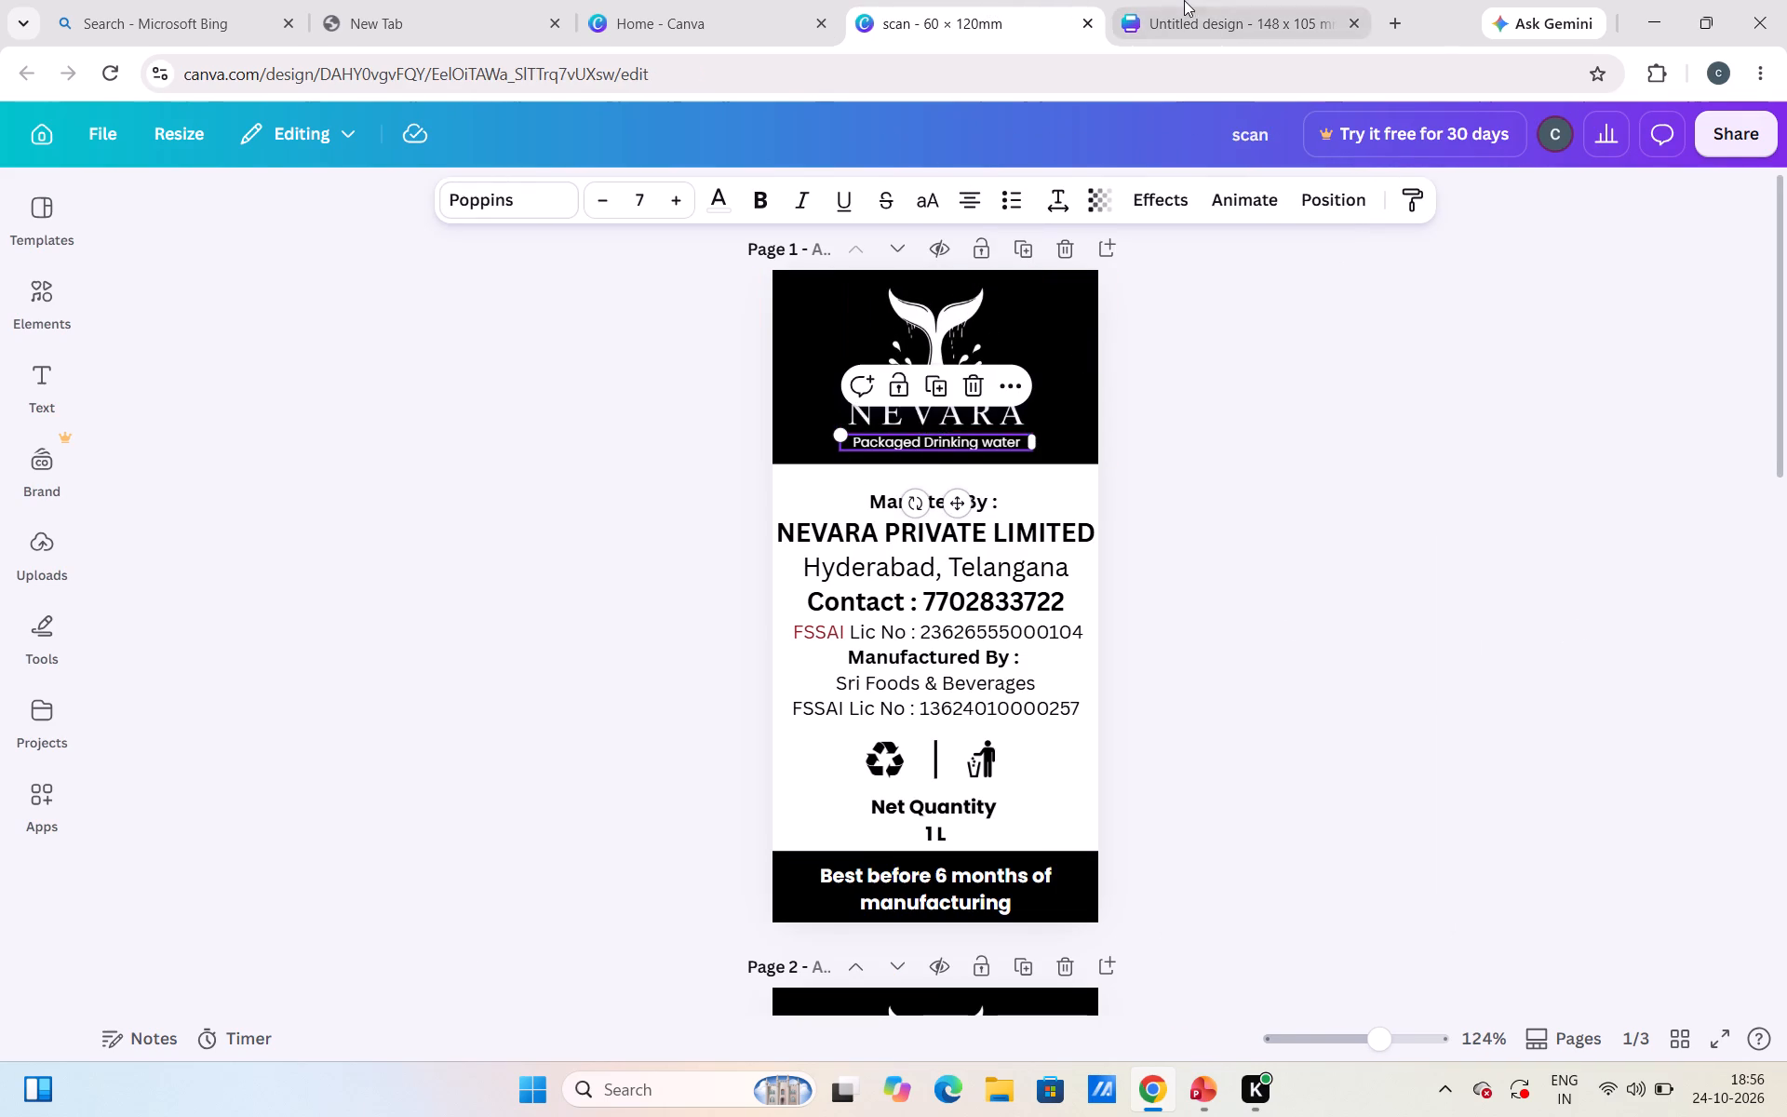
click(1187, 0)
click(1007, 468)
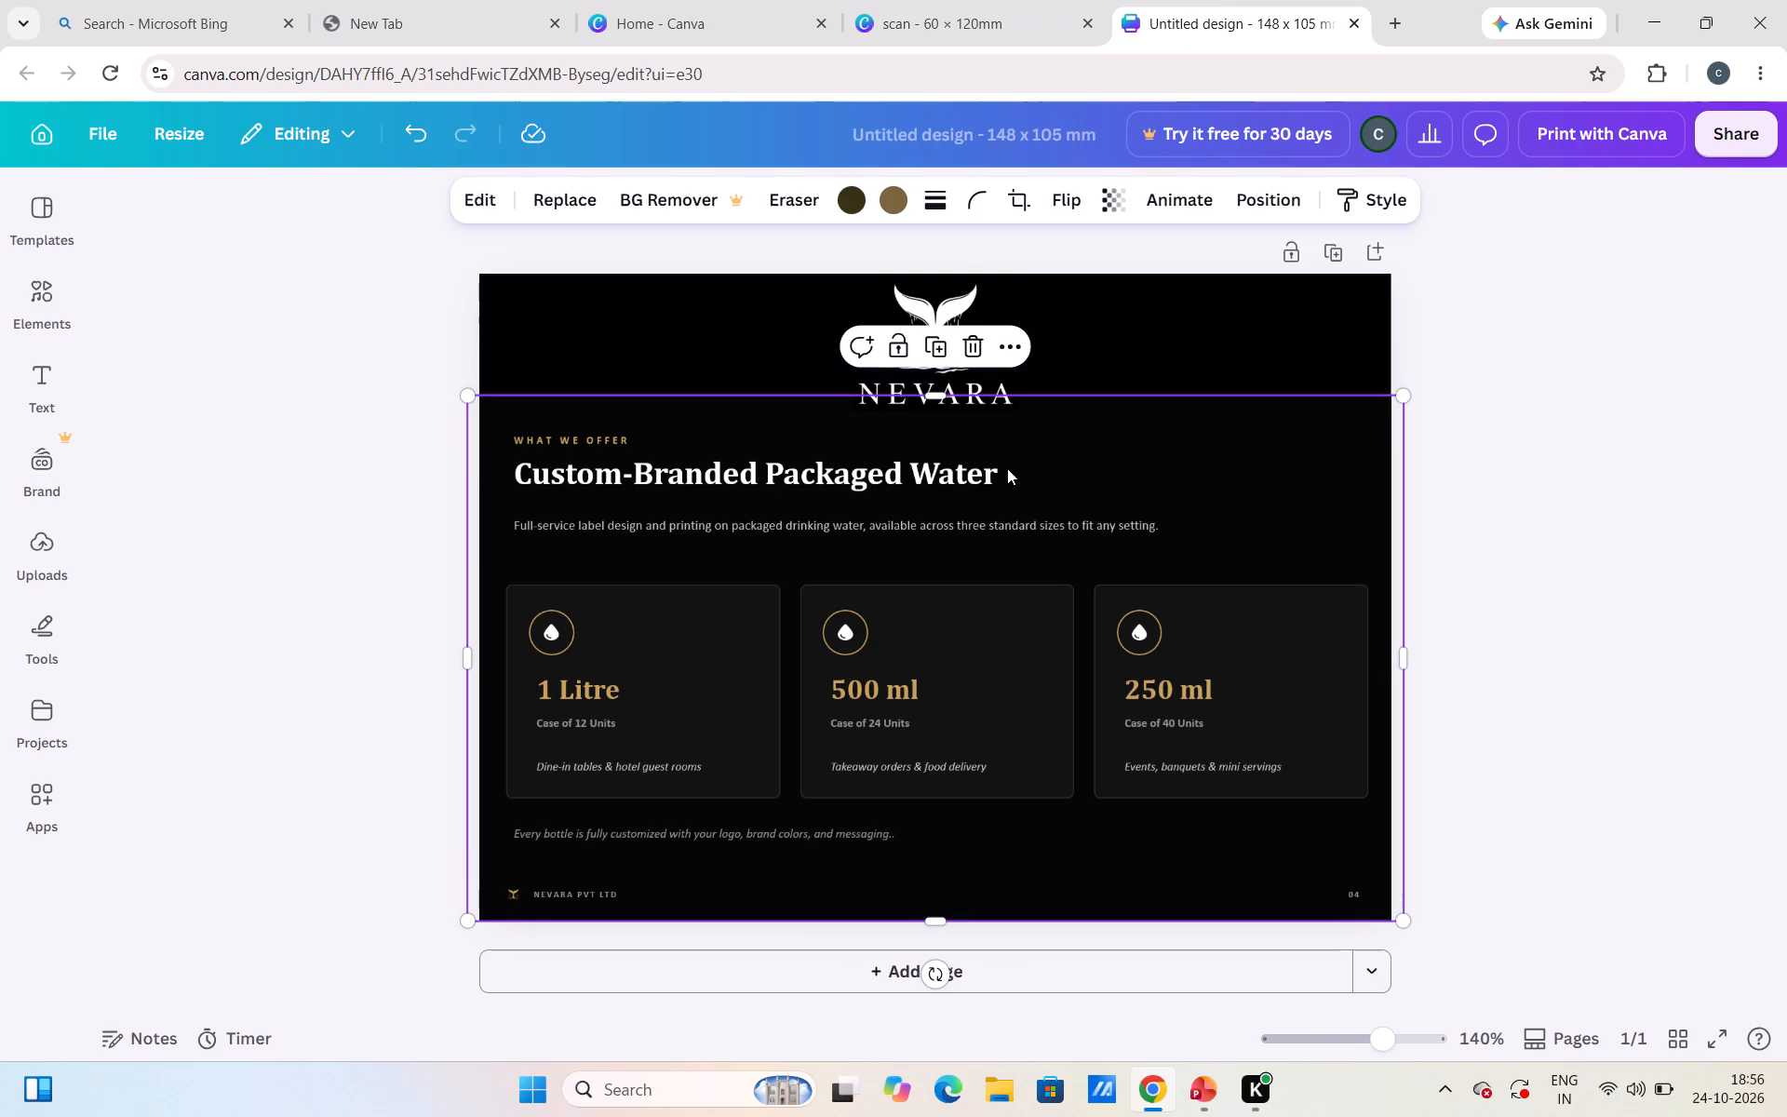
key(ctrl+v)
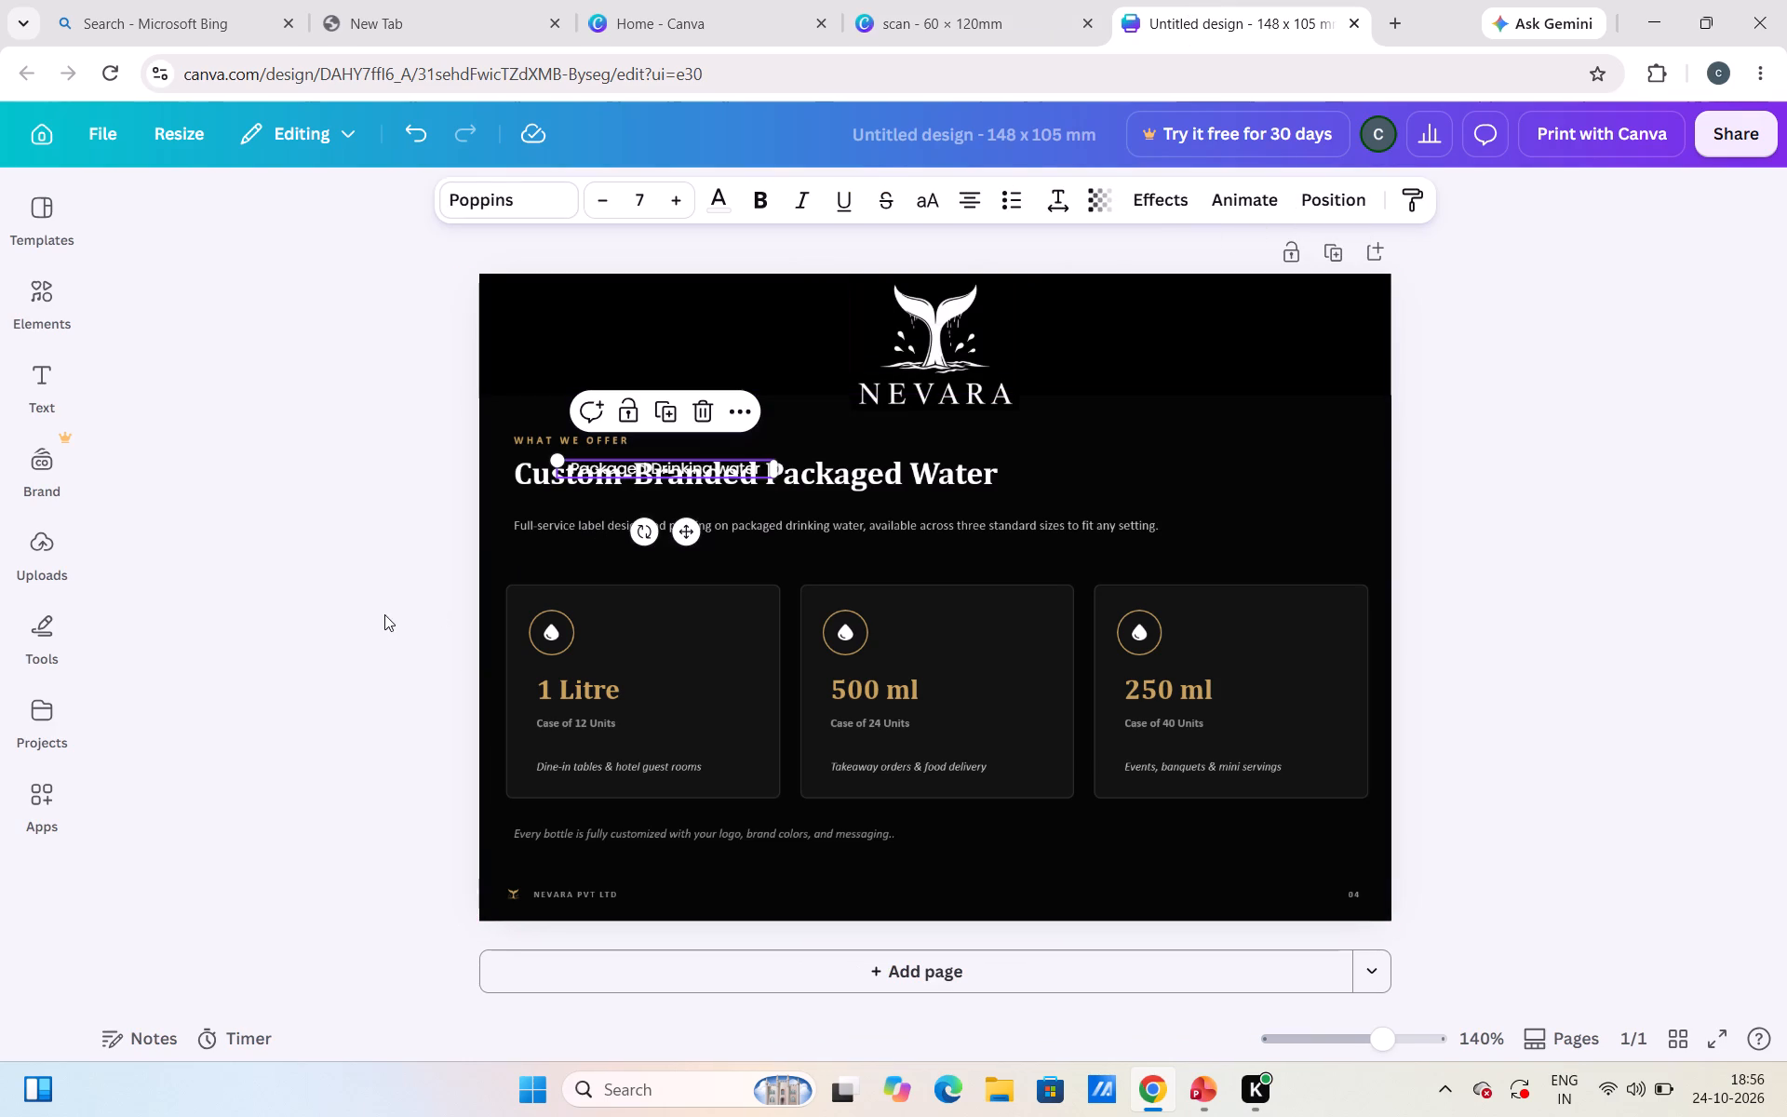
Centre the "Packaged Drinking water" tagline horizontally on the page and nudge it up until it sits directly beneath the NEVARA logo.
click(1302, 195)
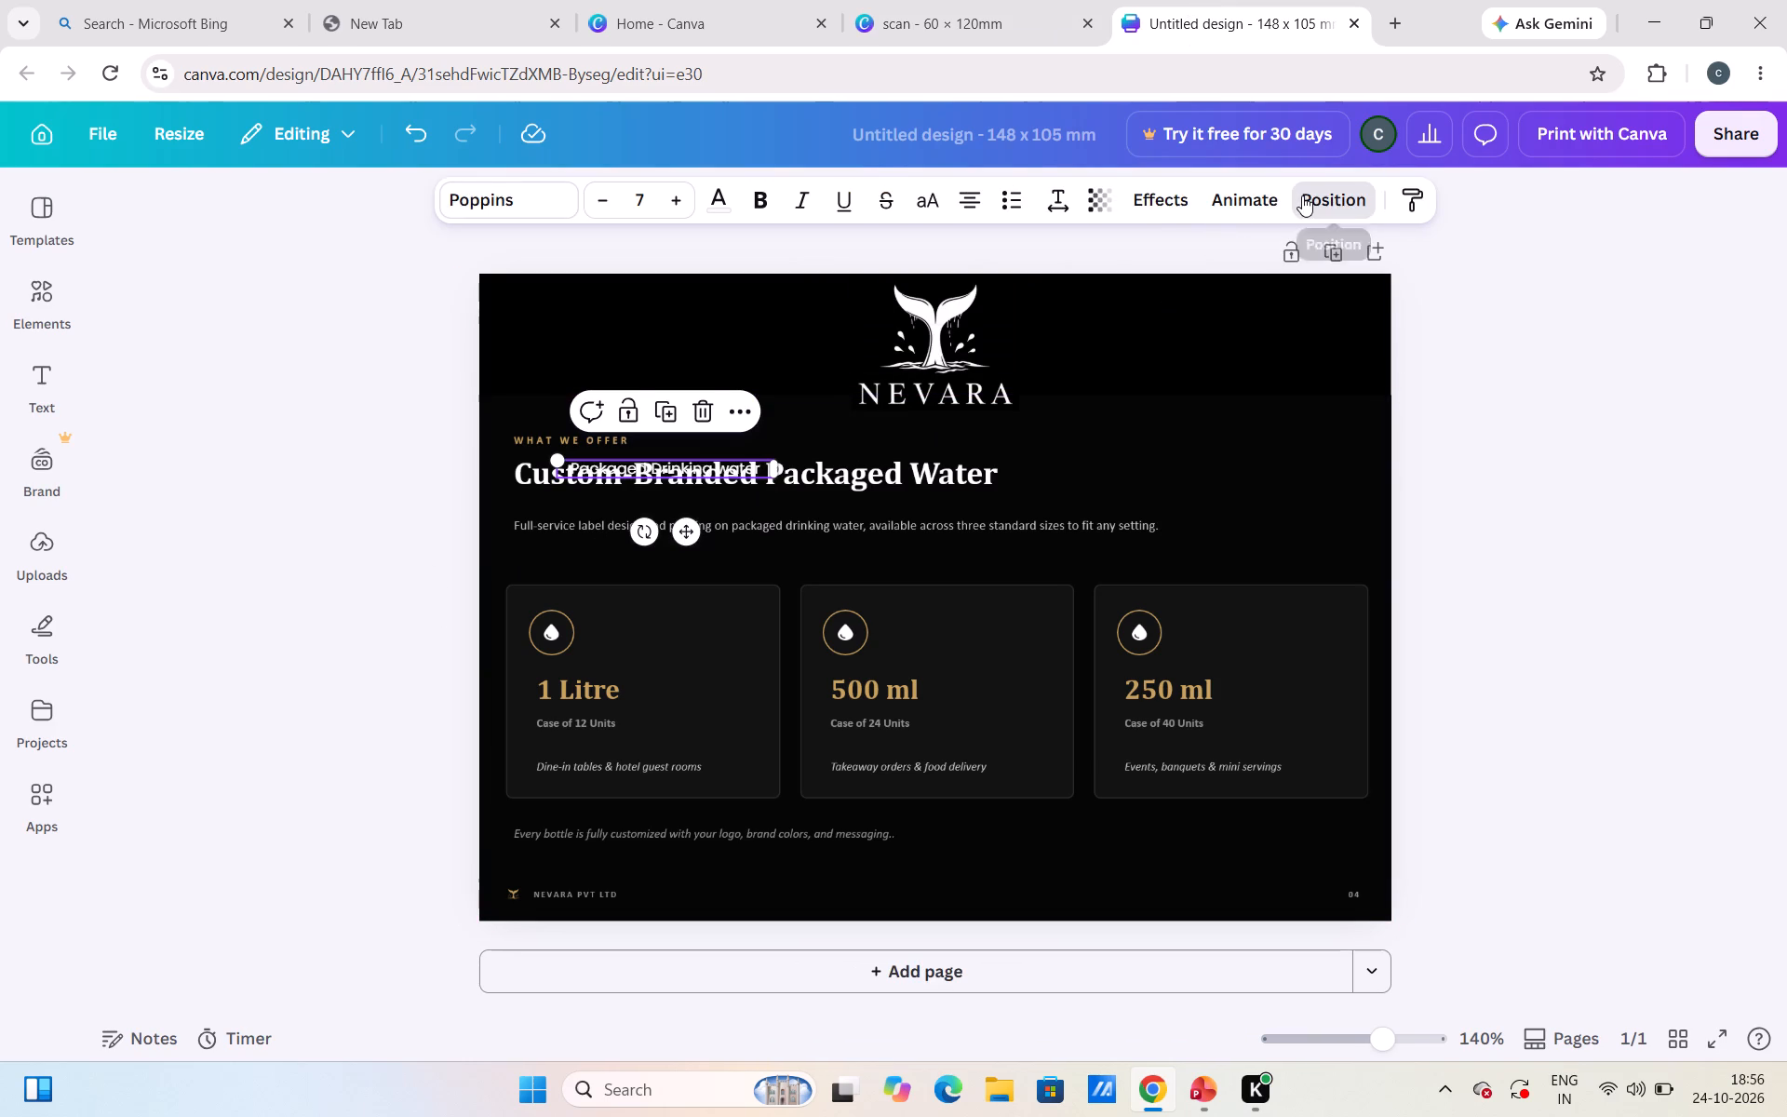
click(404, 613)
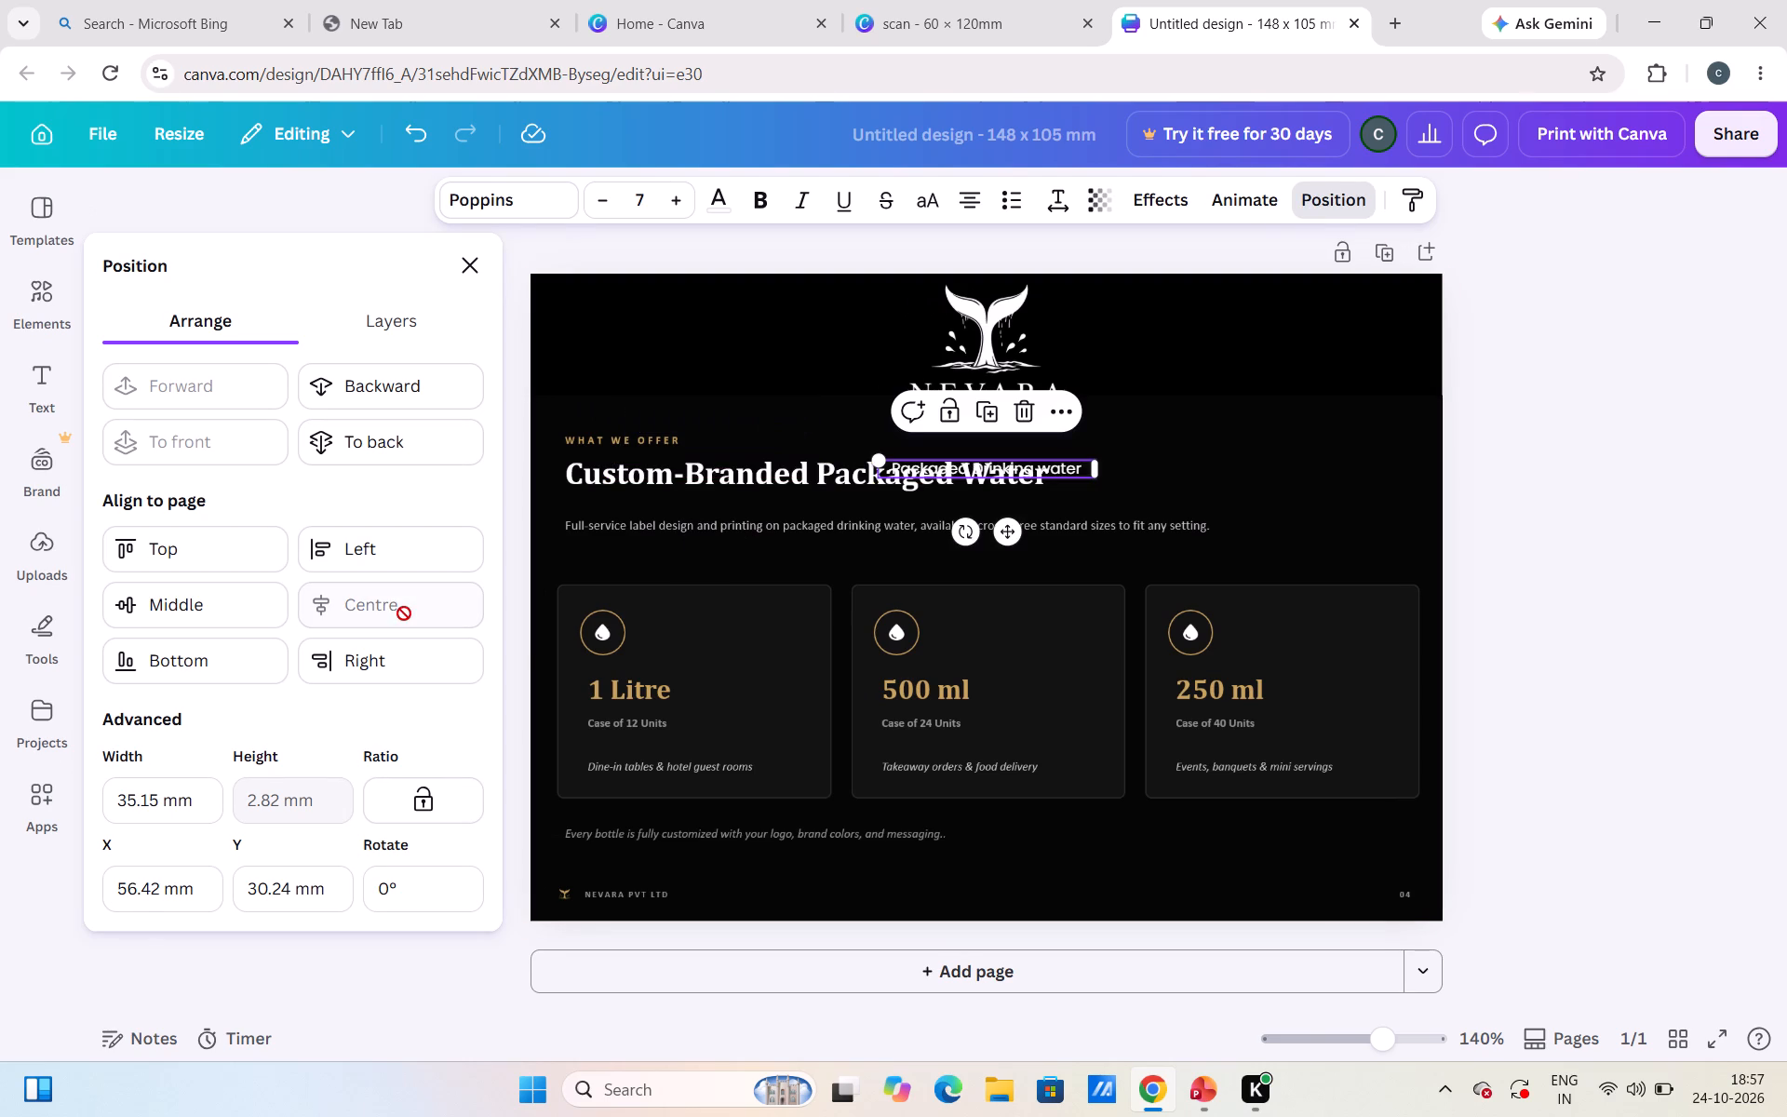
click(1621, 763)
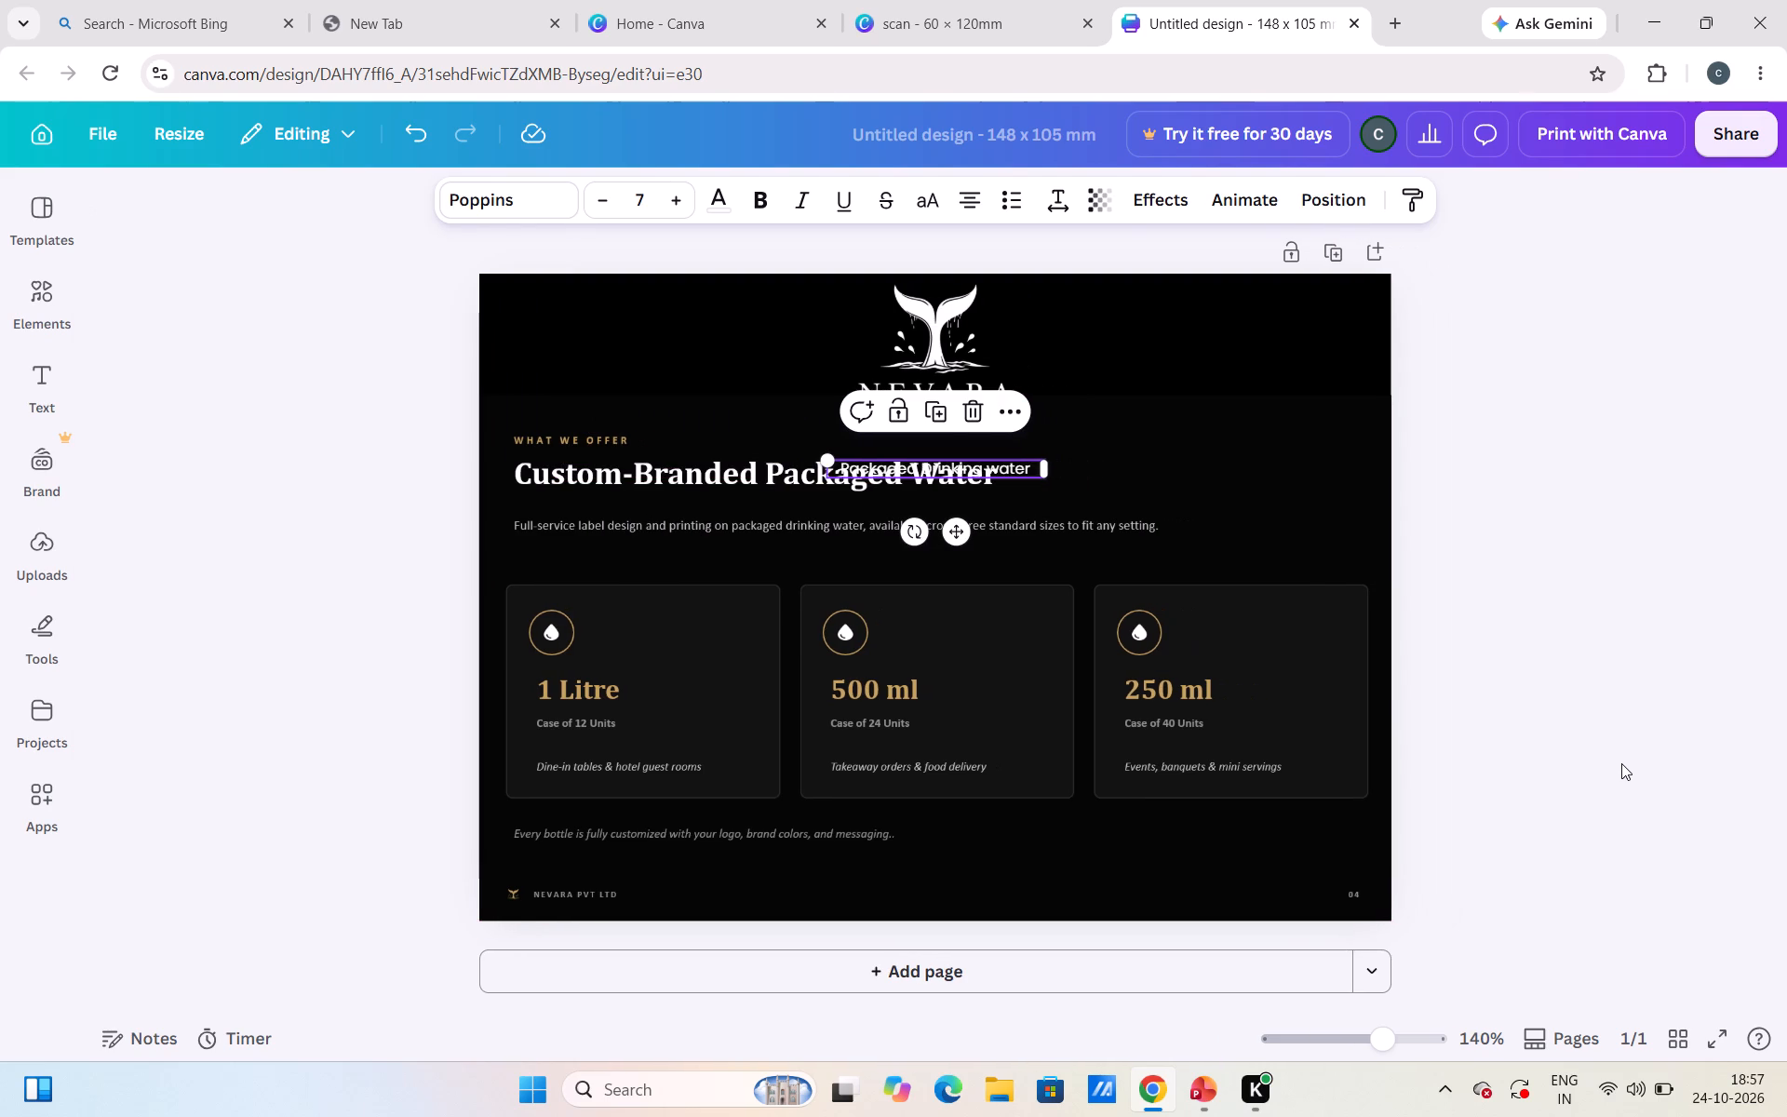
key(Up)
key(Up)
click(1621, 763)
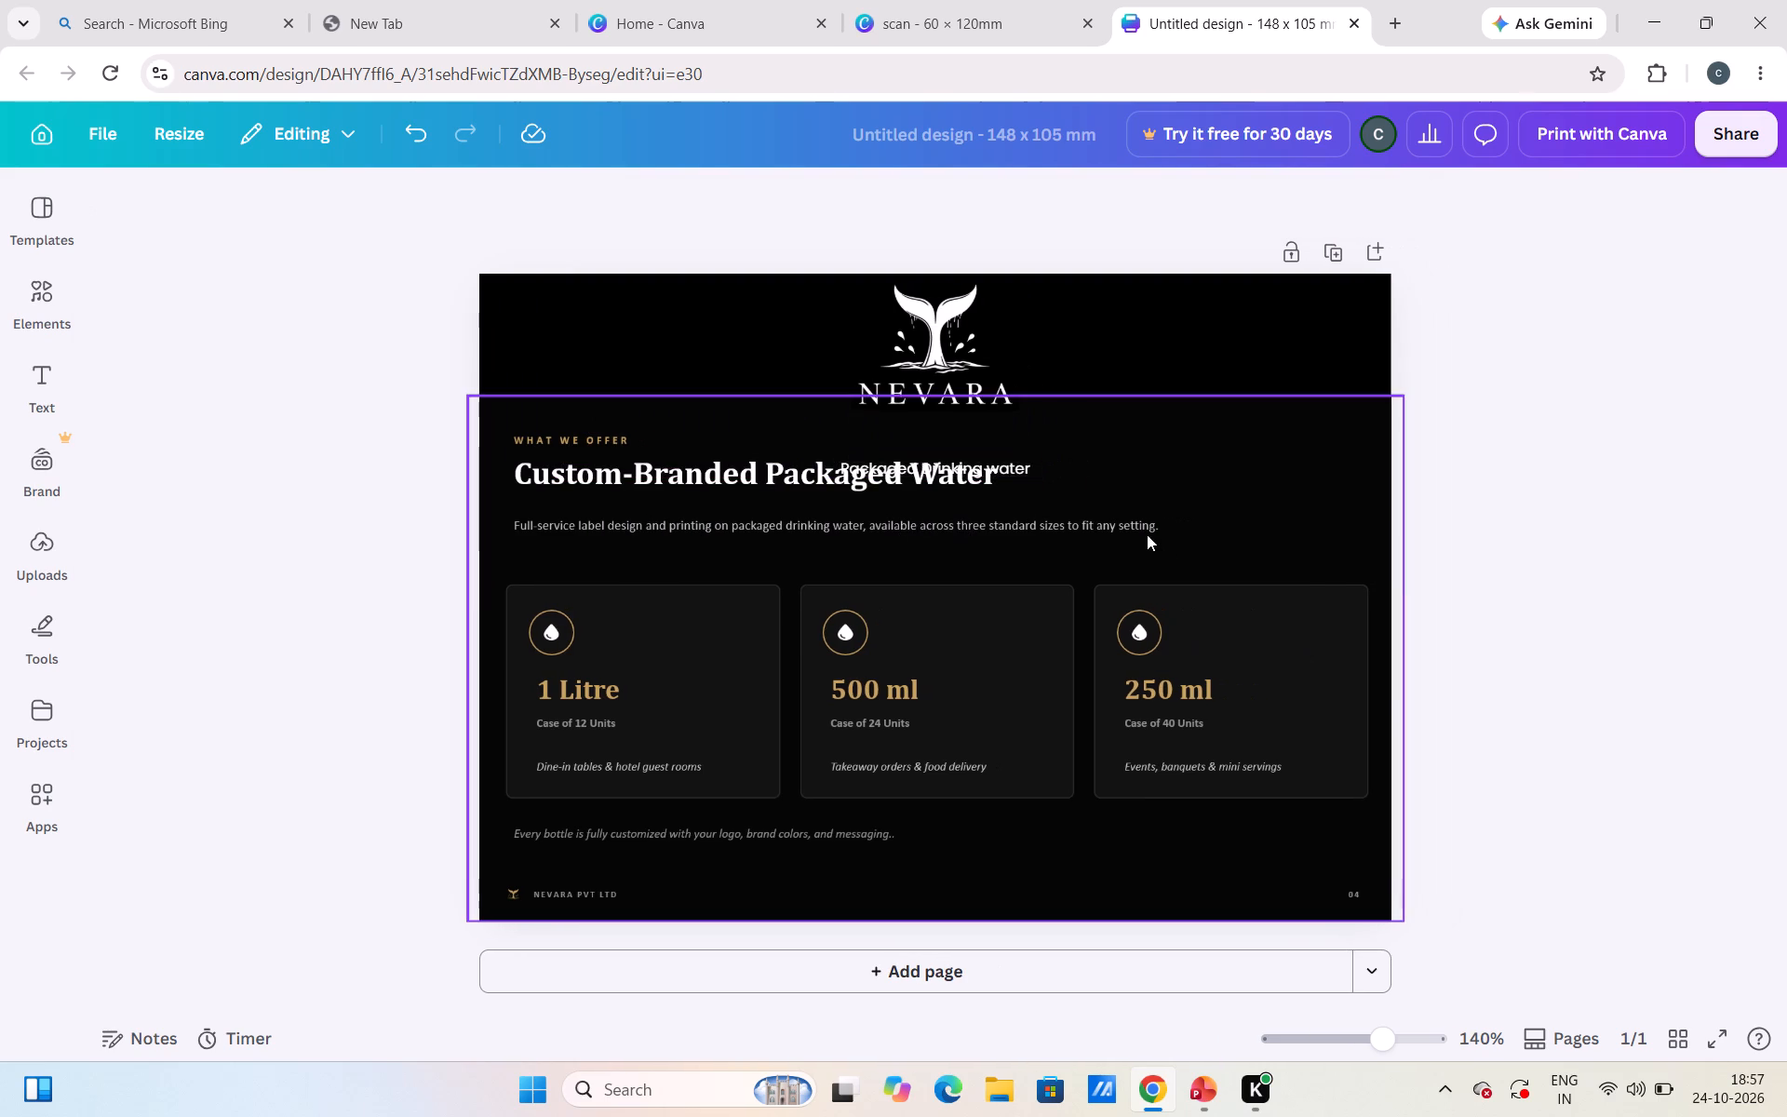
click(1001, 466)
key(Up)
key(Up)
key(Up)
key(Up)
key(Up)
key(Up)
key(Up)
key(Up)
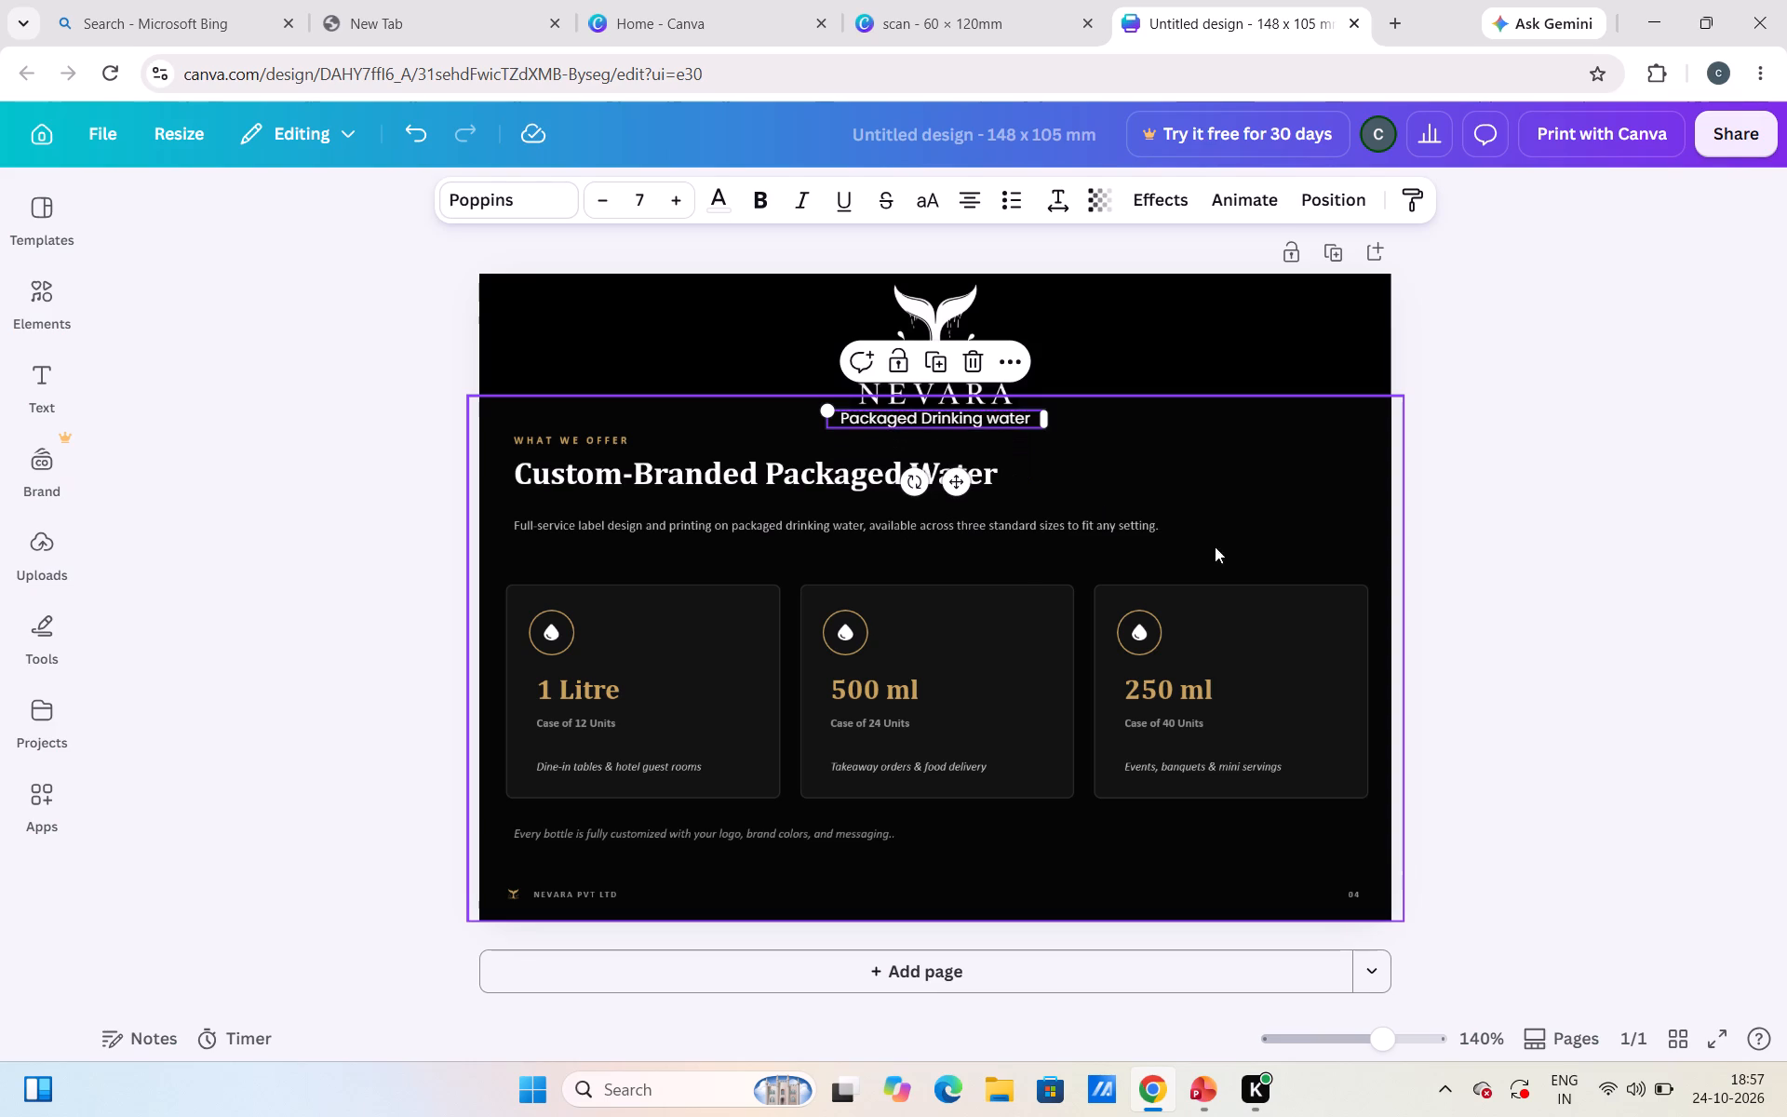
click(1567, 685)
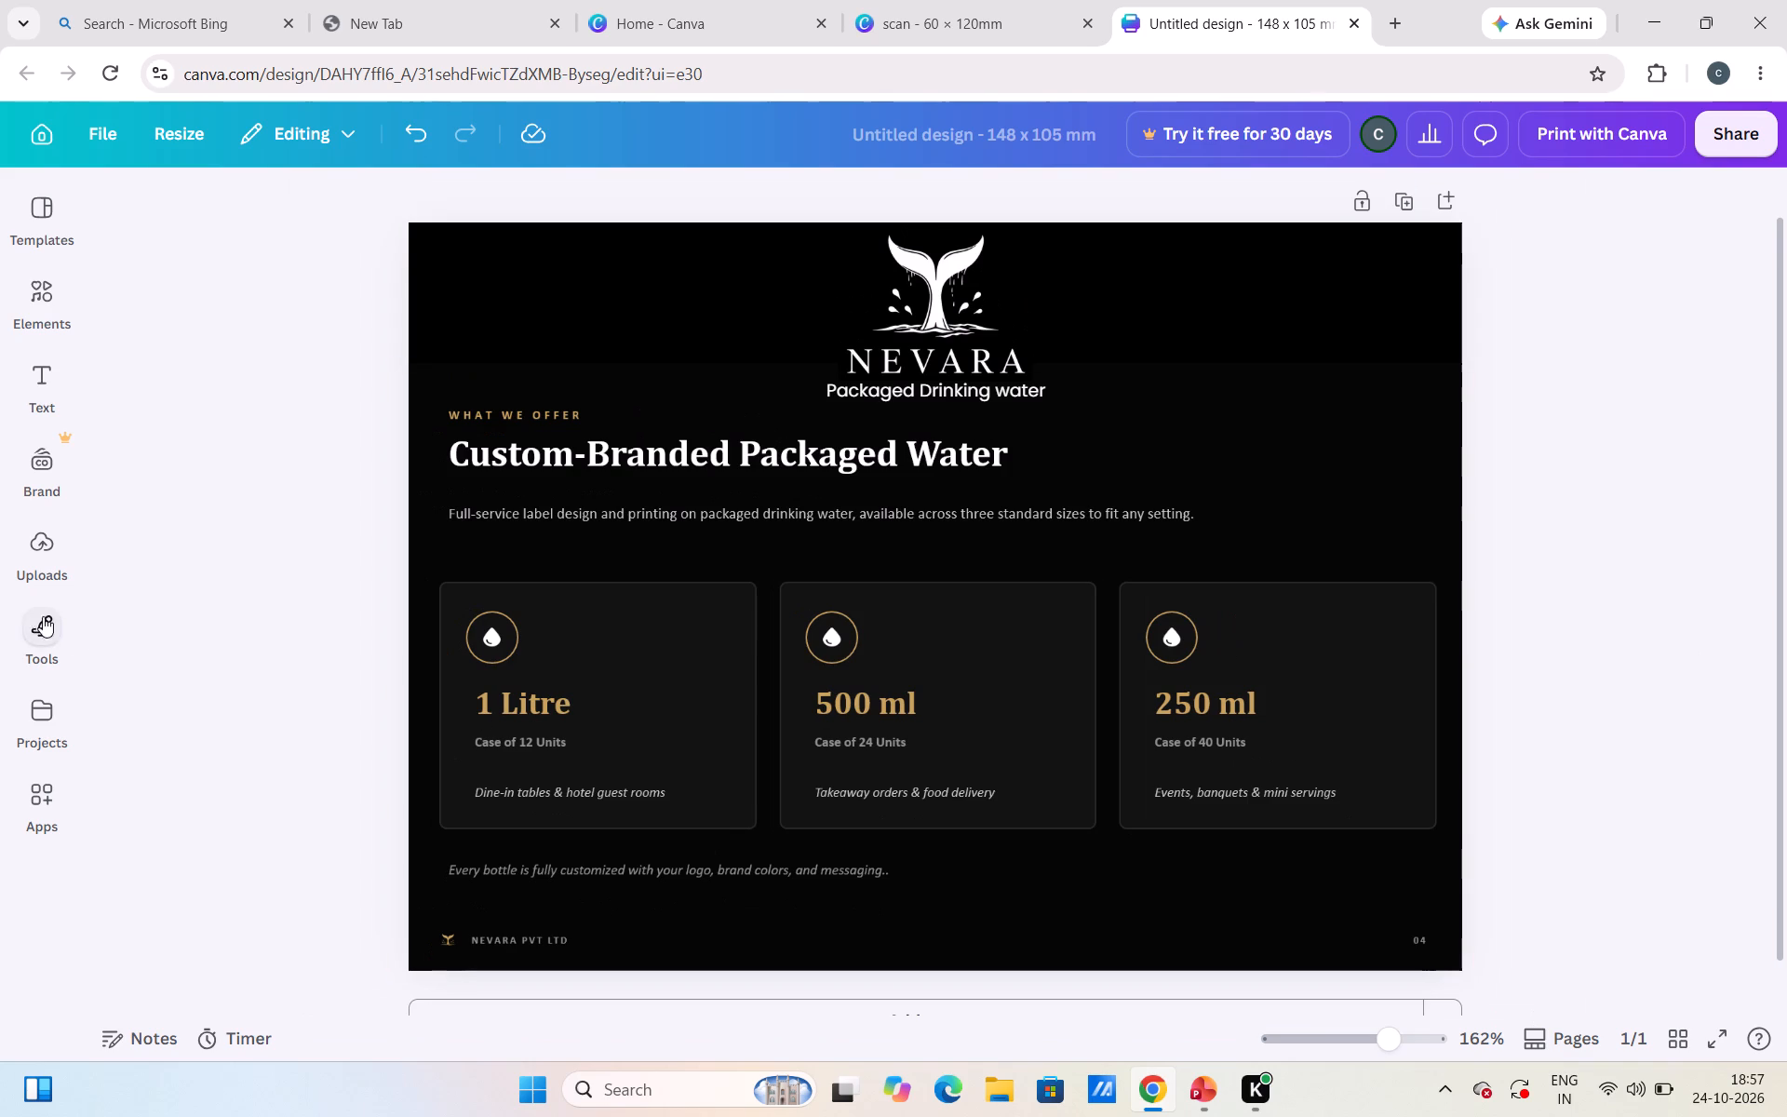
Shrink the slide image proportionally from its upper corners until it fits the page's 148 mm width.
click(38, 649)
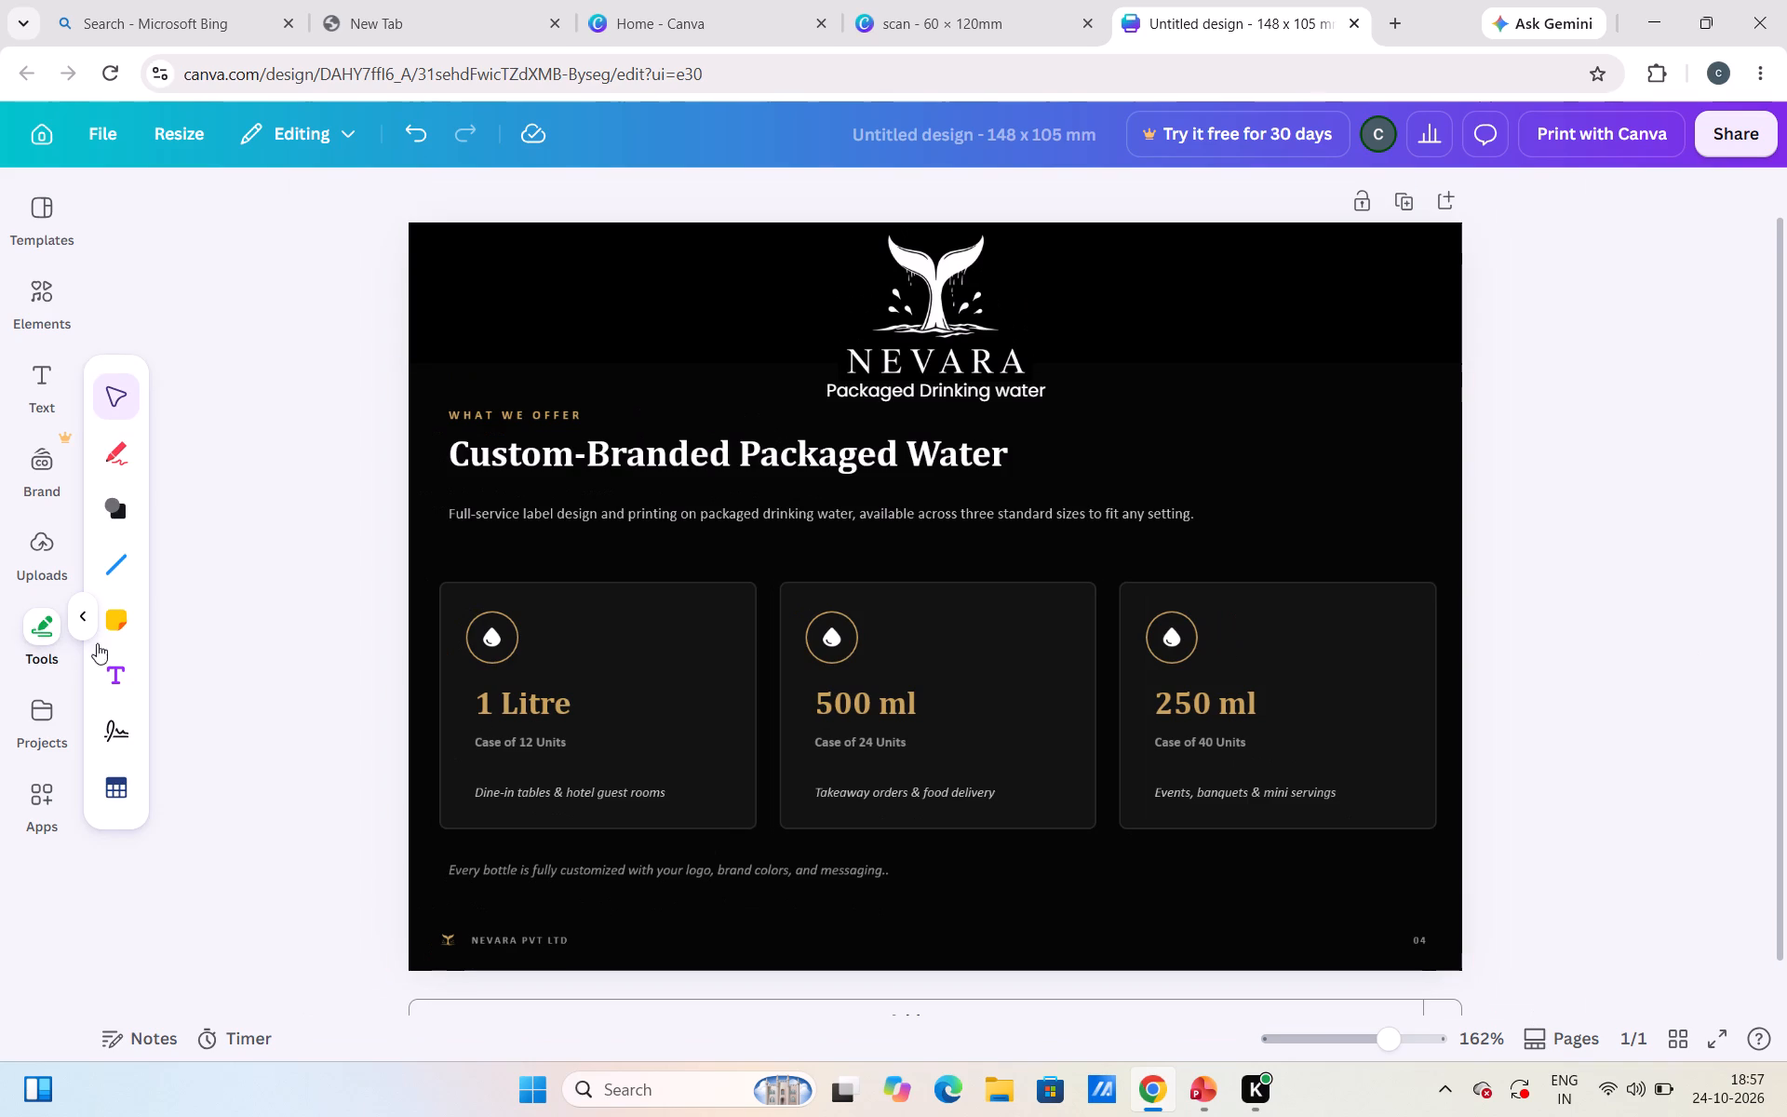
click(607, 624)
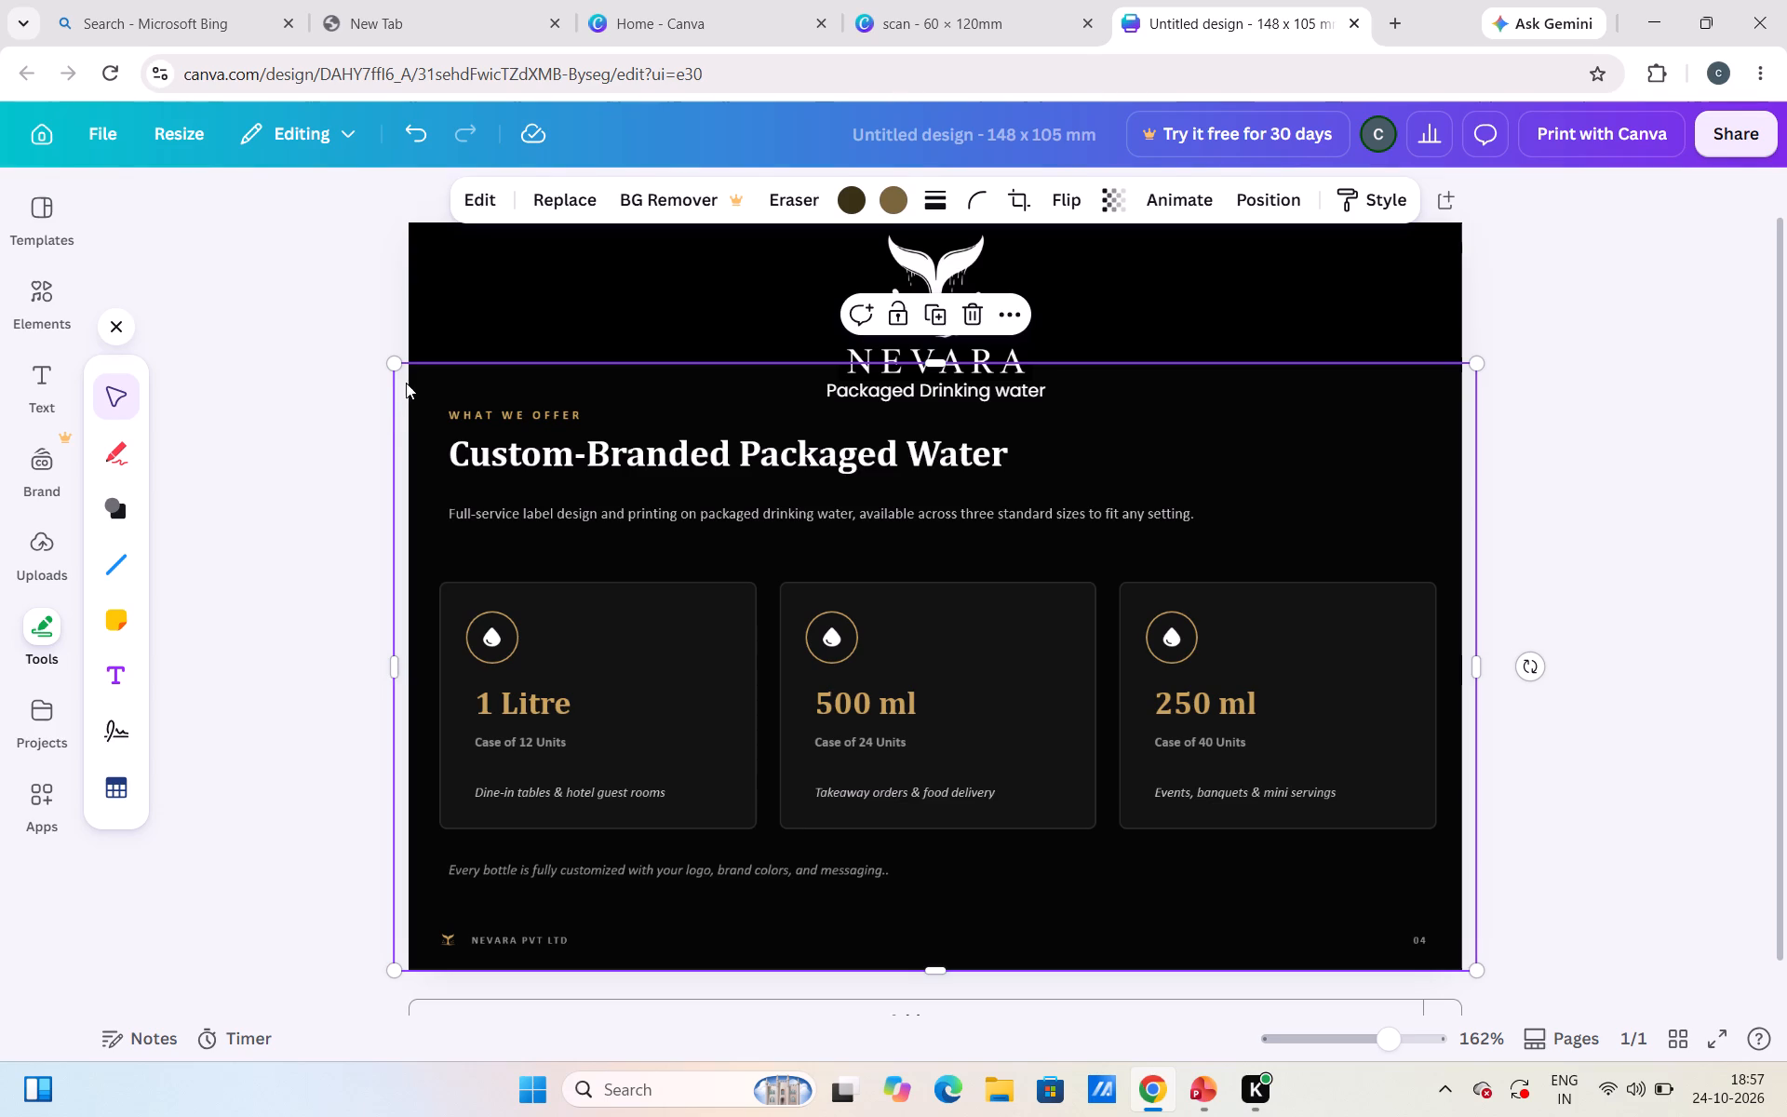
drag(396, 368, 407, 378)
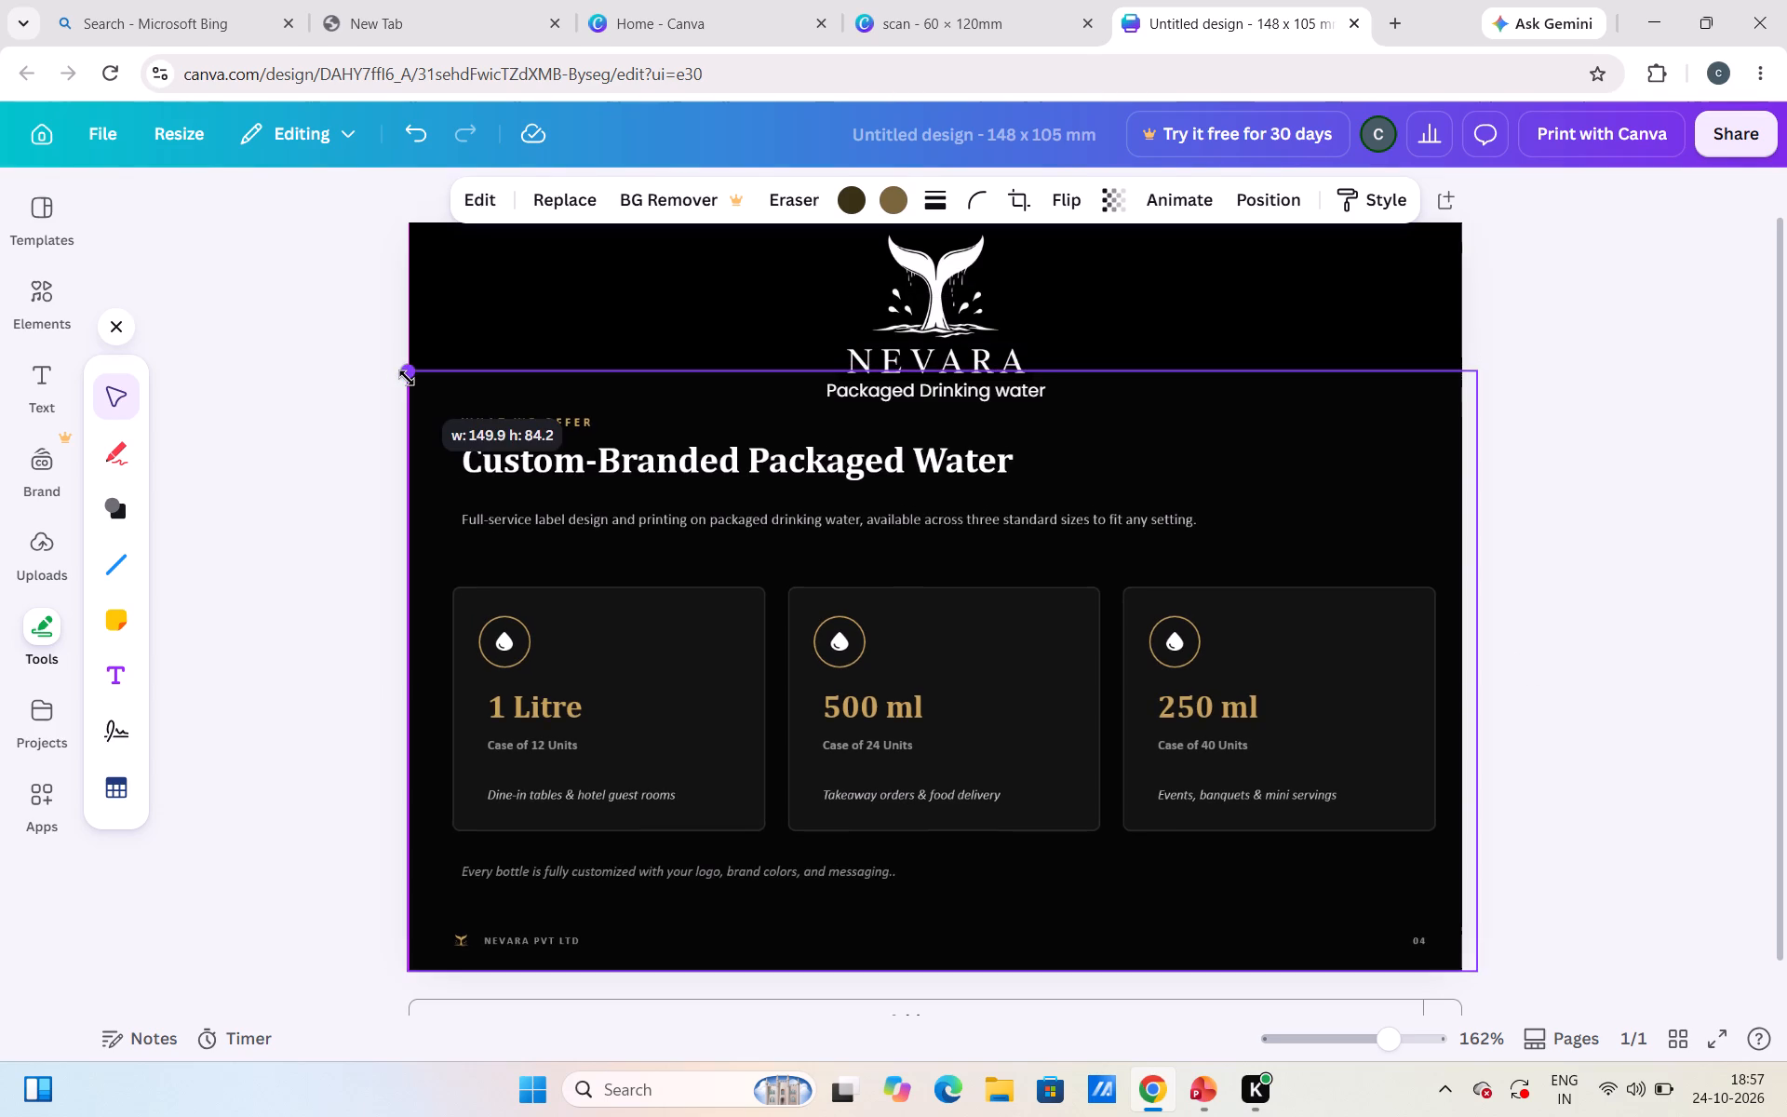
drag(407, 378, 407, 380)
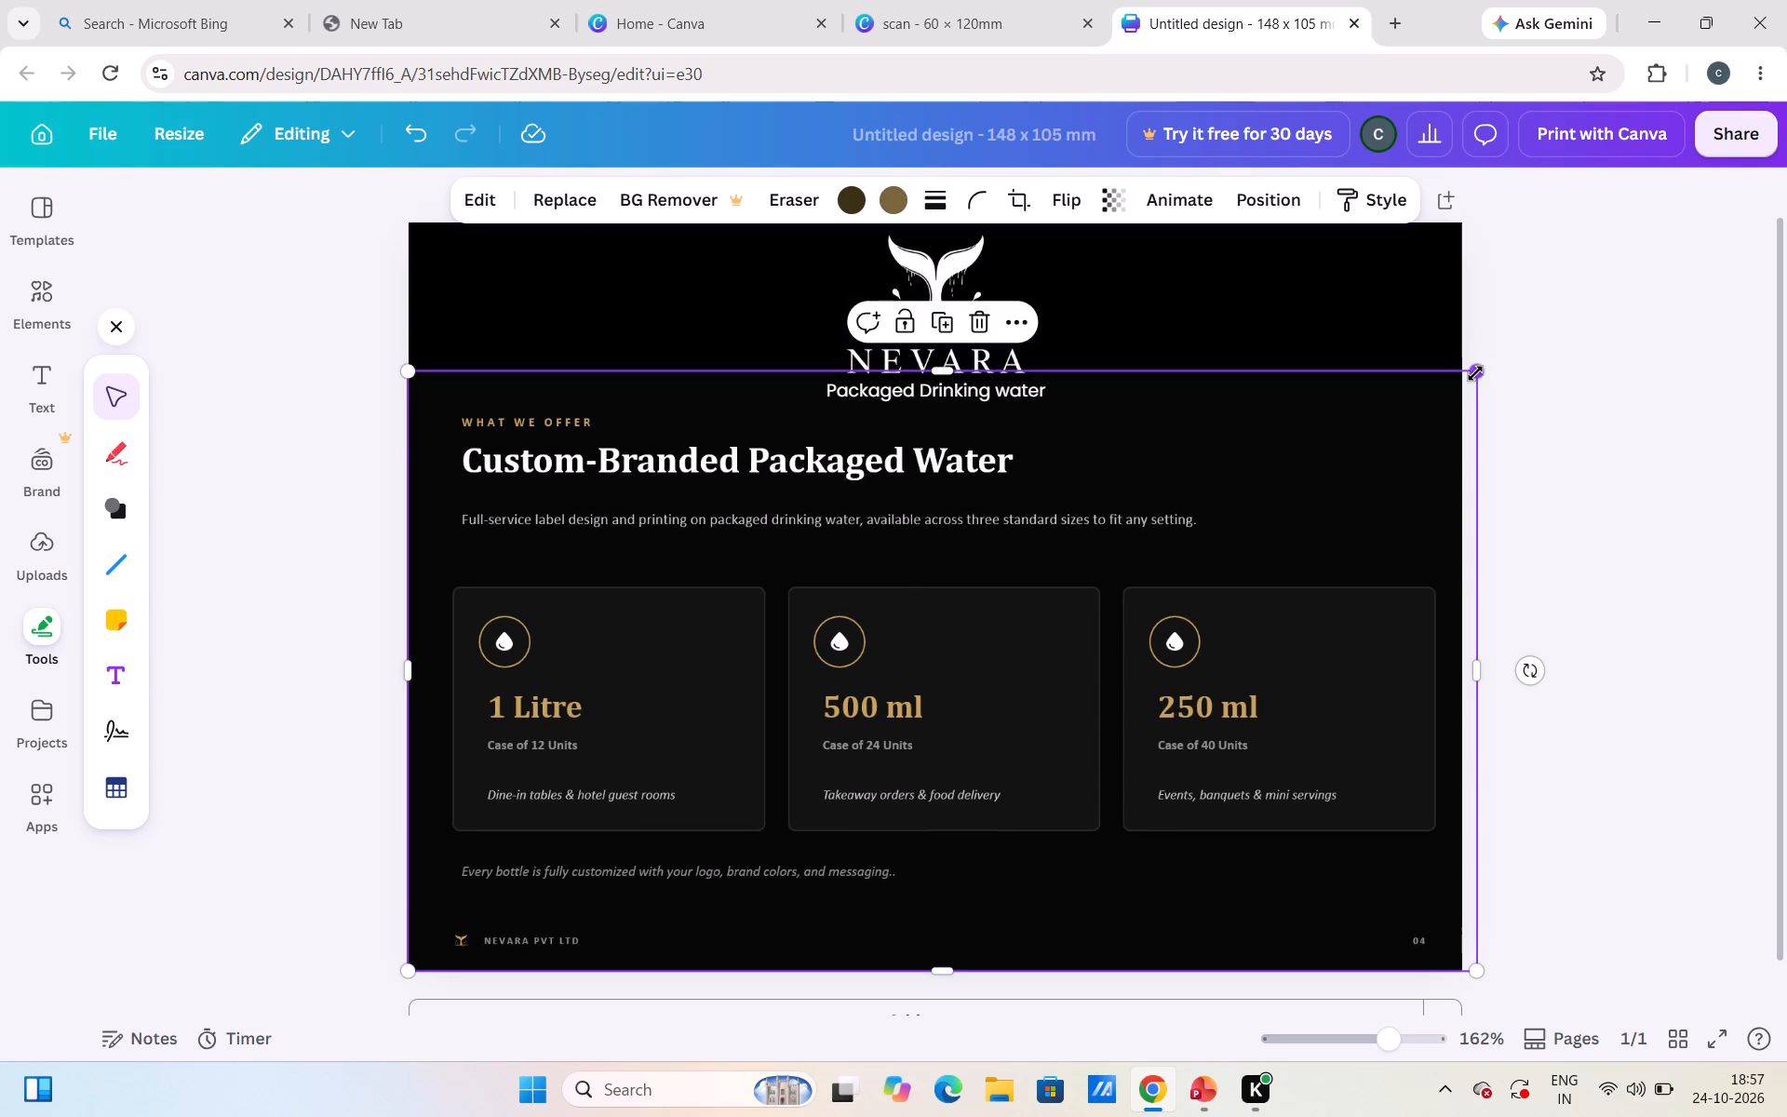
drag(1475, 373, 1459, 384)
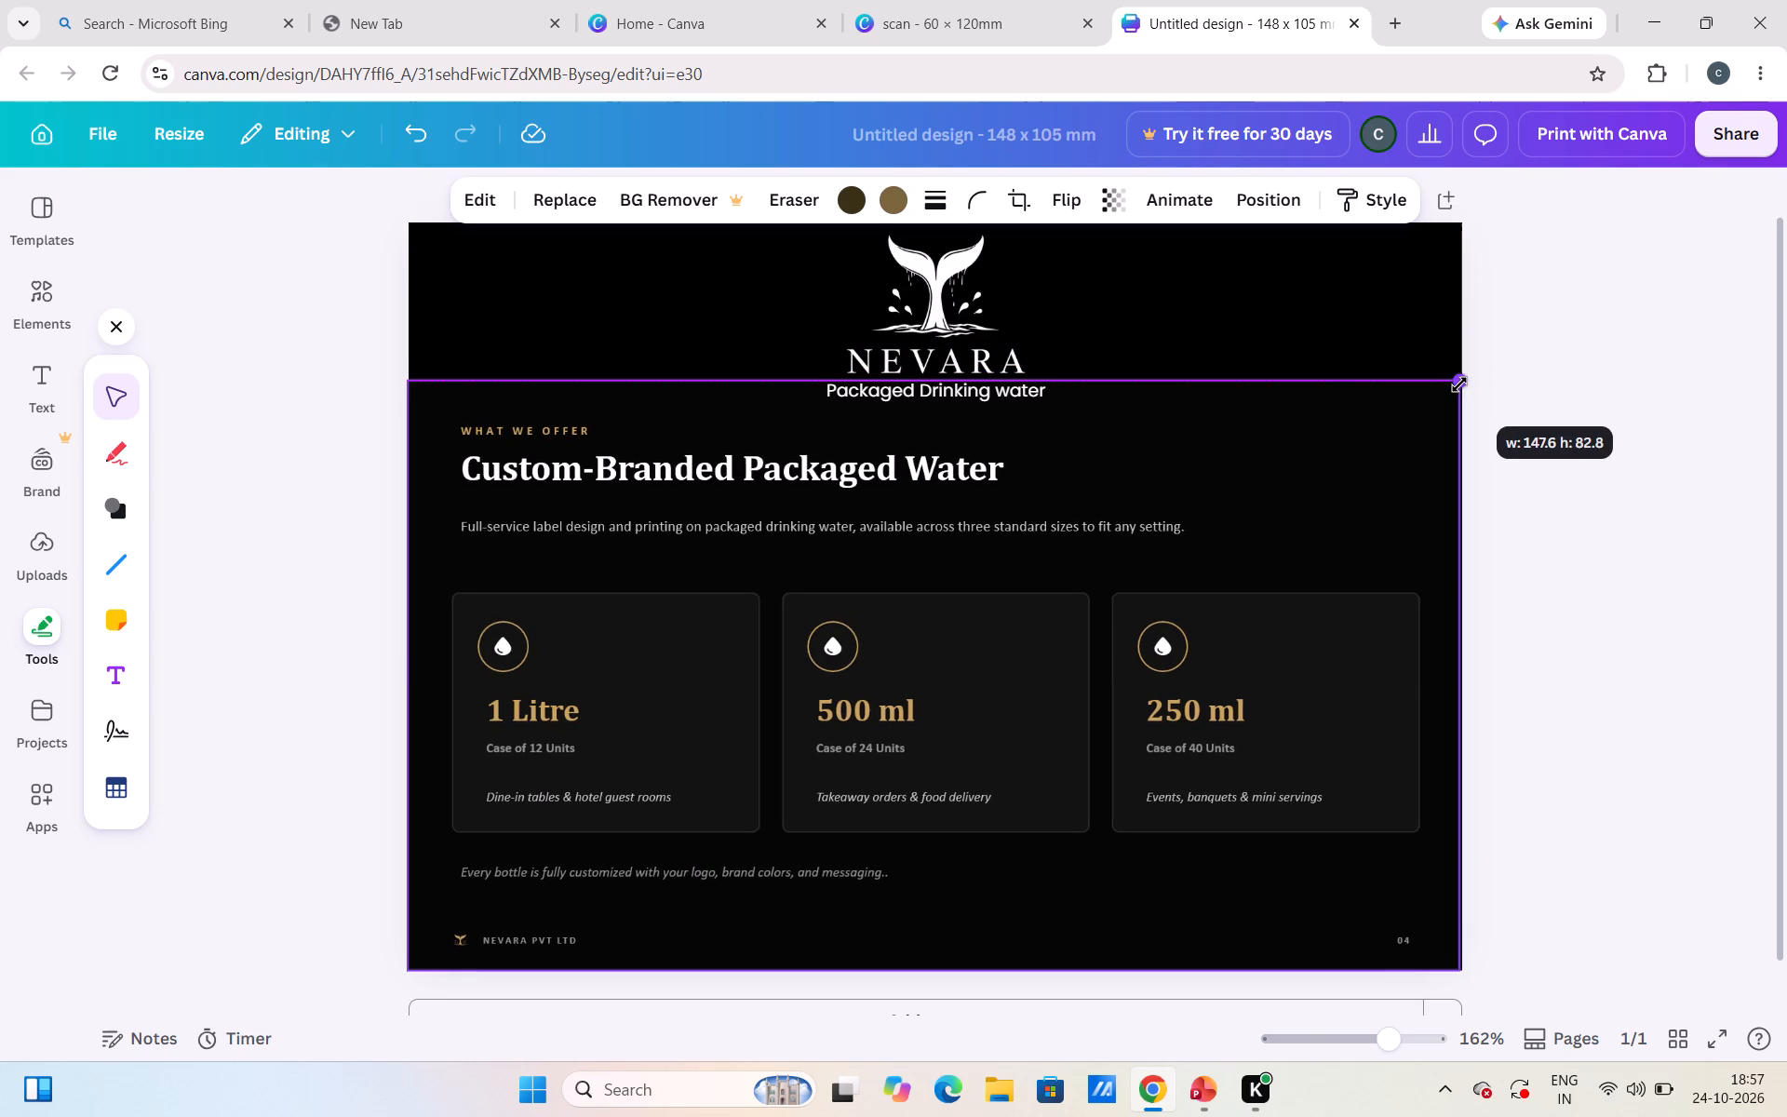
drag(1459, 384, 1466, 384)
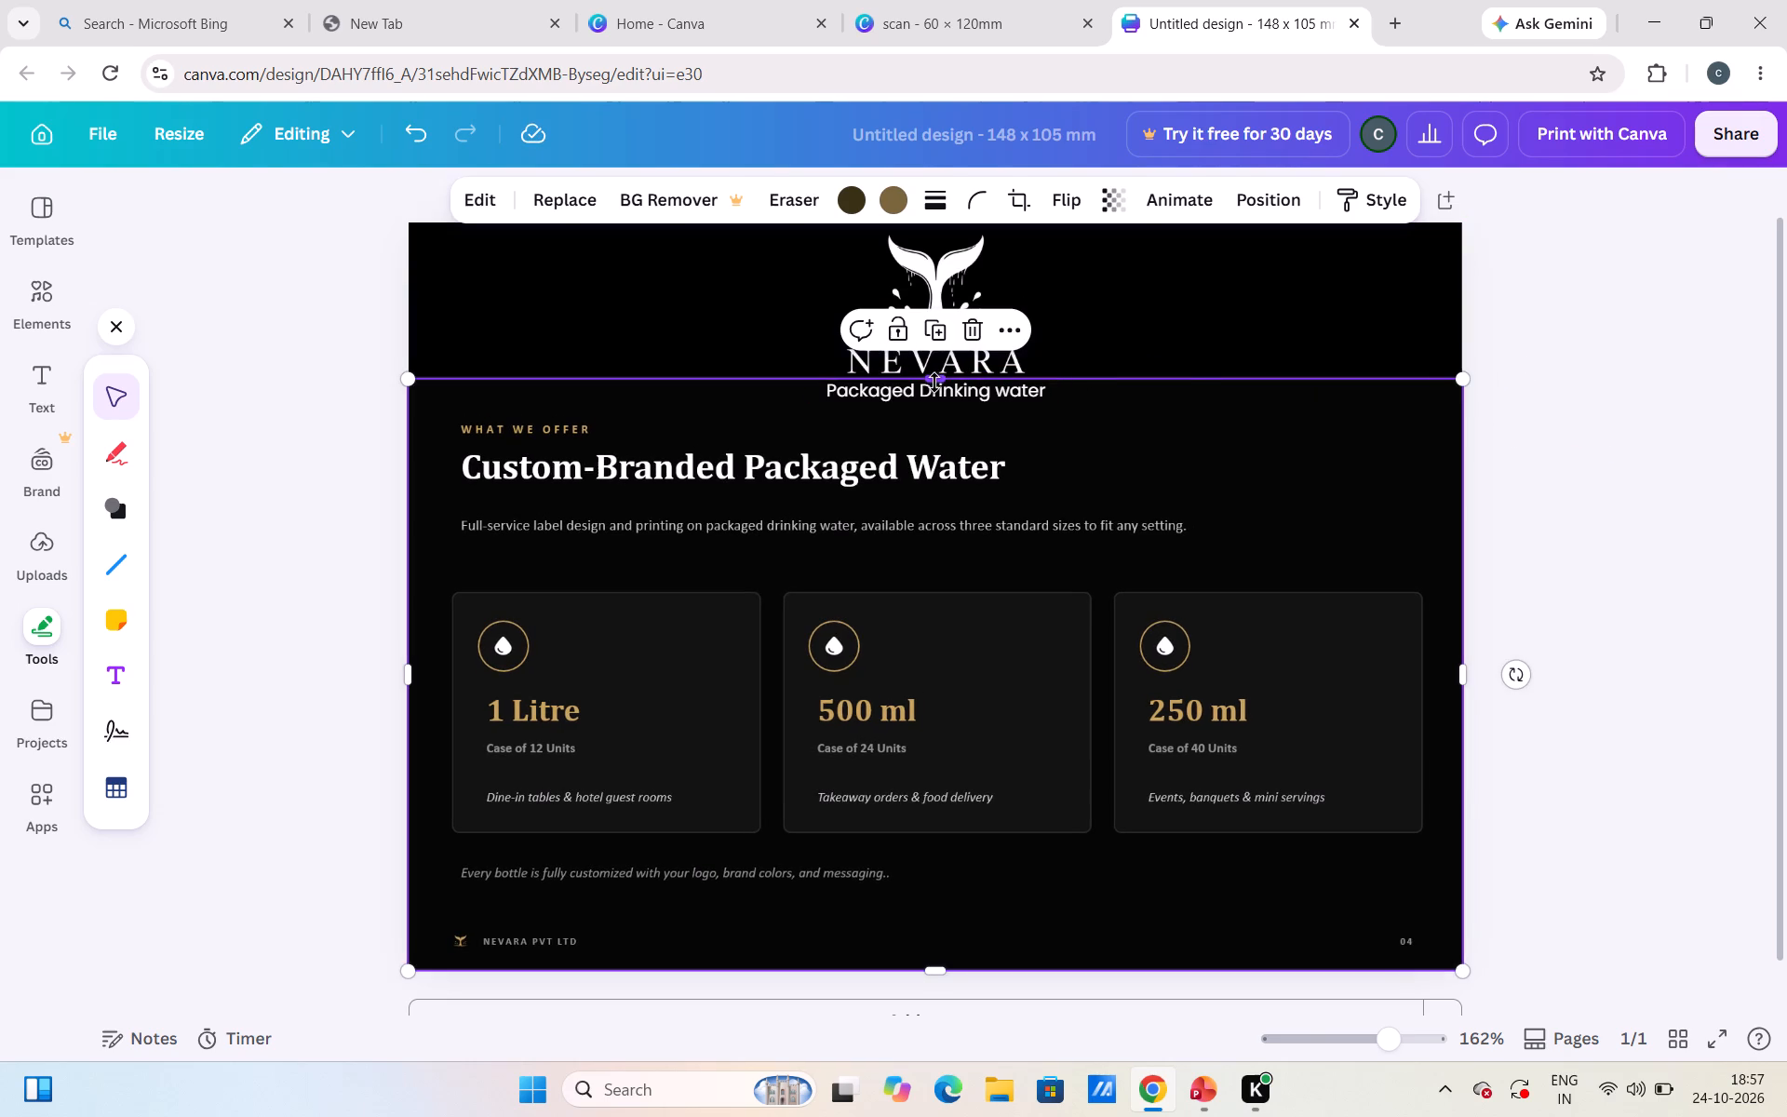
Crop the slide image's top edge down to just below the tagline, leaving it about 80 mm high.
drag(933, 383, 941, 408)
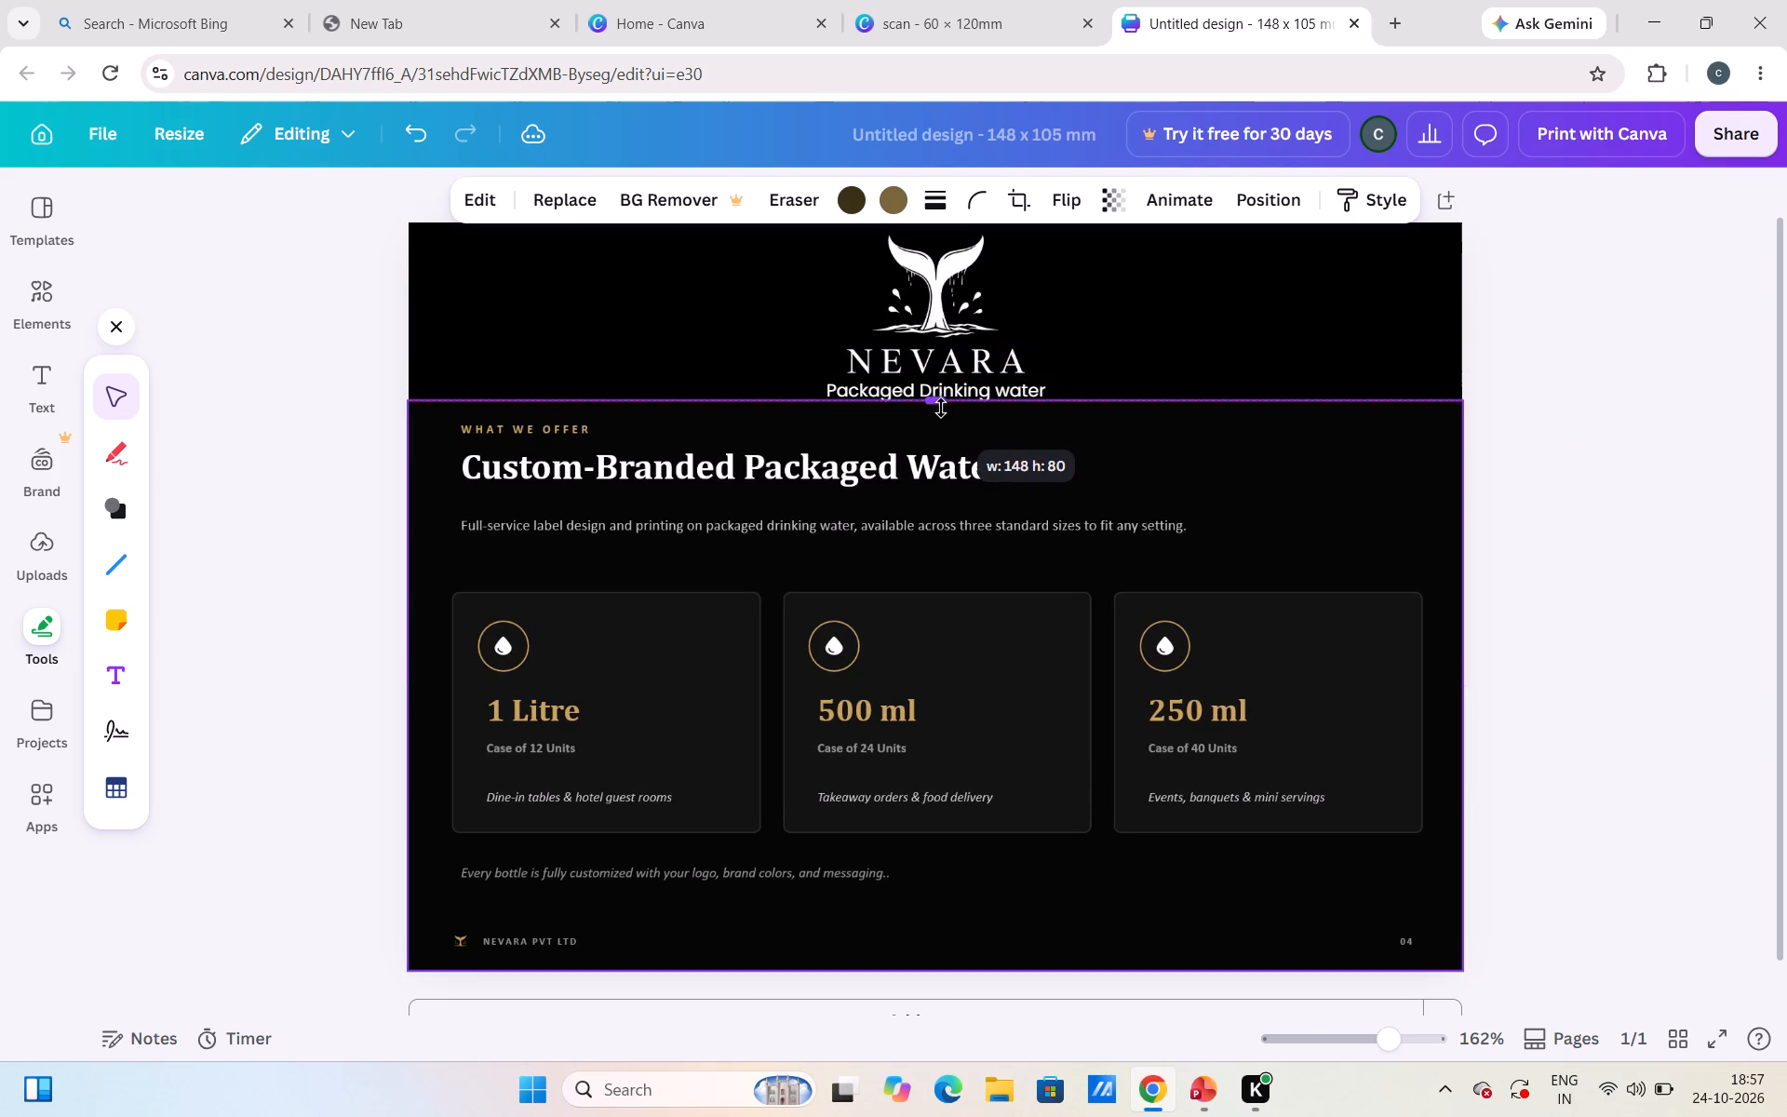
drag(941, 408, 942, 410)
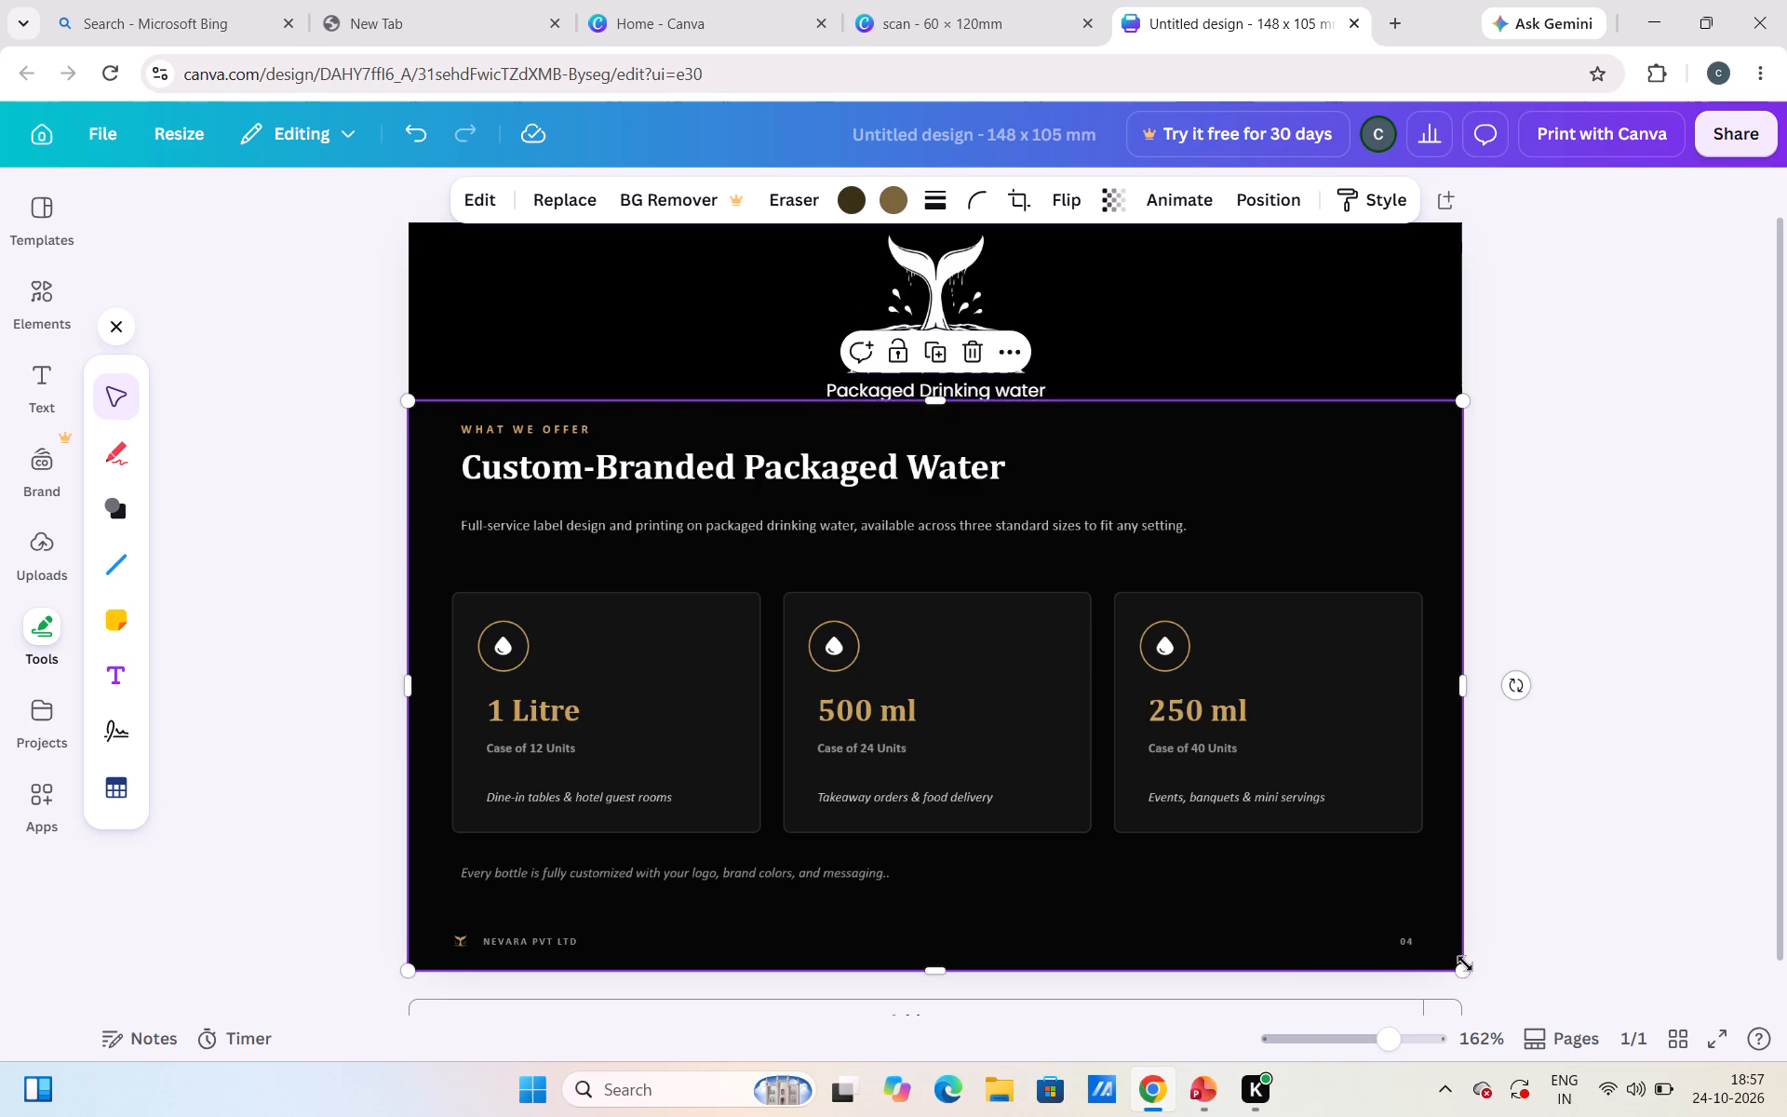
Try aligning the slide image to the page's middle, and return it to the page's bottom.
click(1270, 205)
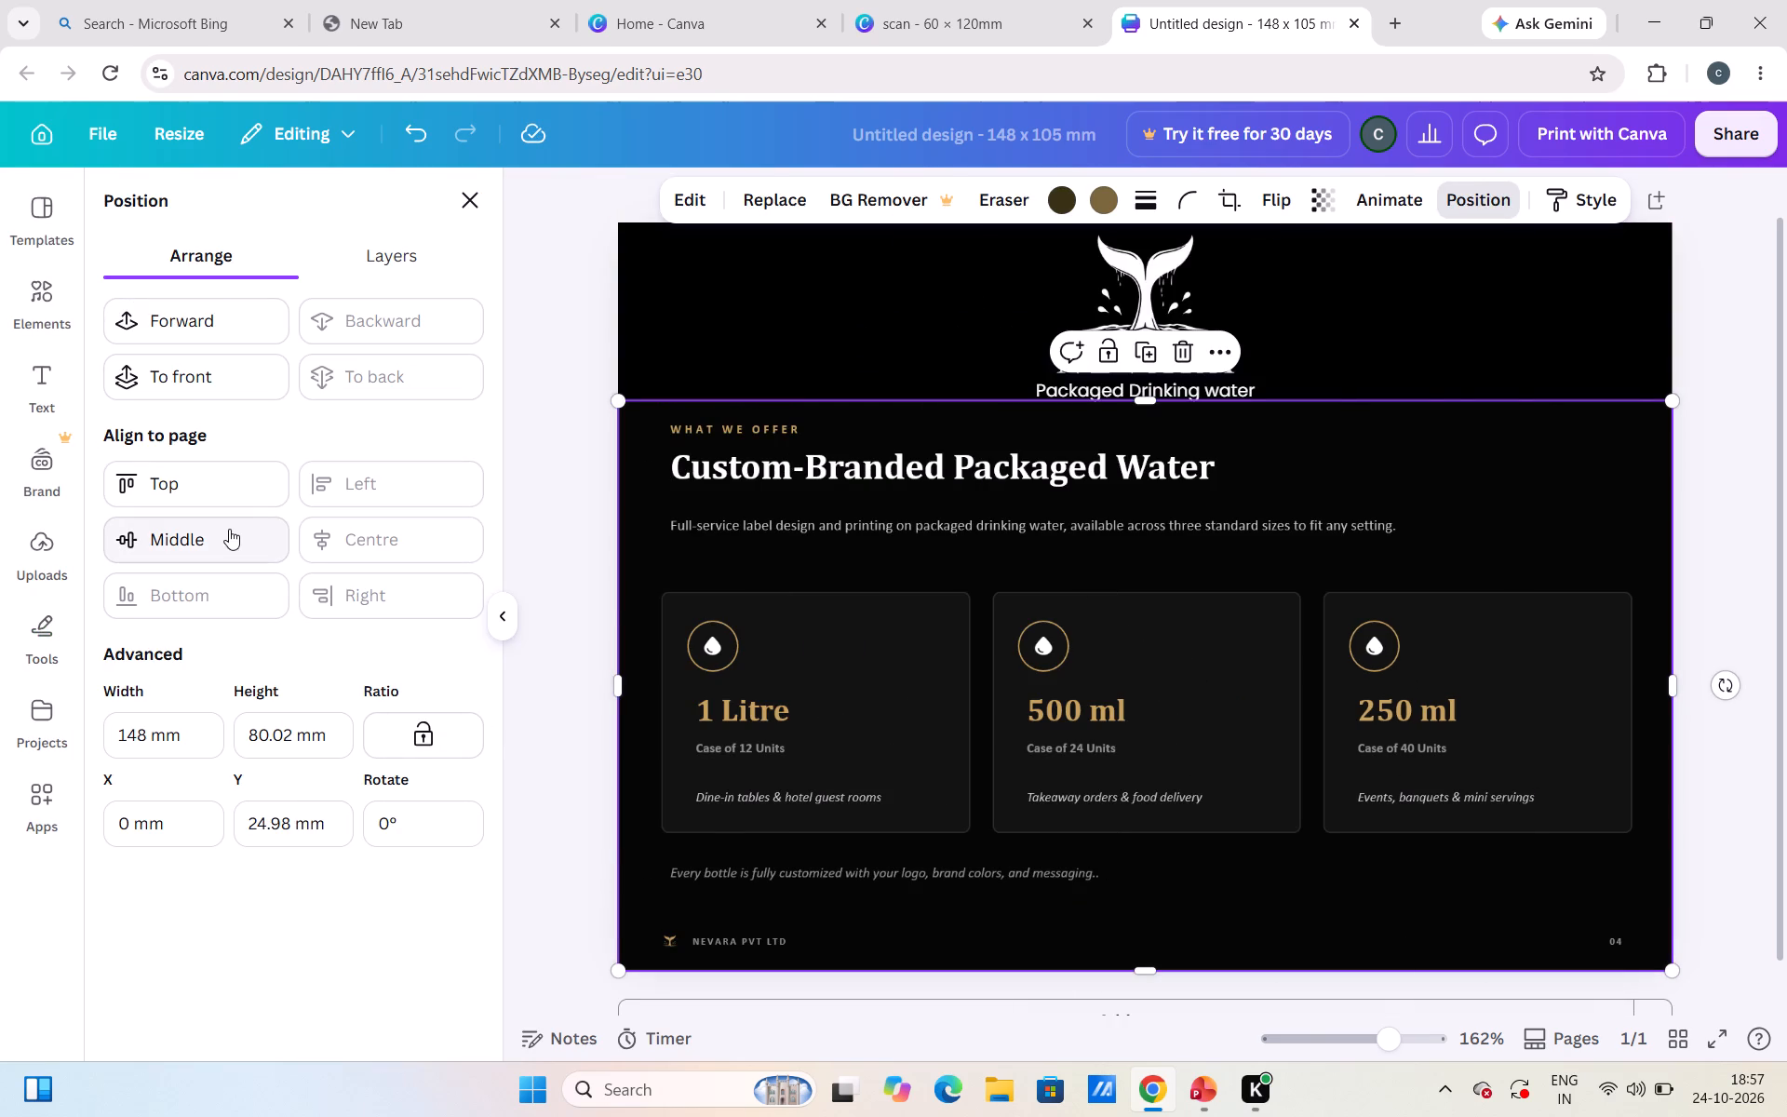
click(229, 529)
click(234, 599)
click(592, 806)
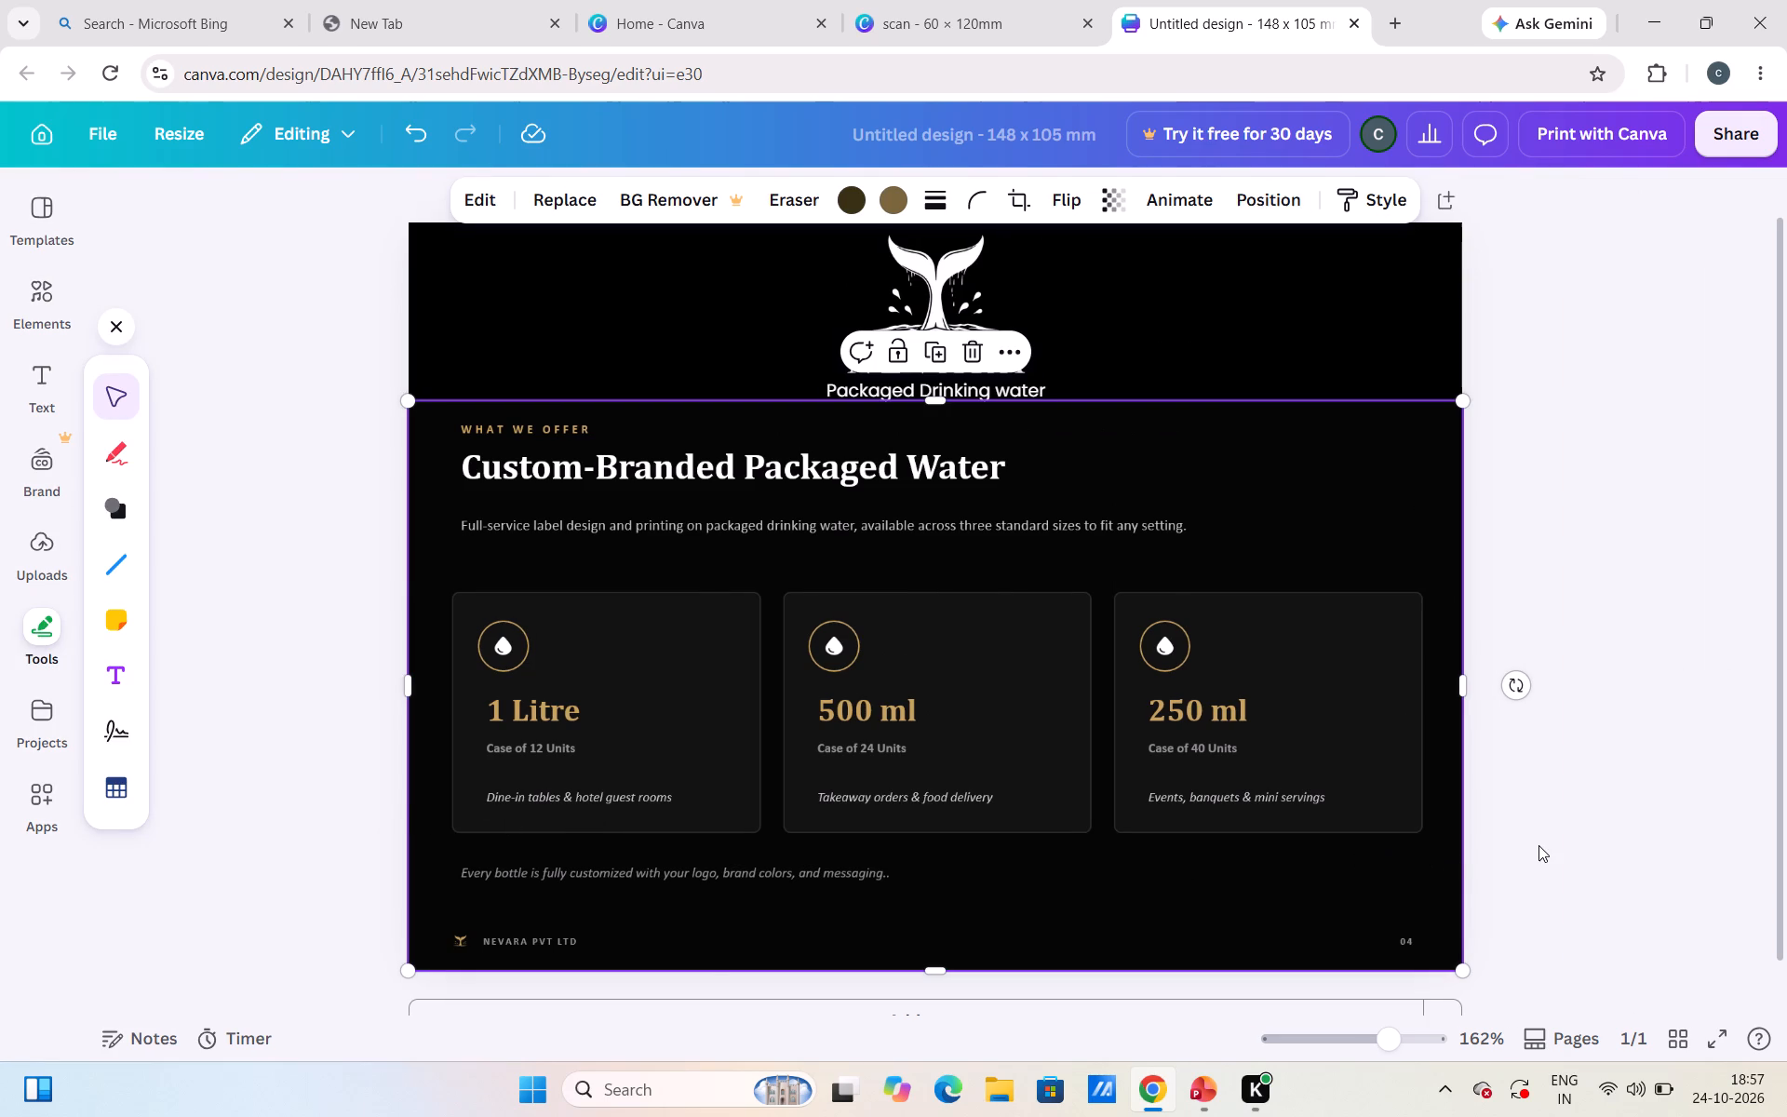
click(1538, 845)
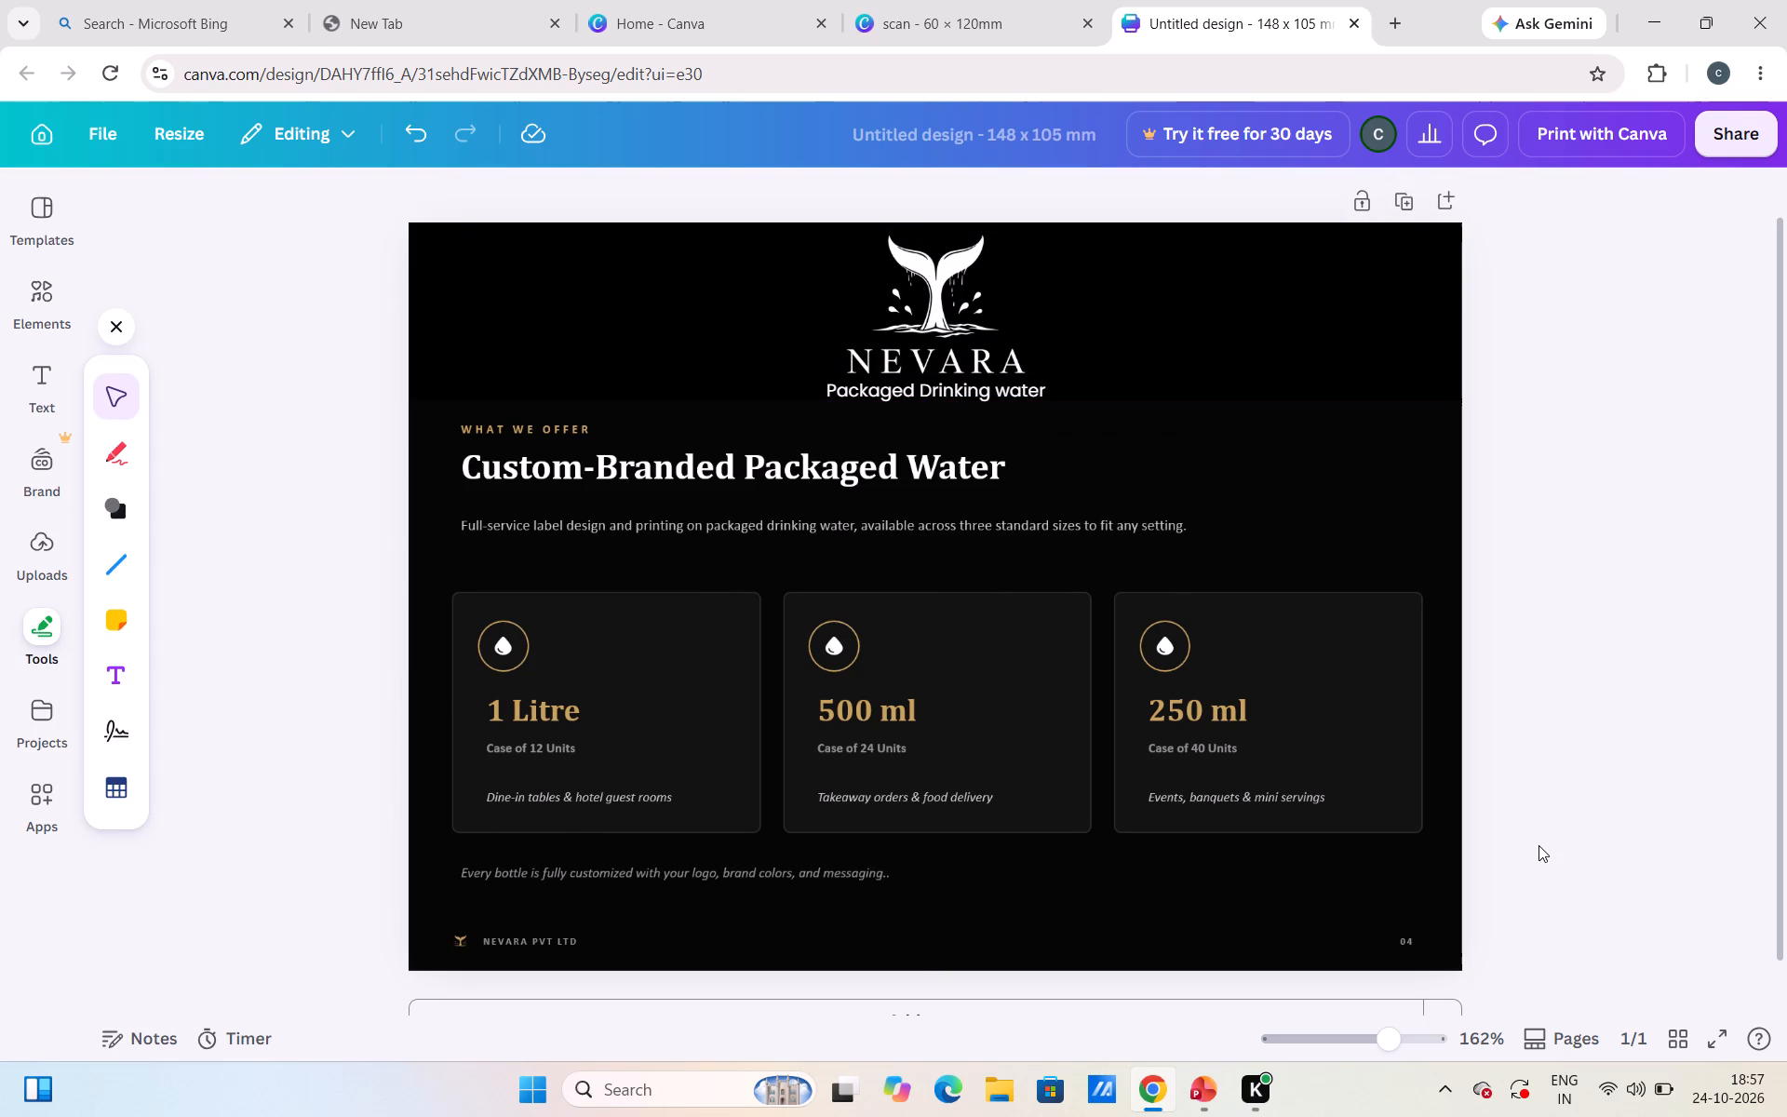
Cover the page number 04 in the slide's lower corner with a rectangle about 11 × 6 mm, filled black (#000000).
click(129, 516)
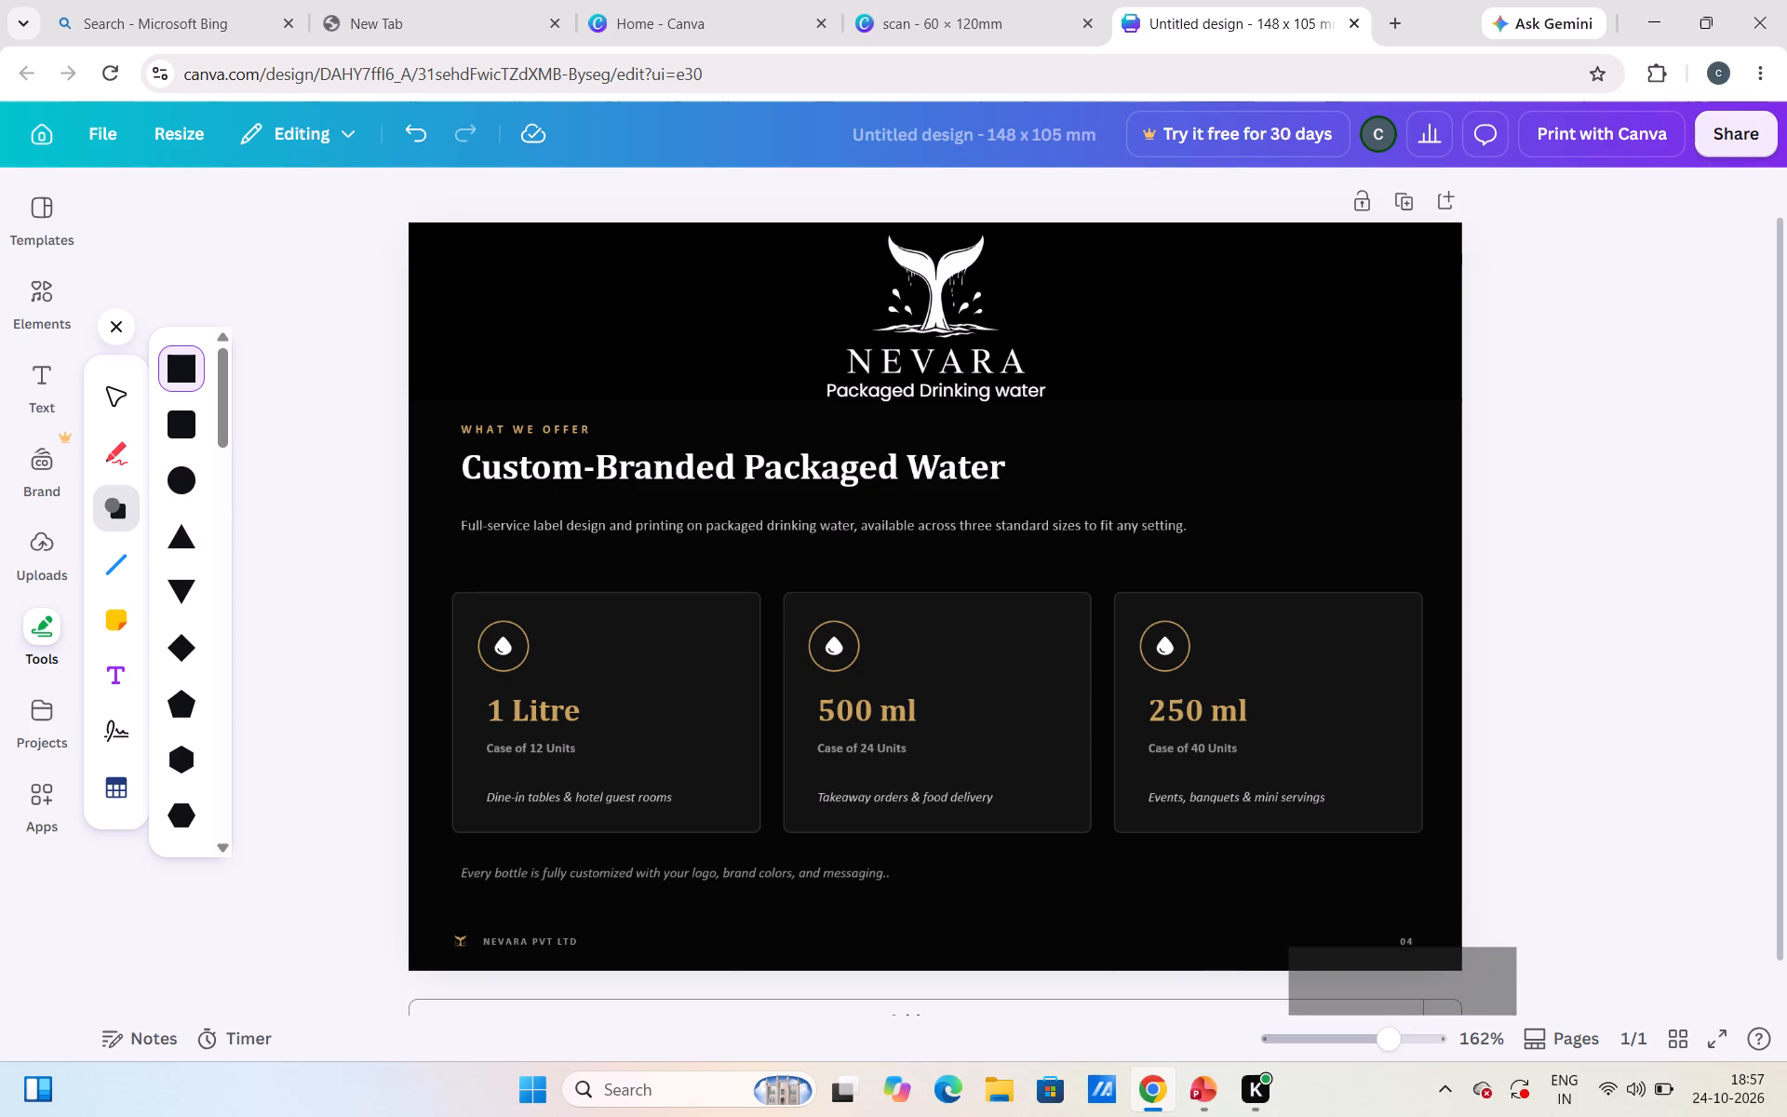
drag(1370, 919, 1441, 955)
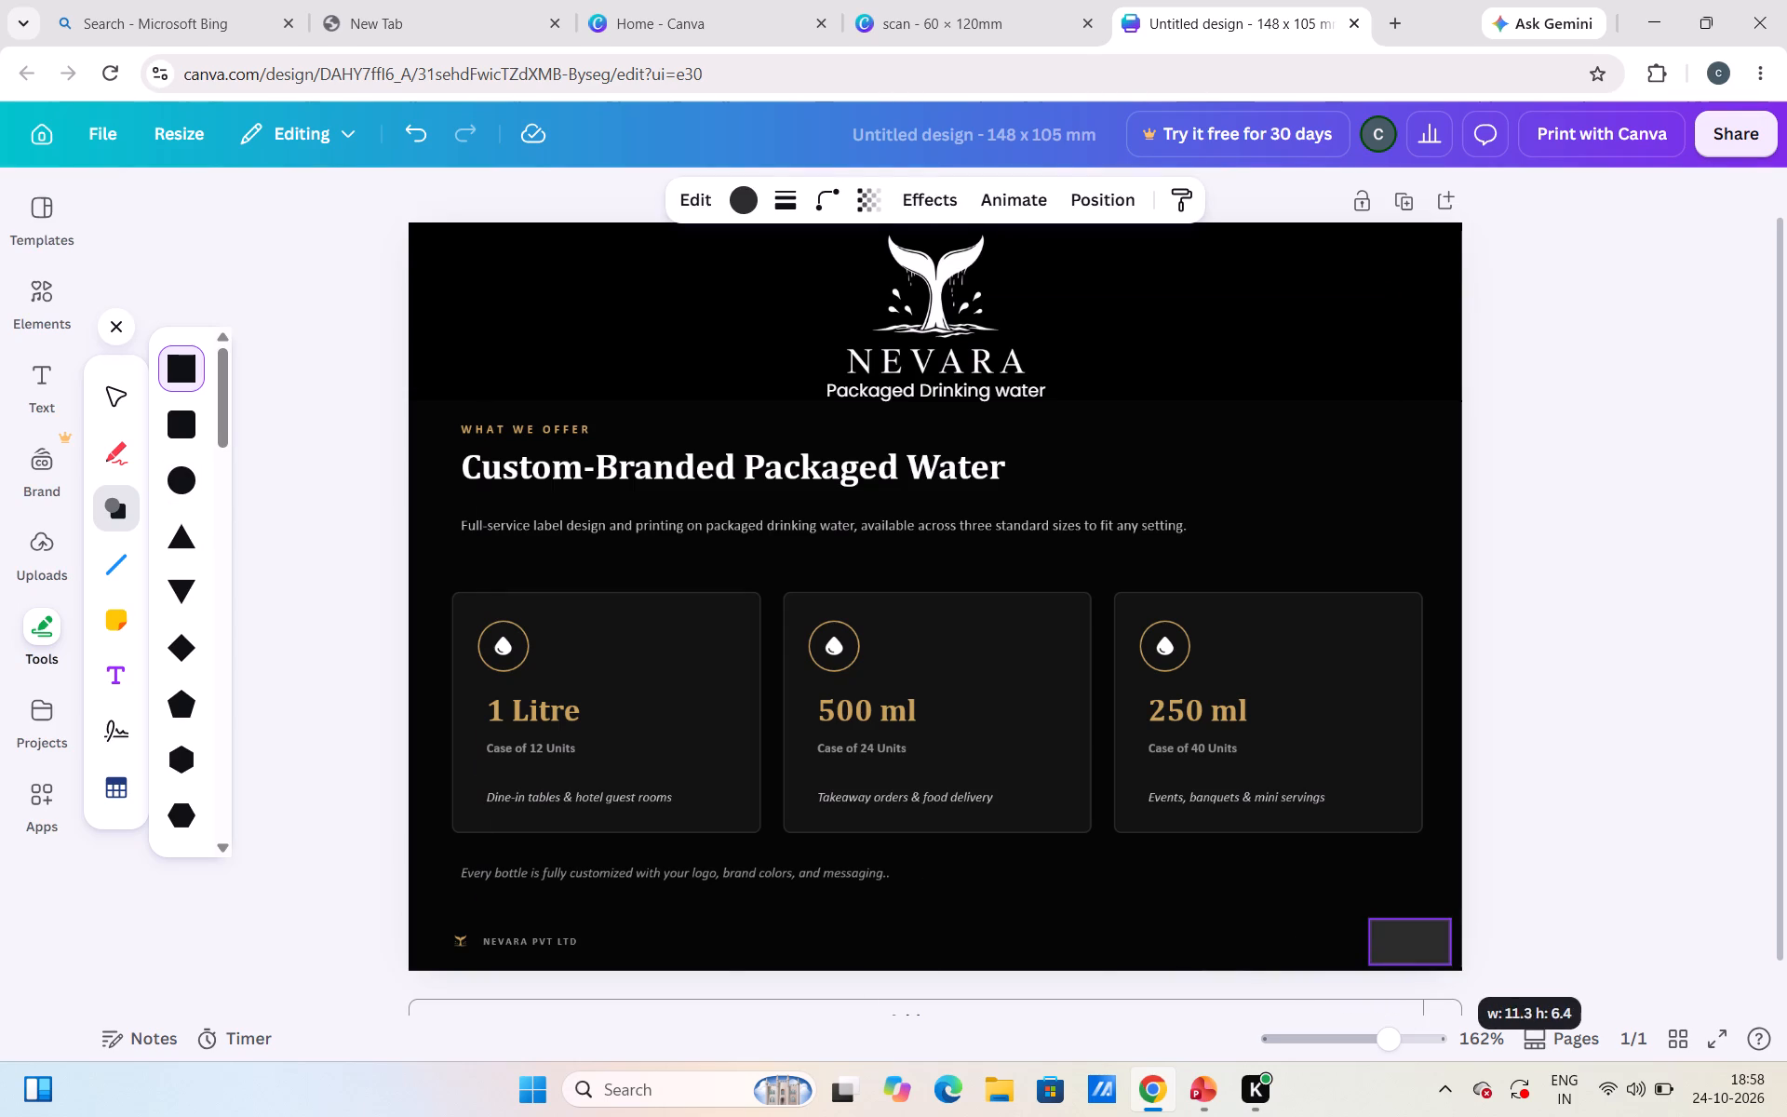
drag(1441, 955, 1436, 949)
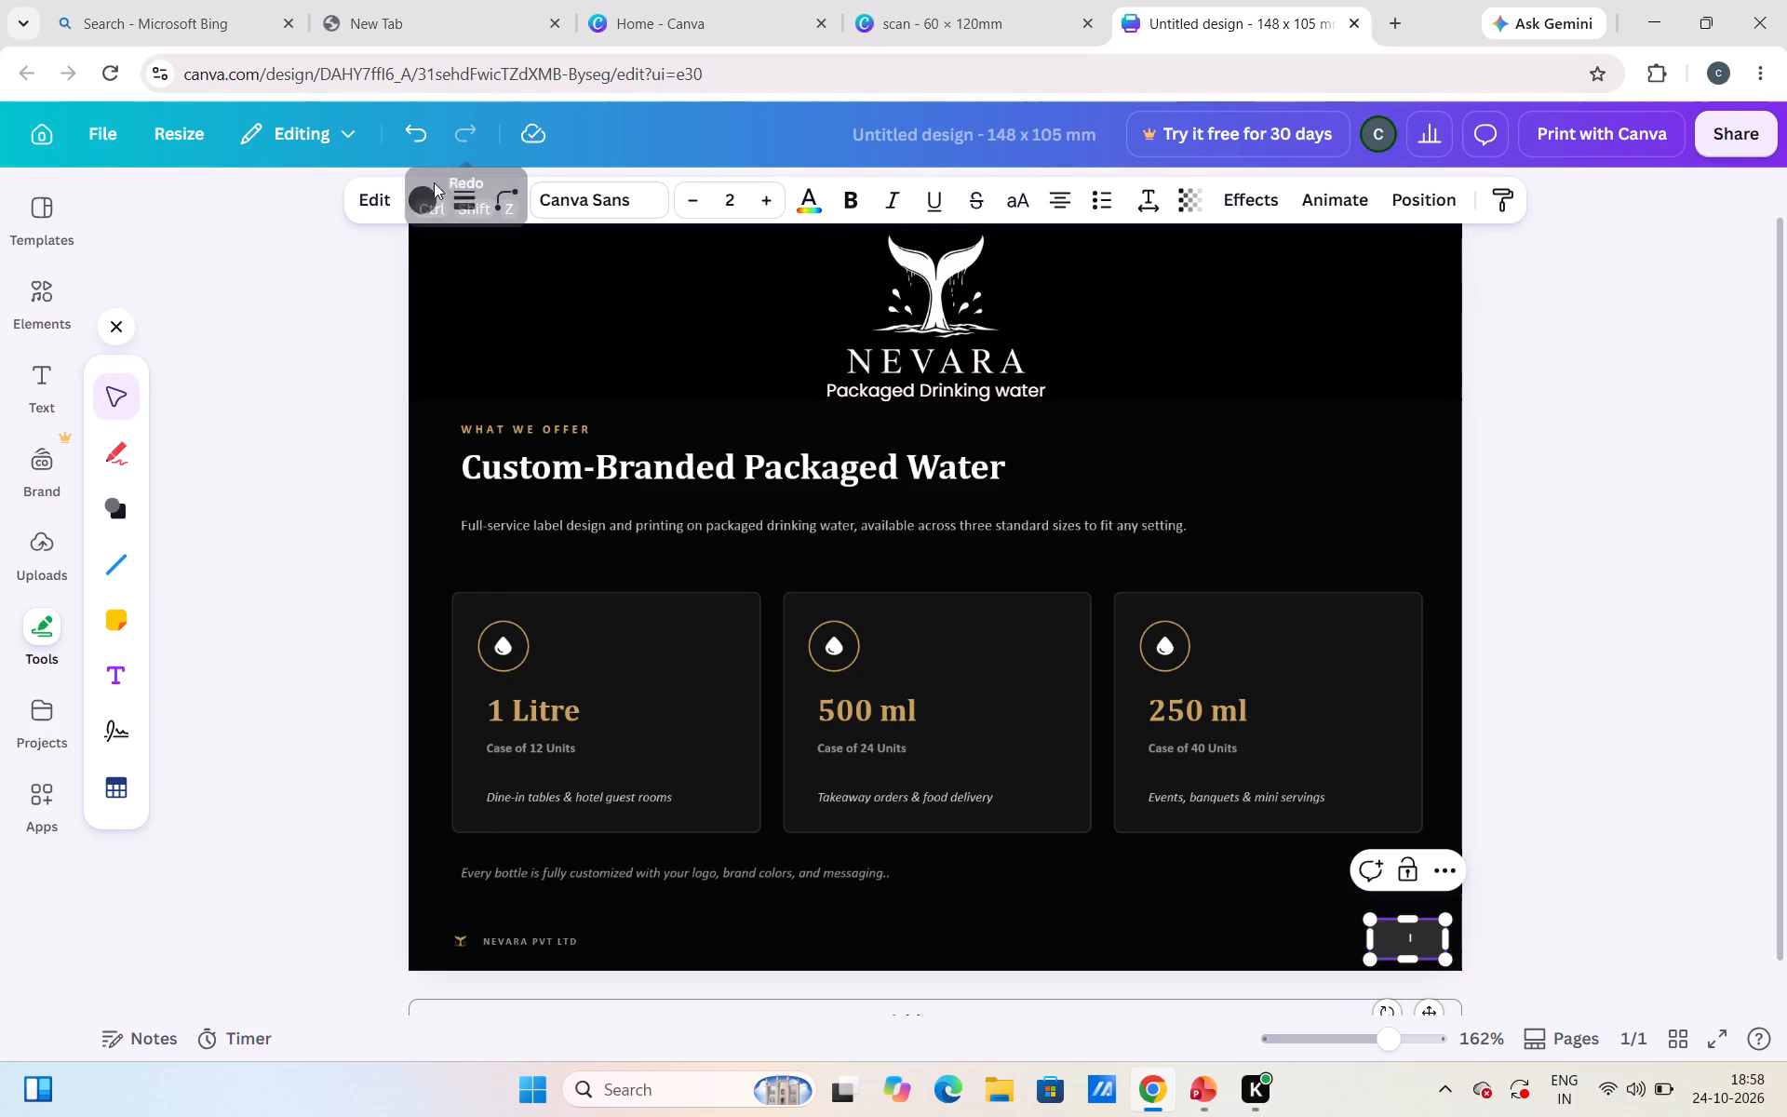
click(426, 195)
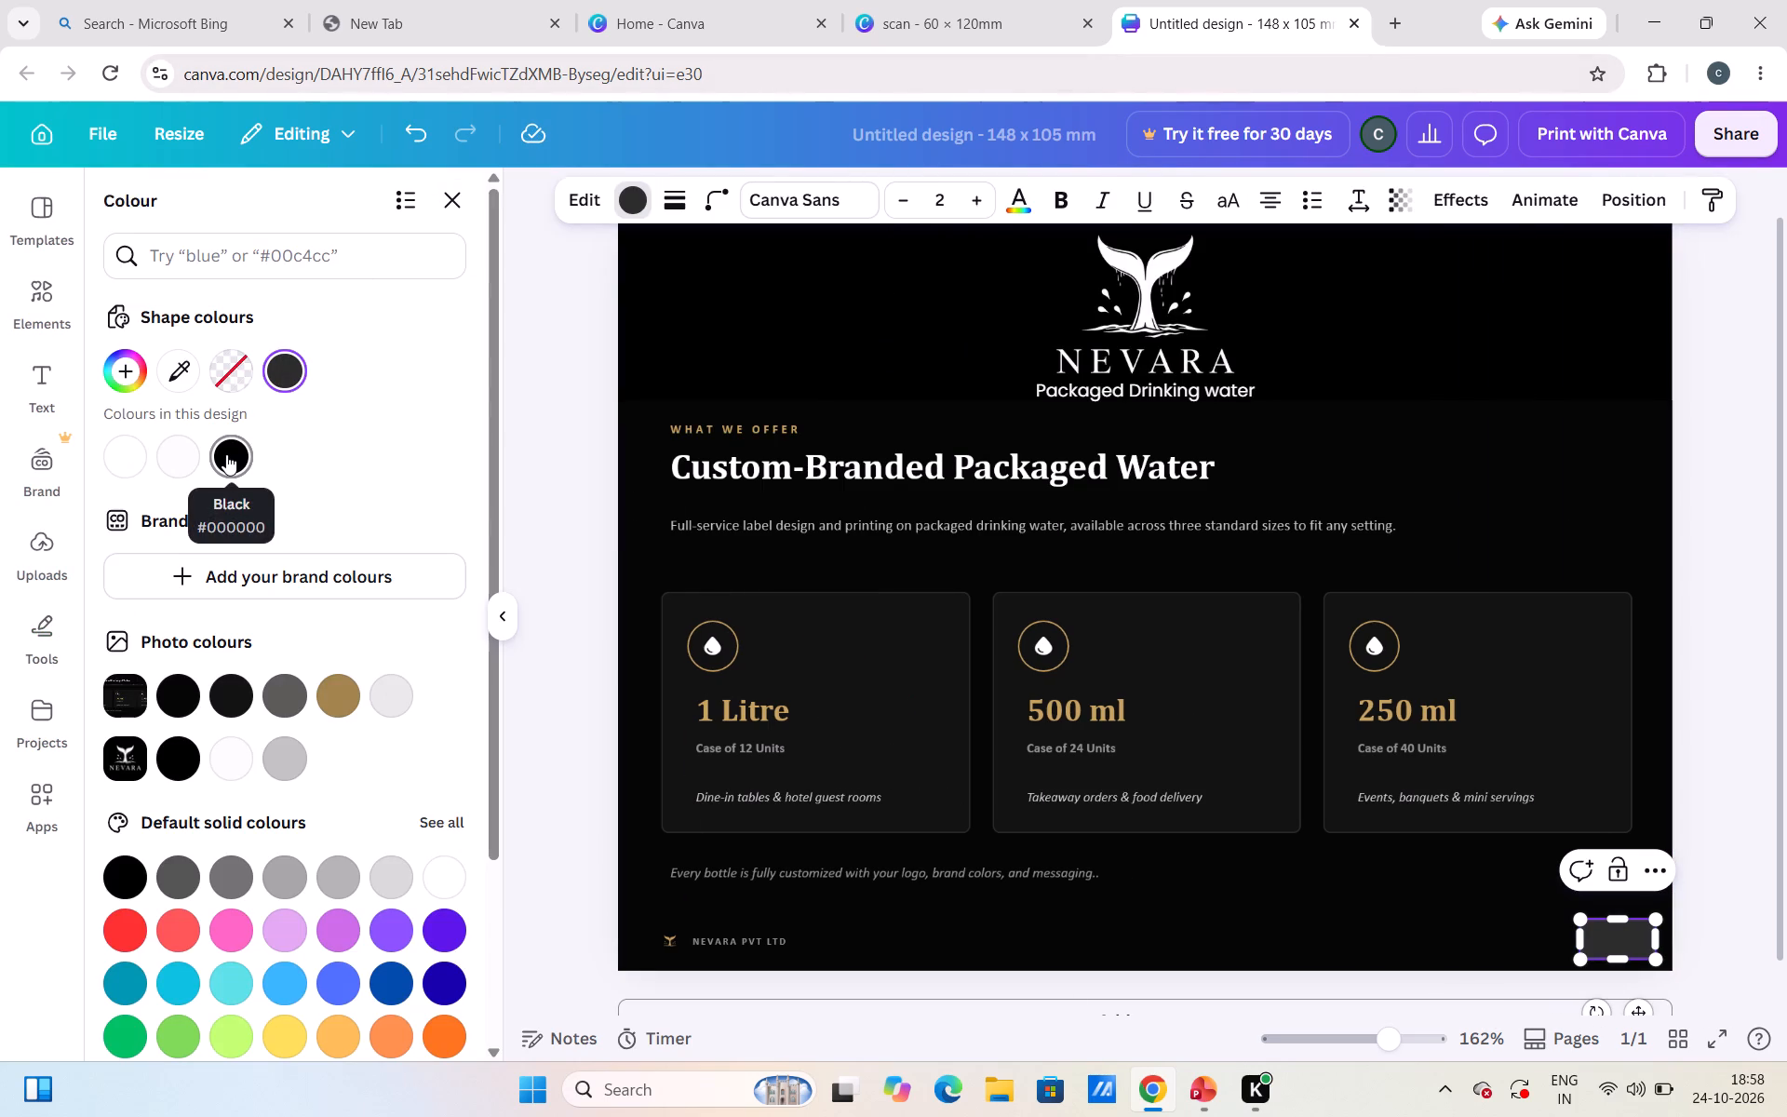
click(226, 454)
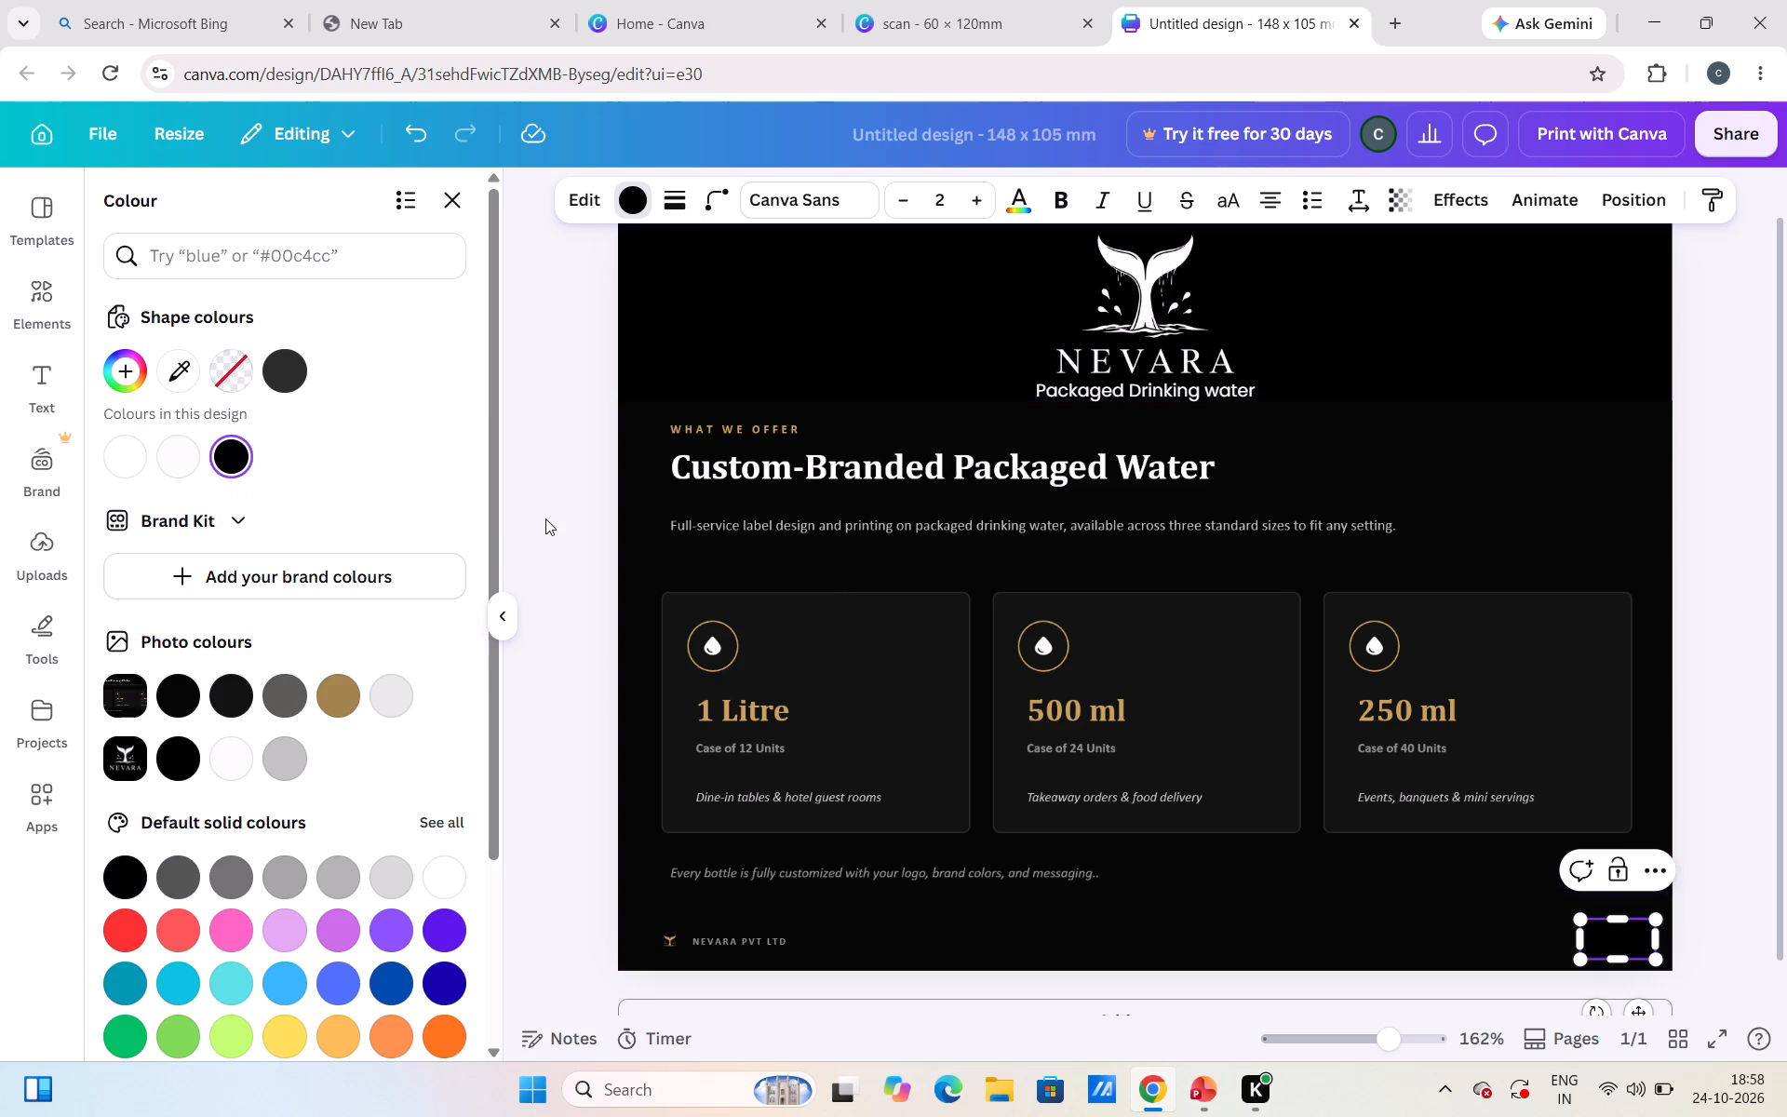
click(545, 518)
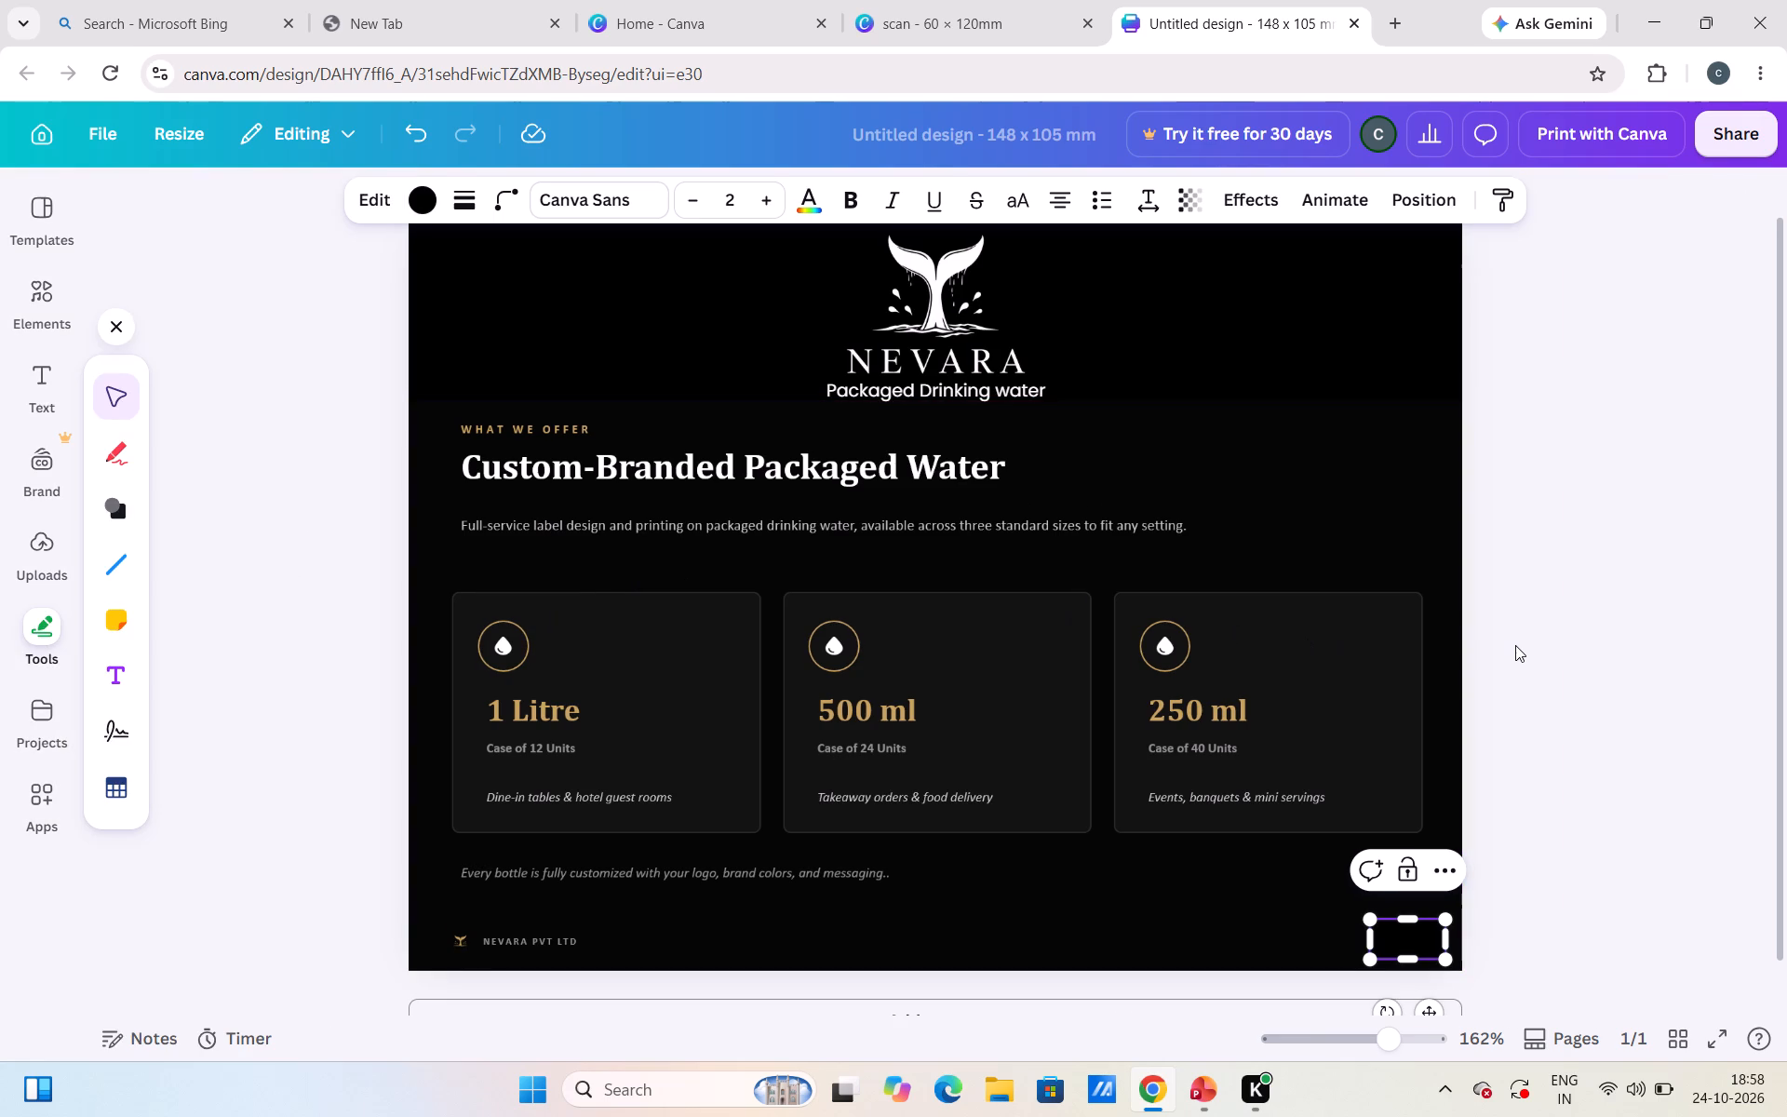
click(1515, 645)
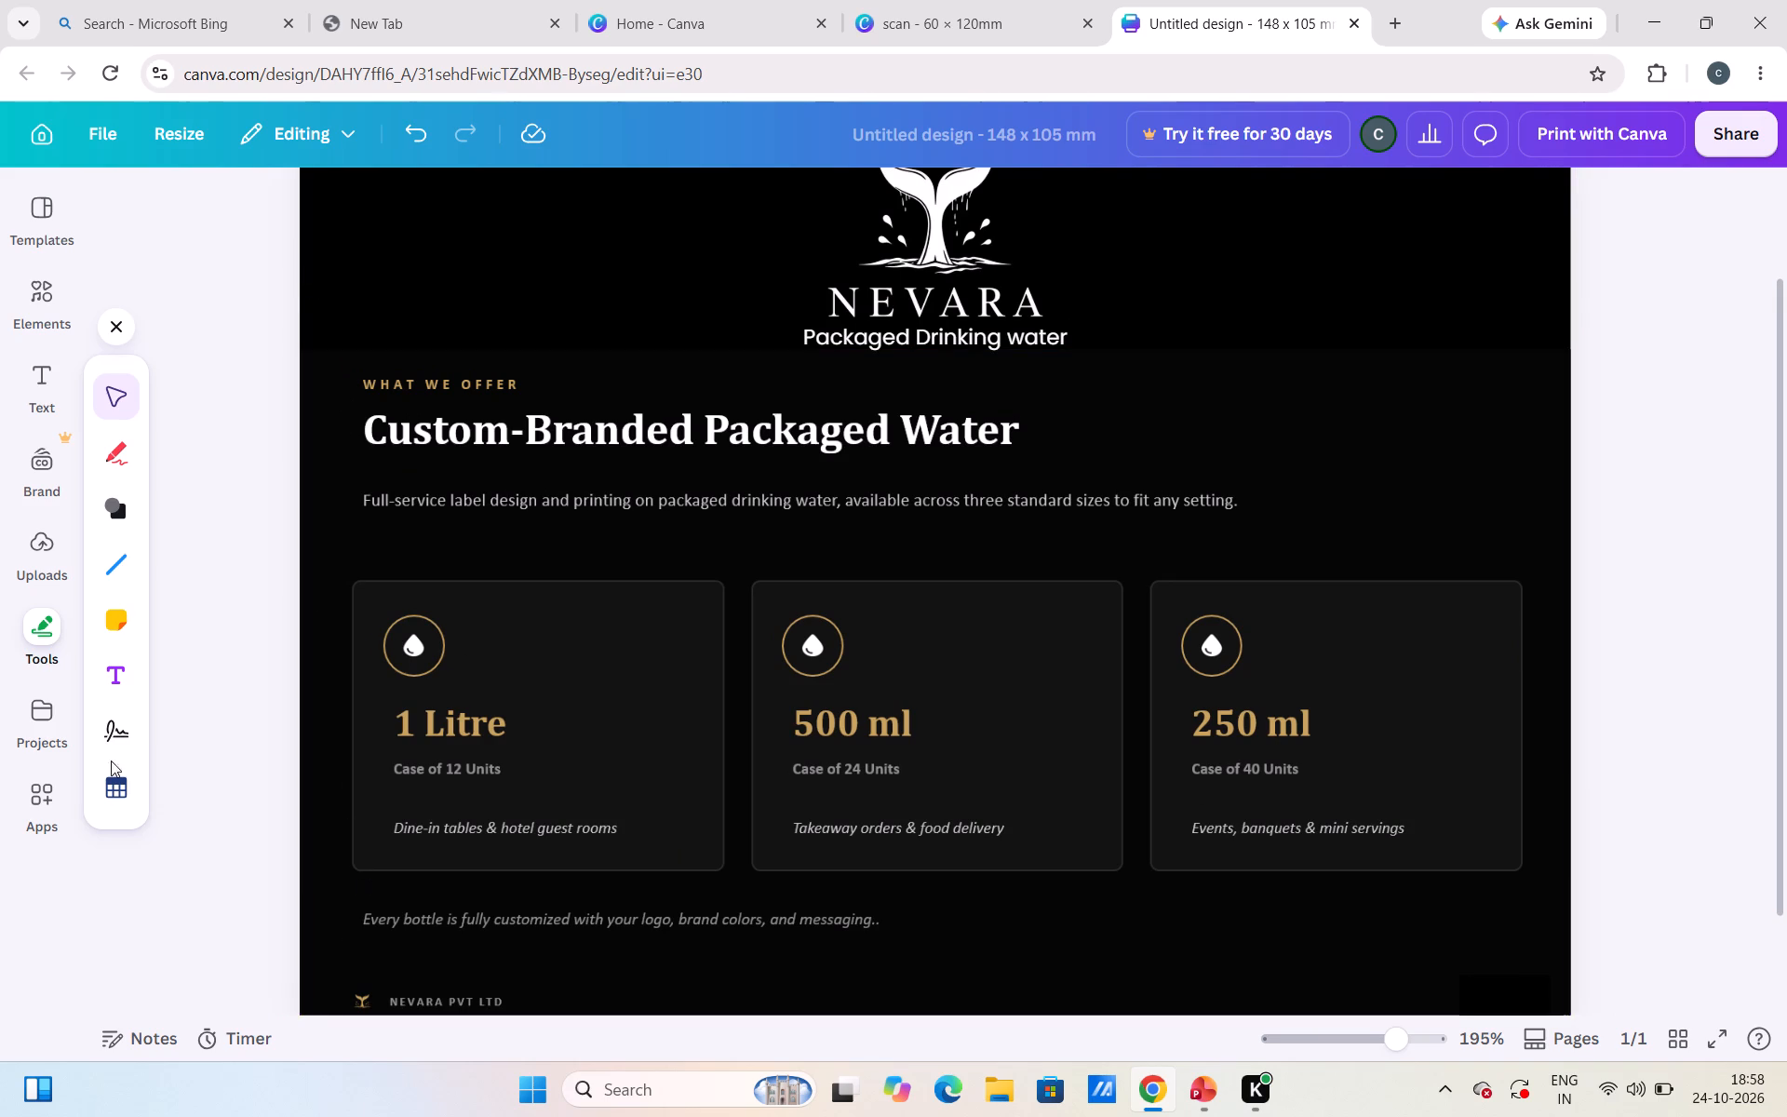
Add a new text box to the postcard.
click(43, 380)
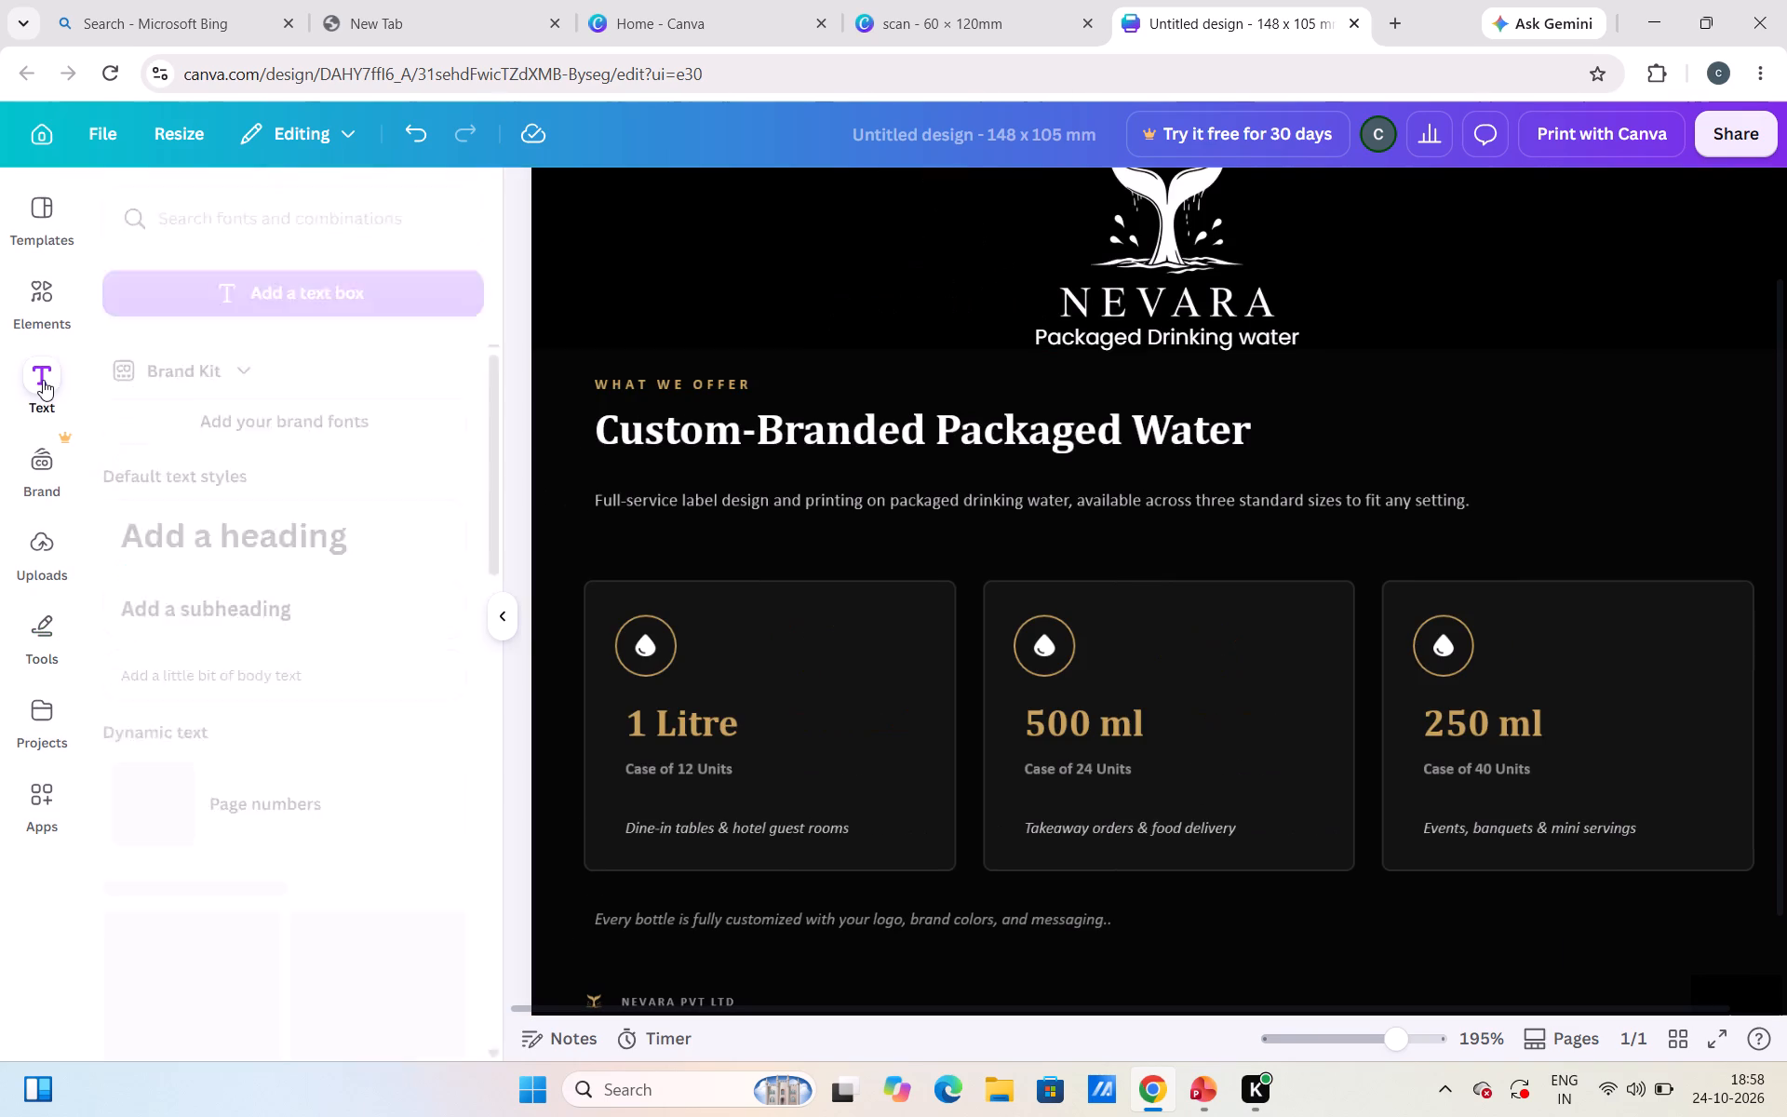
click(348, 286)
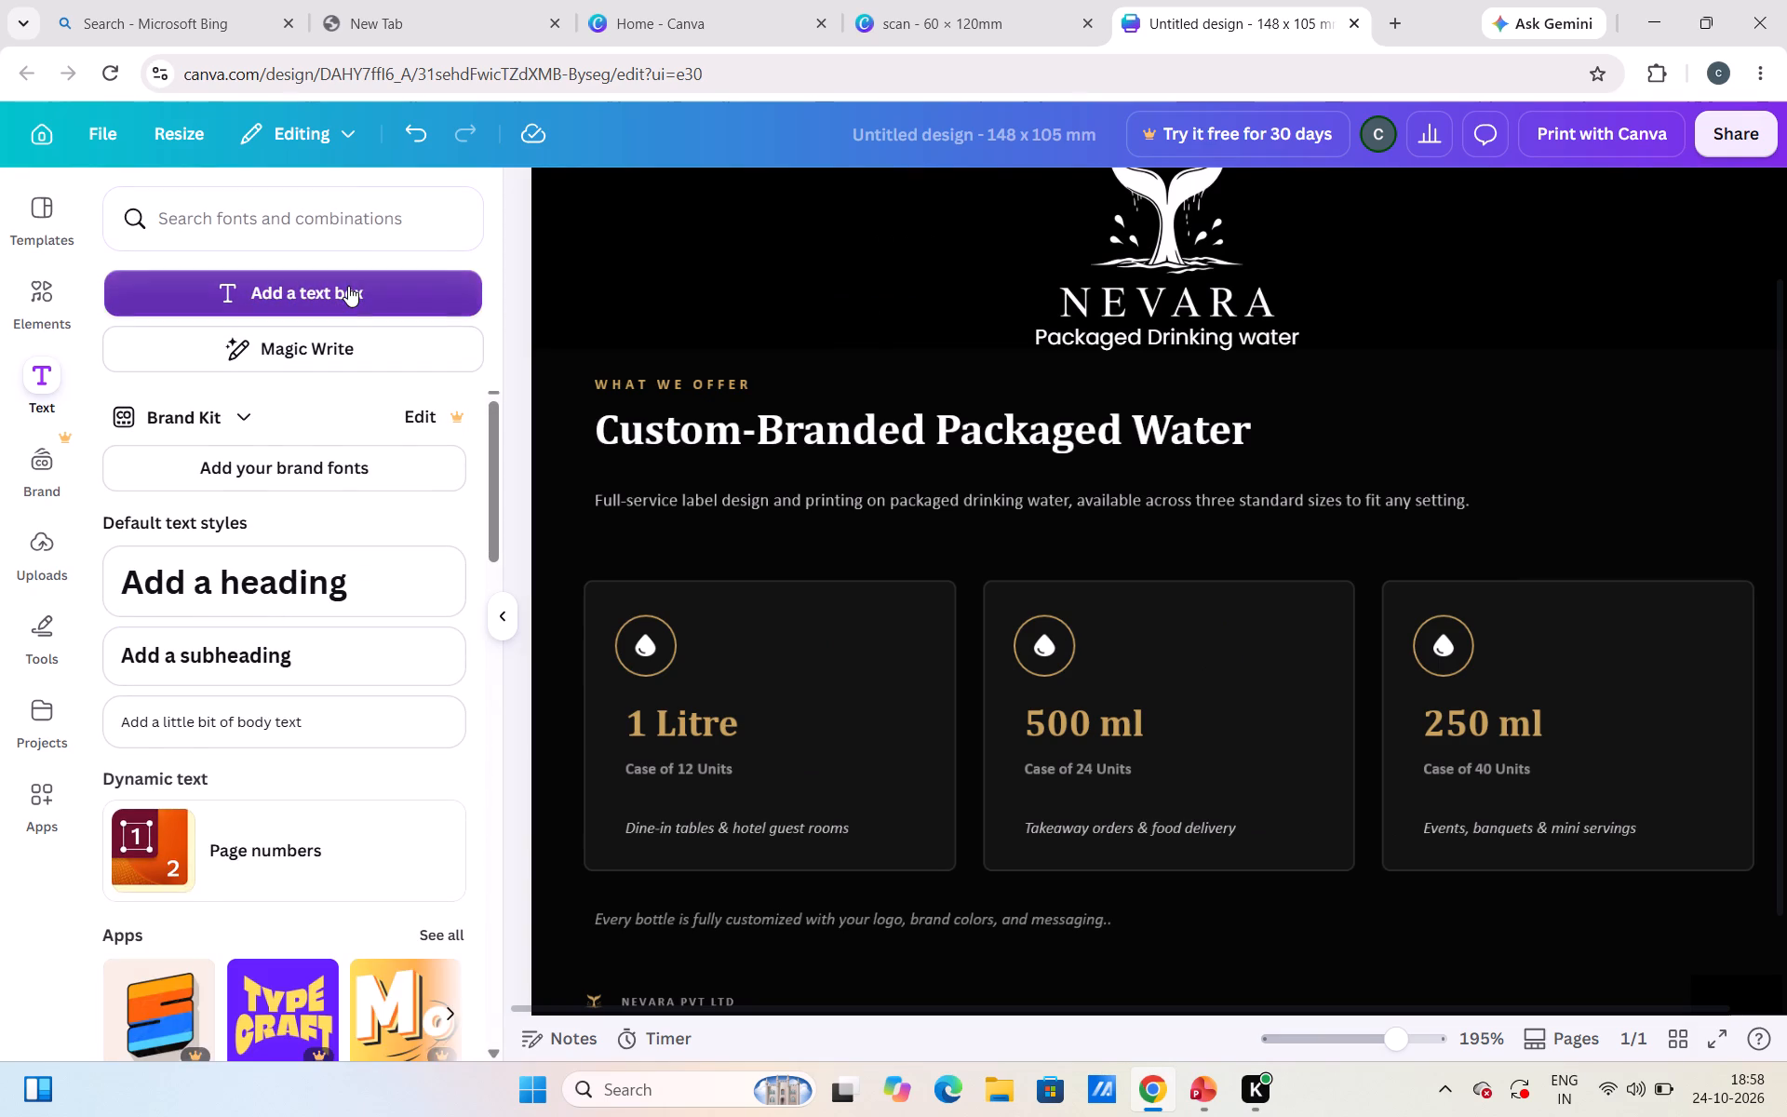
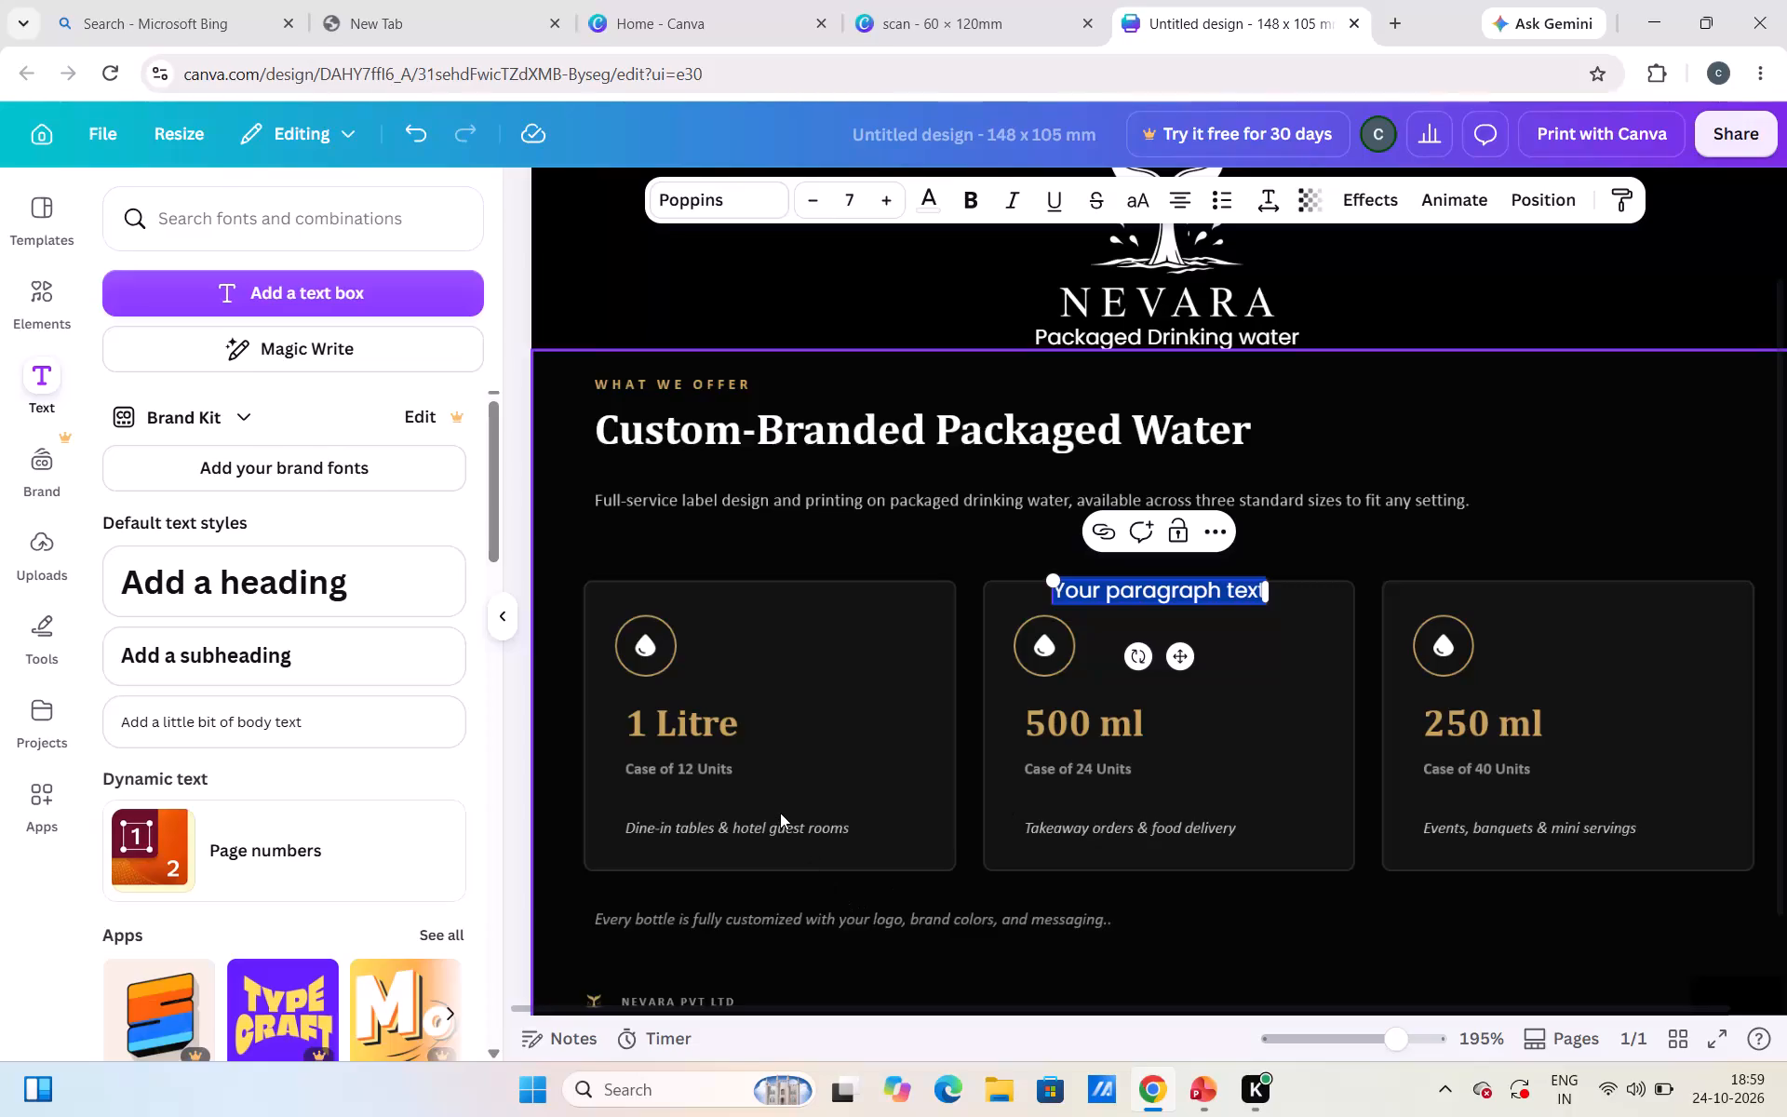
Switch to PowerPoint and open the NEVARA_Company_Overview-2 presentation from the recent files.
click(1197, 1106)
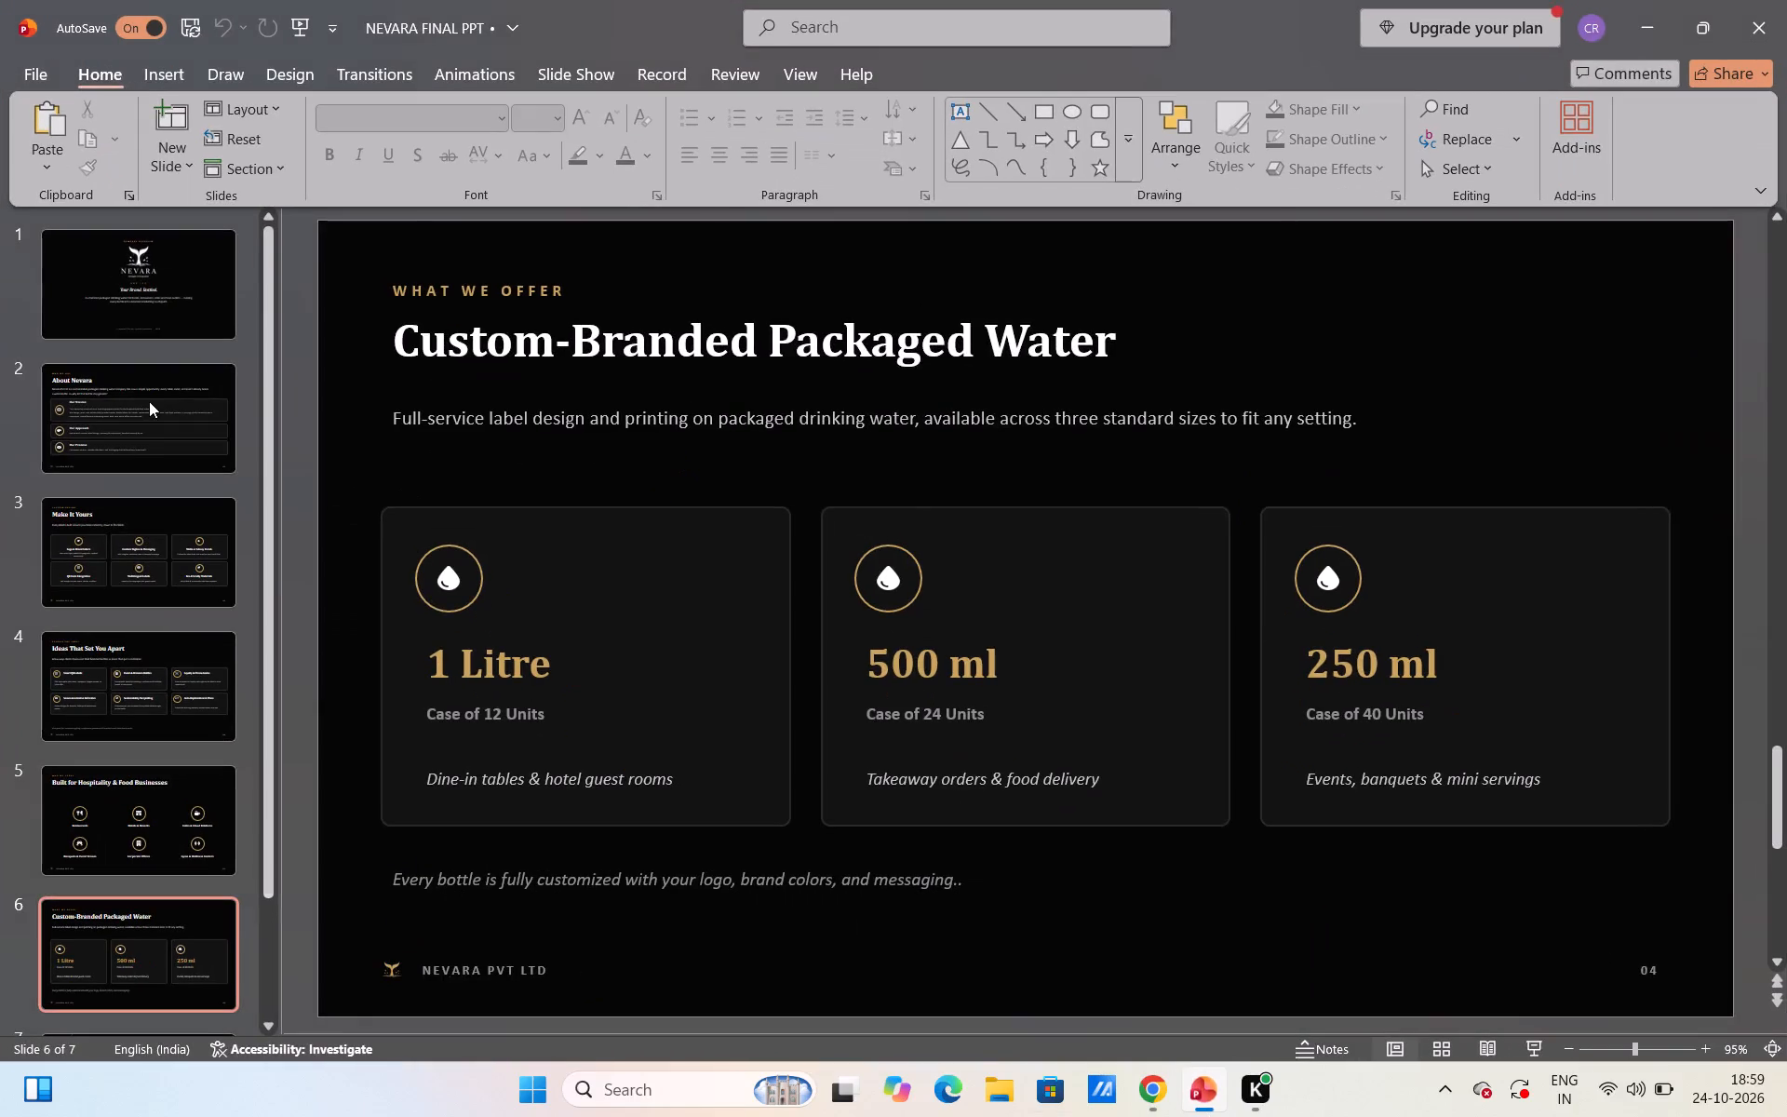
click(46, 77)
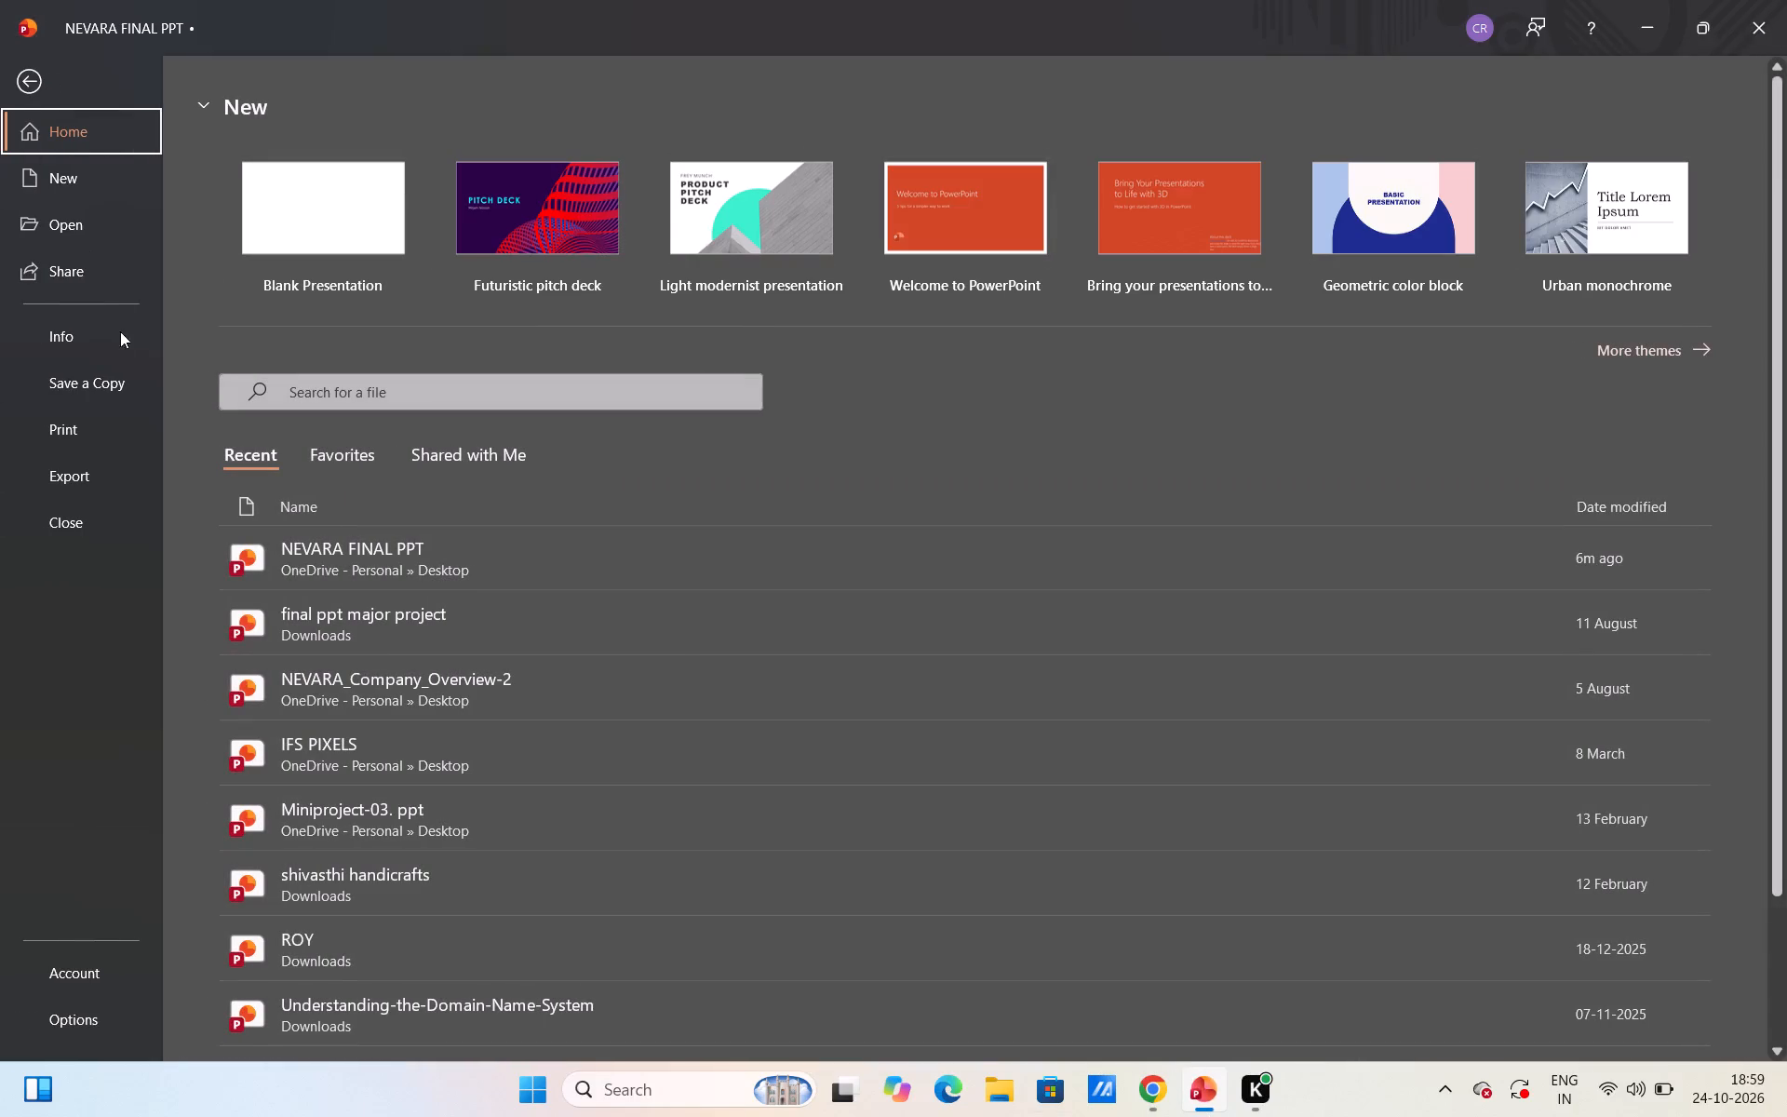
click(101, 209)
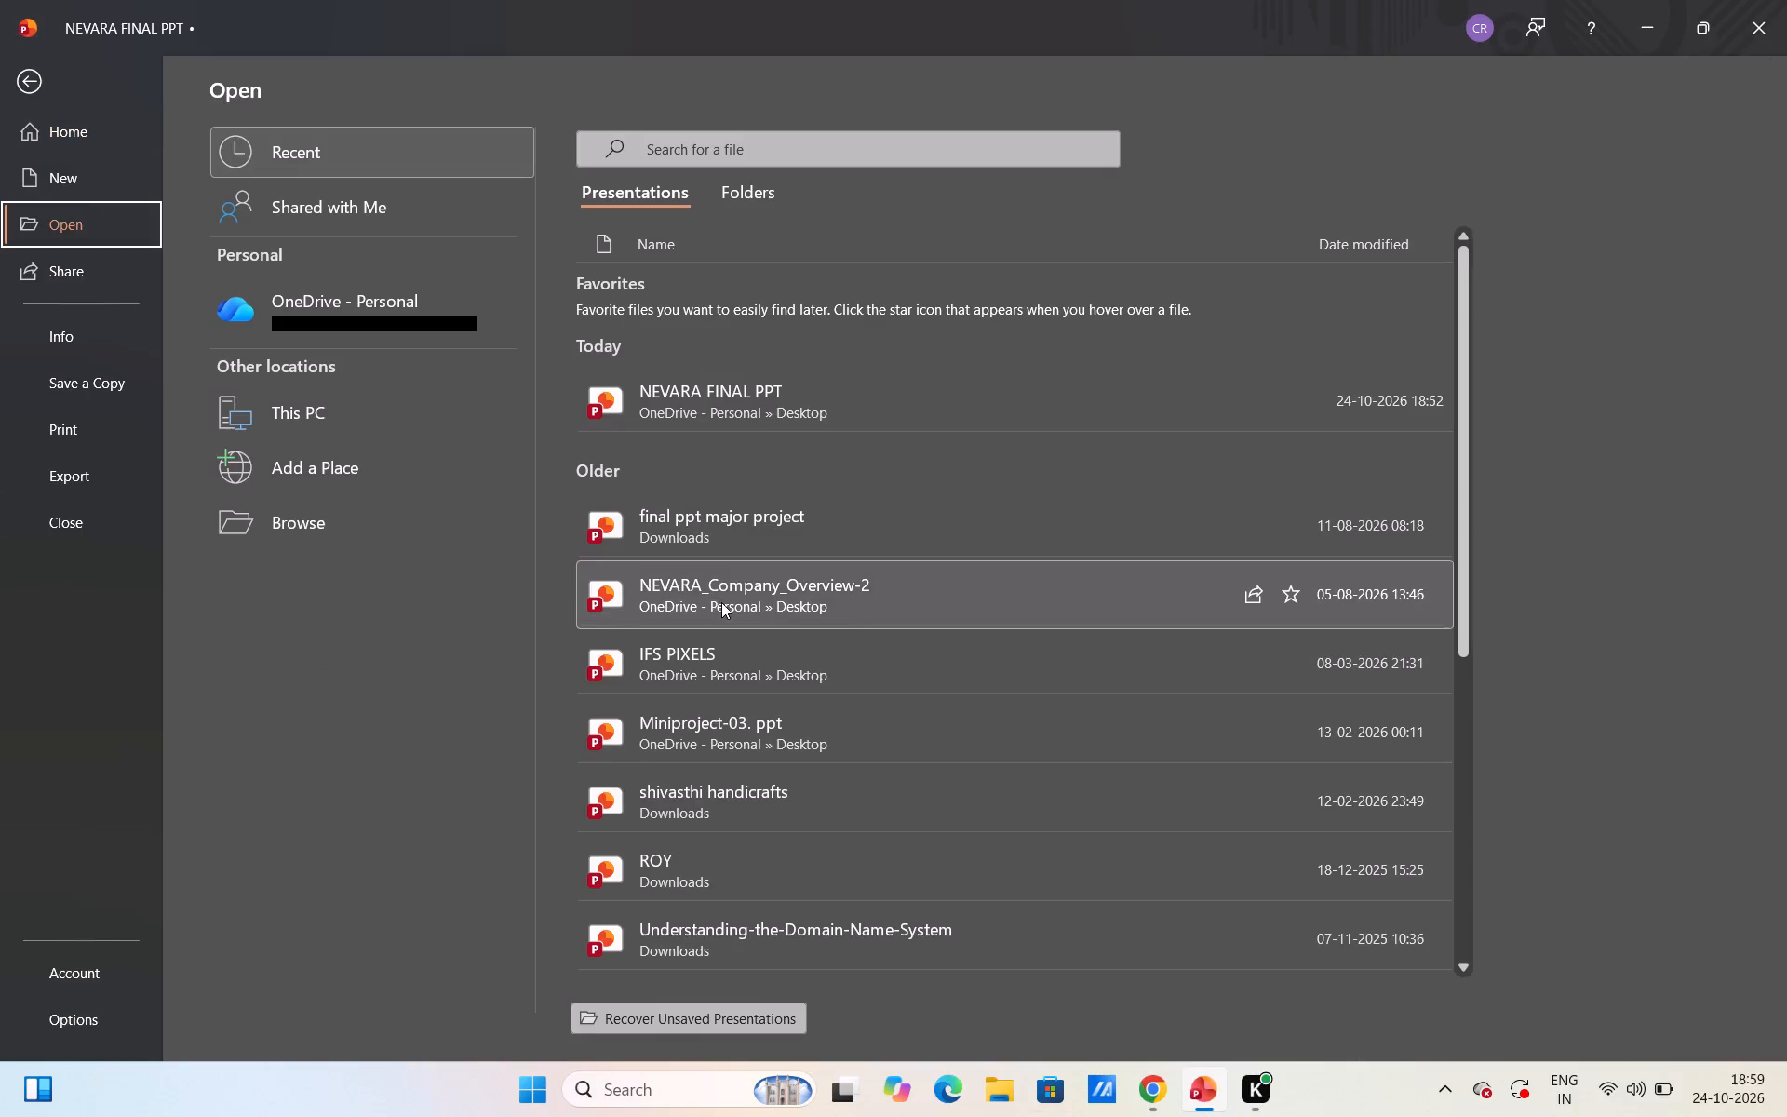
double_click(767, 619)
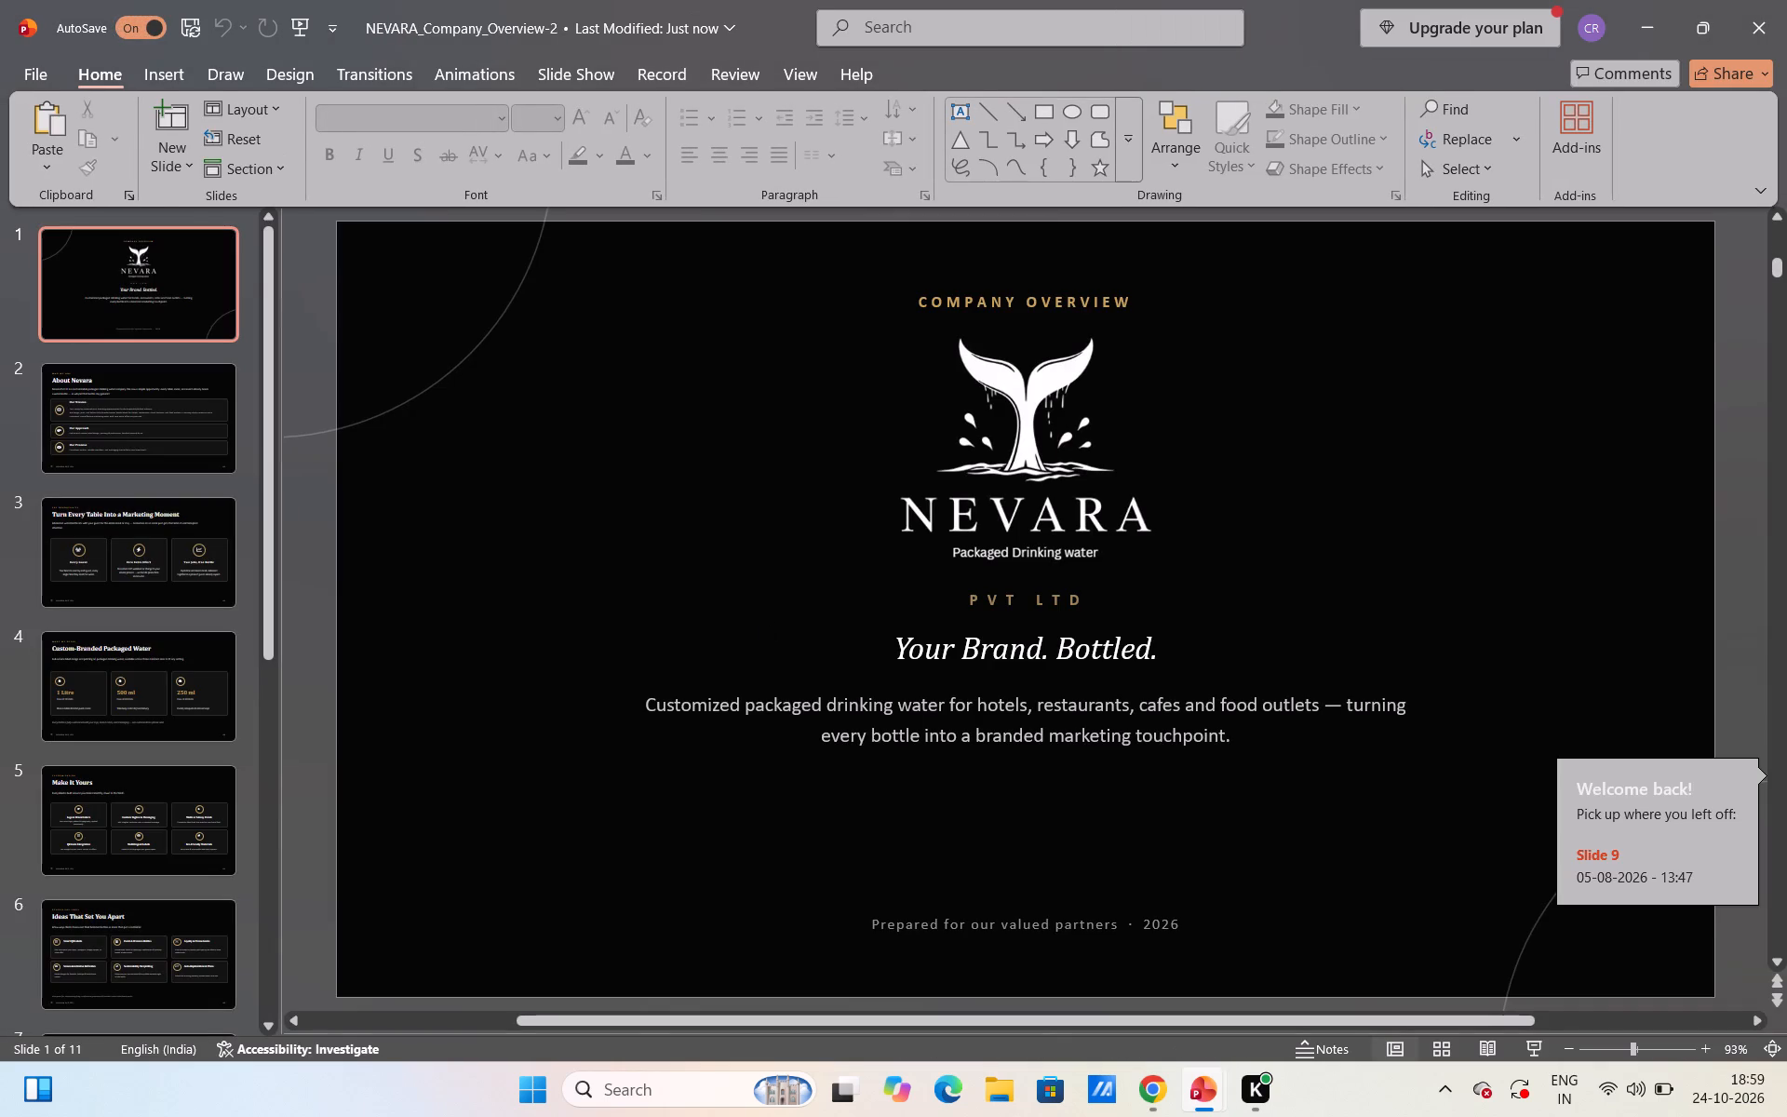
Find the Case Sizes & Pricing slide in the presentation and select the price-per-case box for 1 Litre Bottles.
click(213, 719)
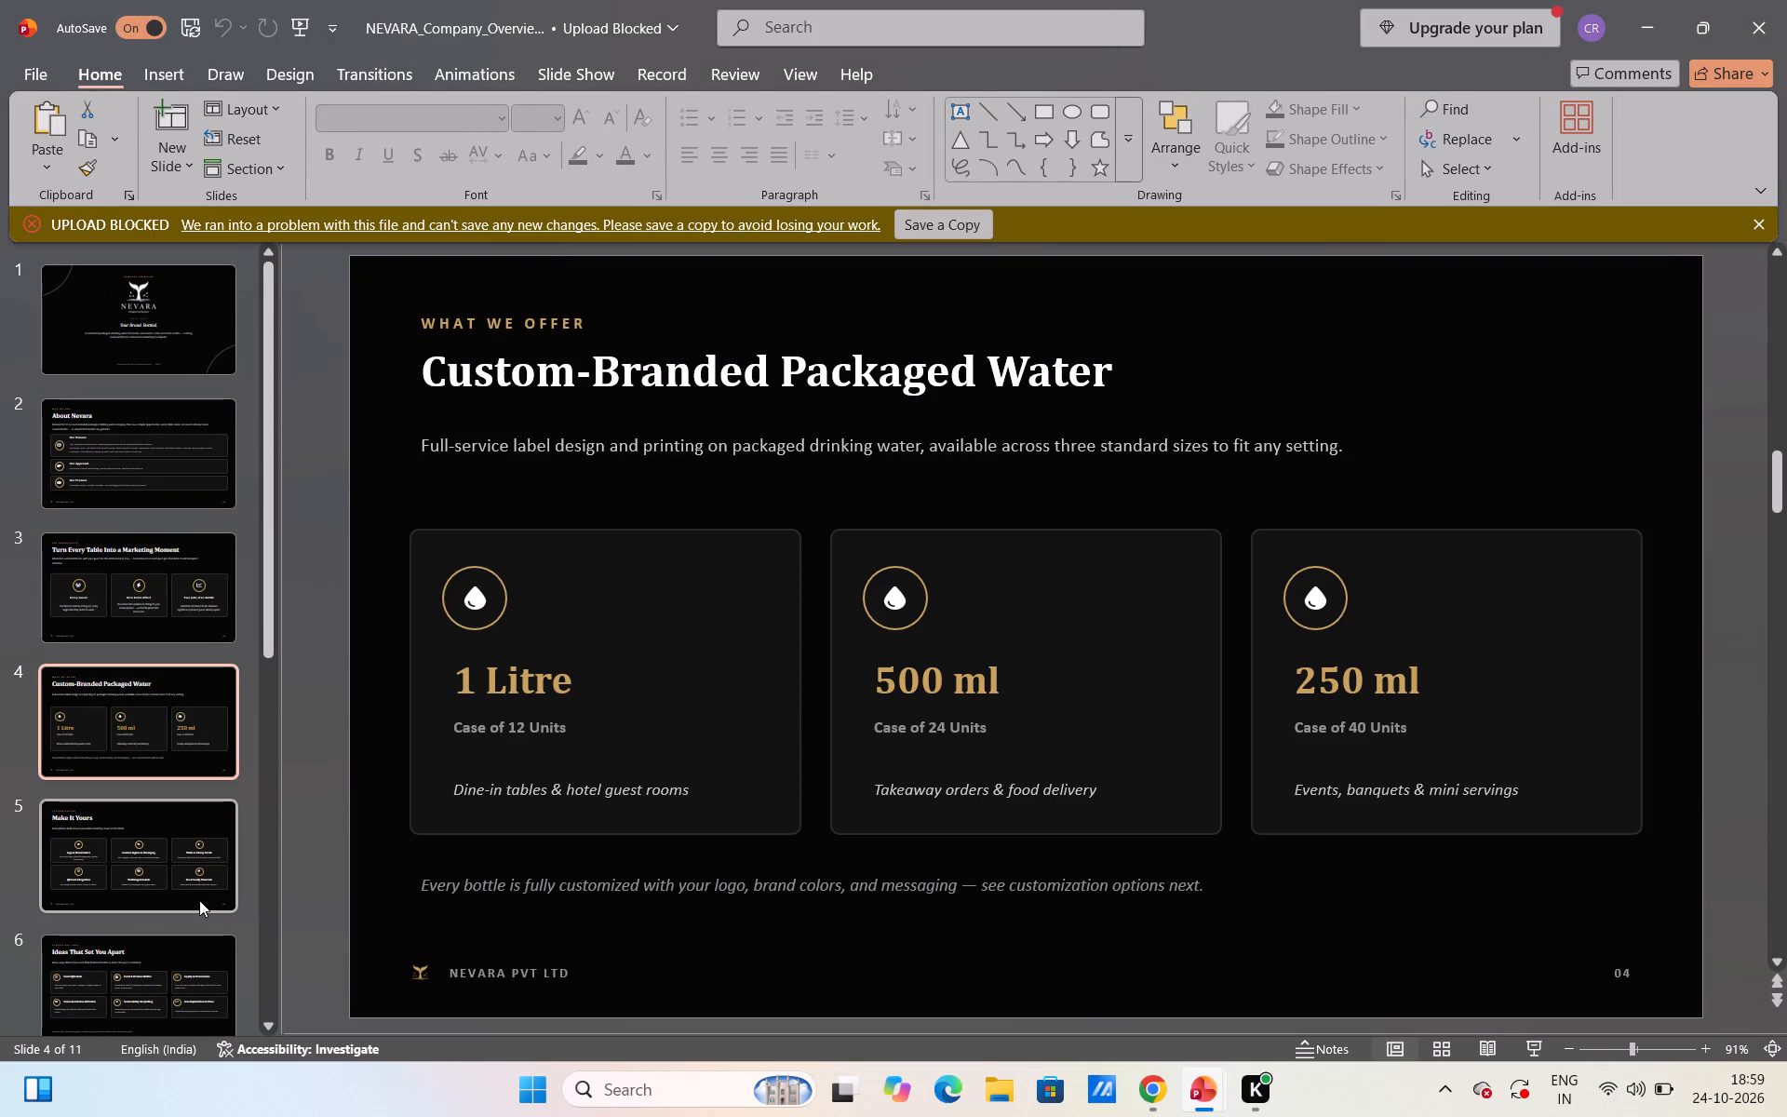
scroll(199, 900, down, 9)
click(133, 666)
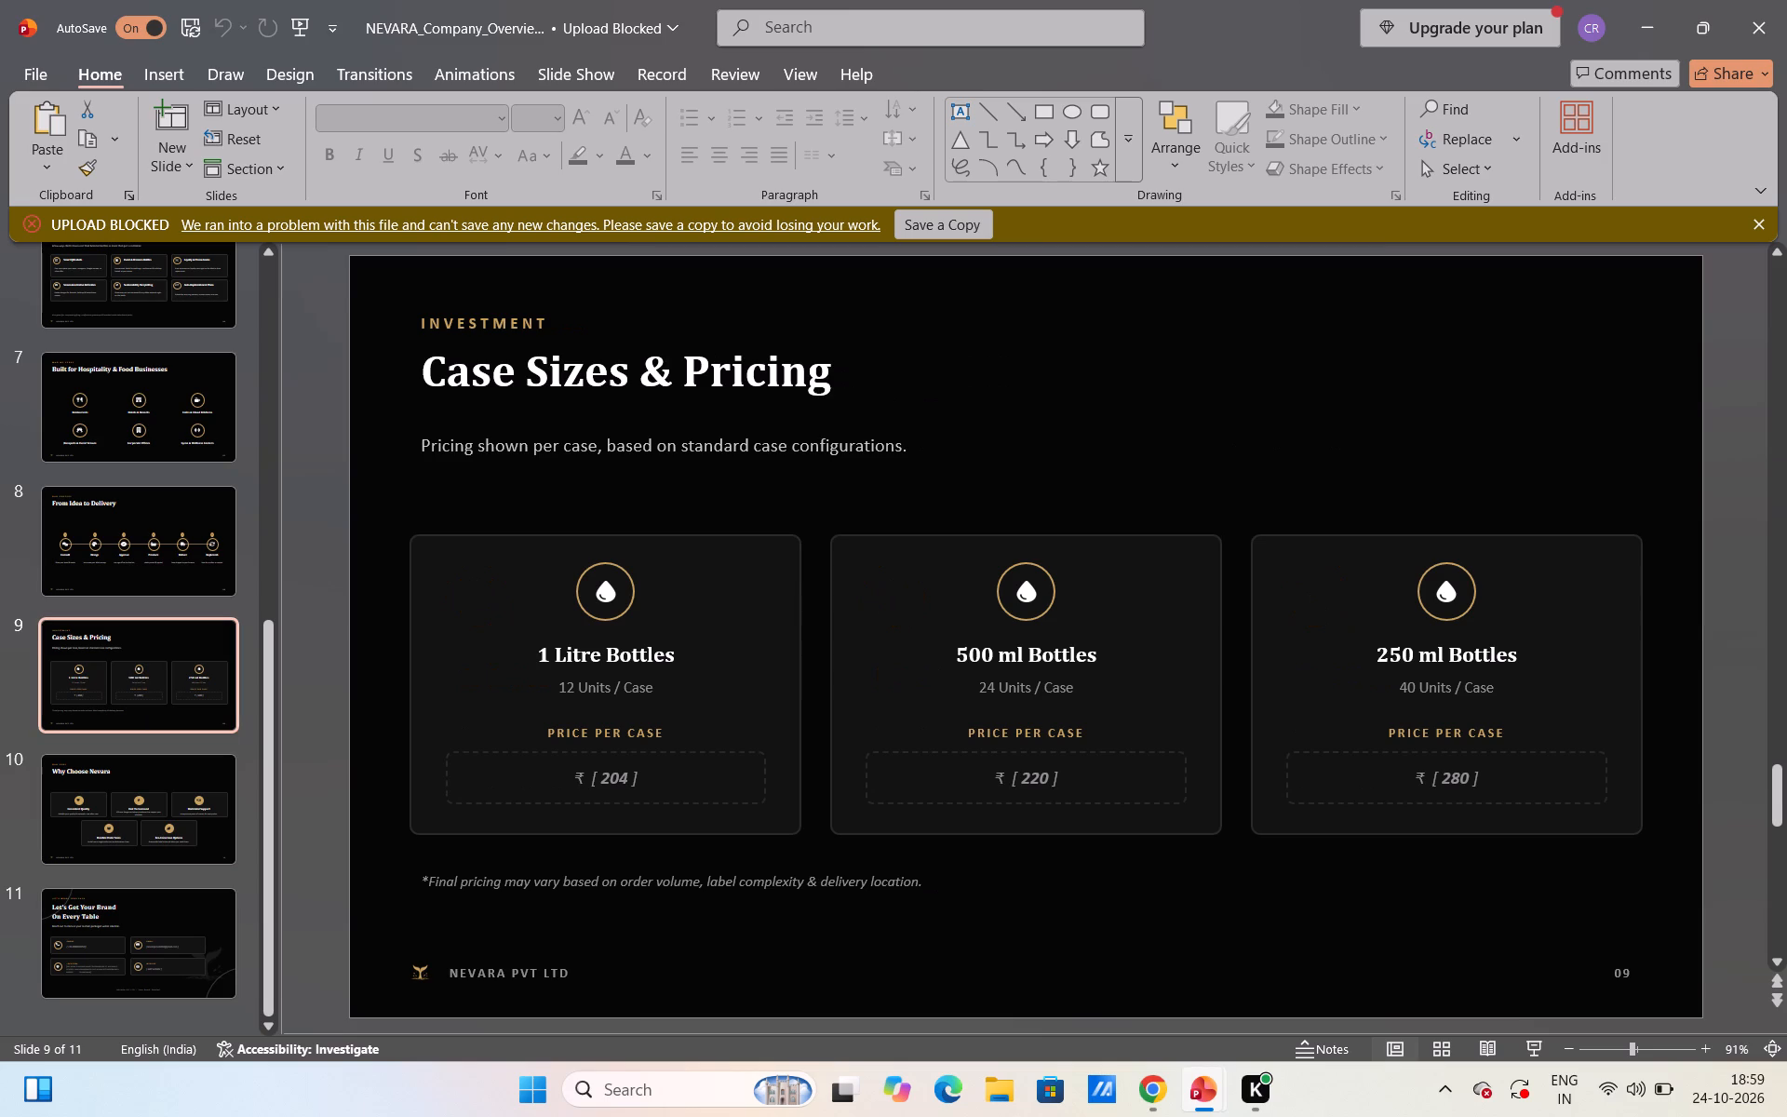
click(628, 779)
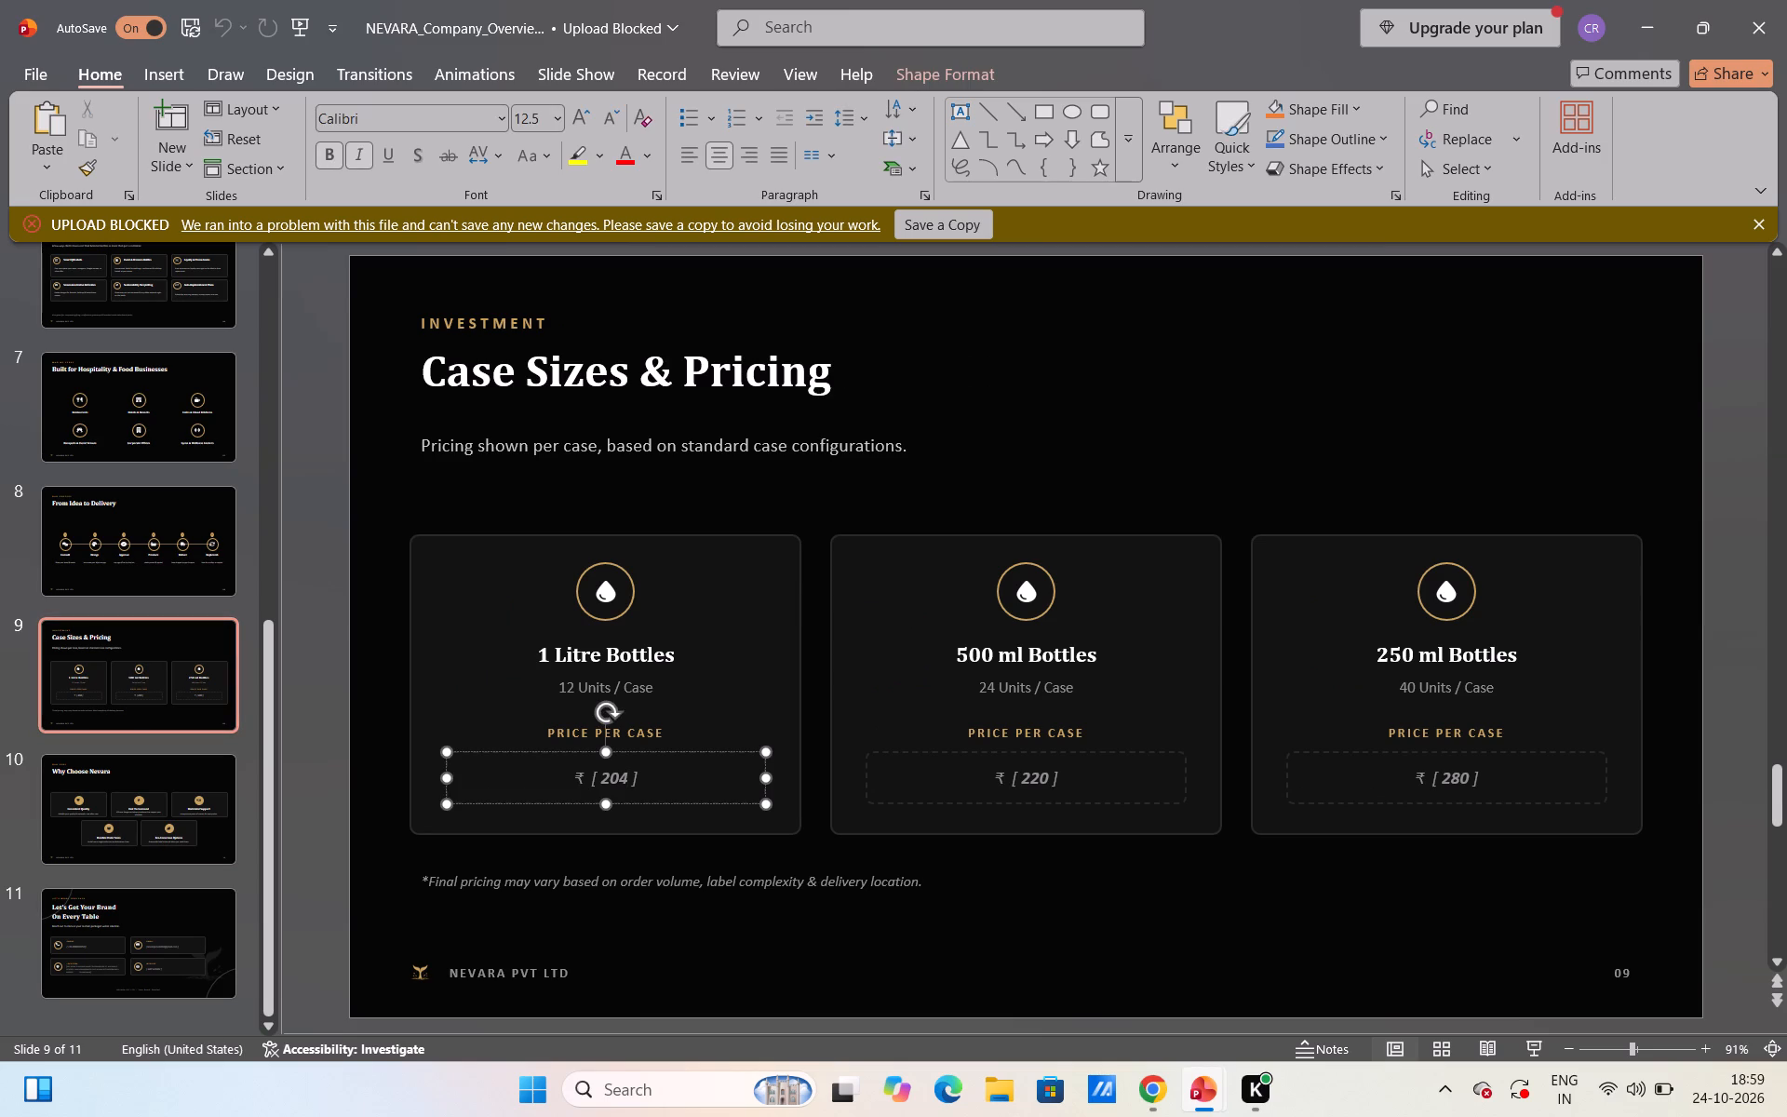
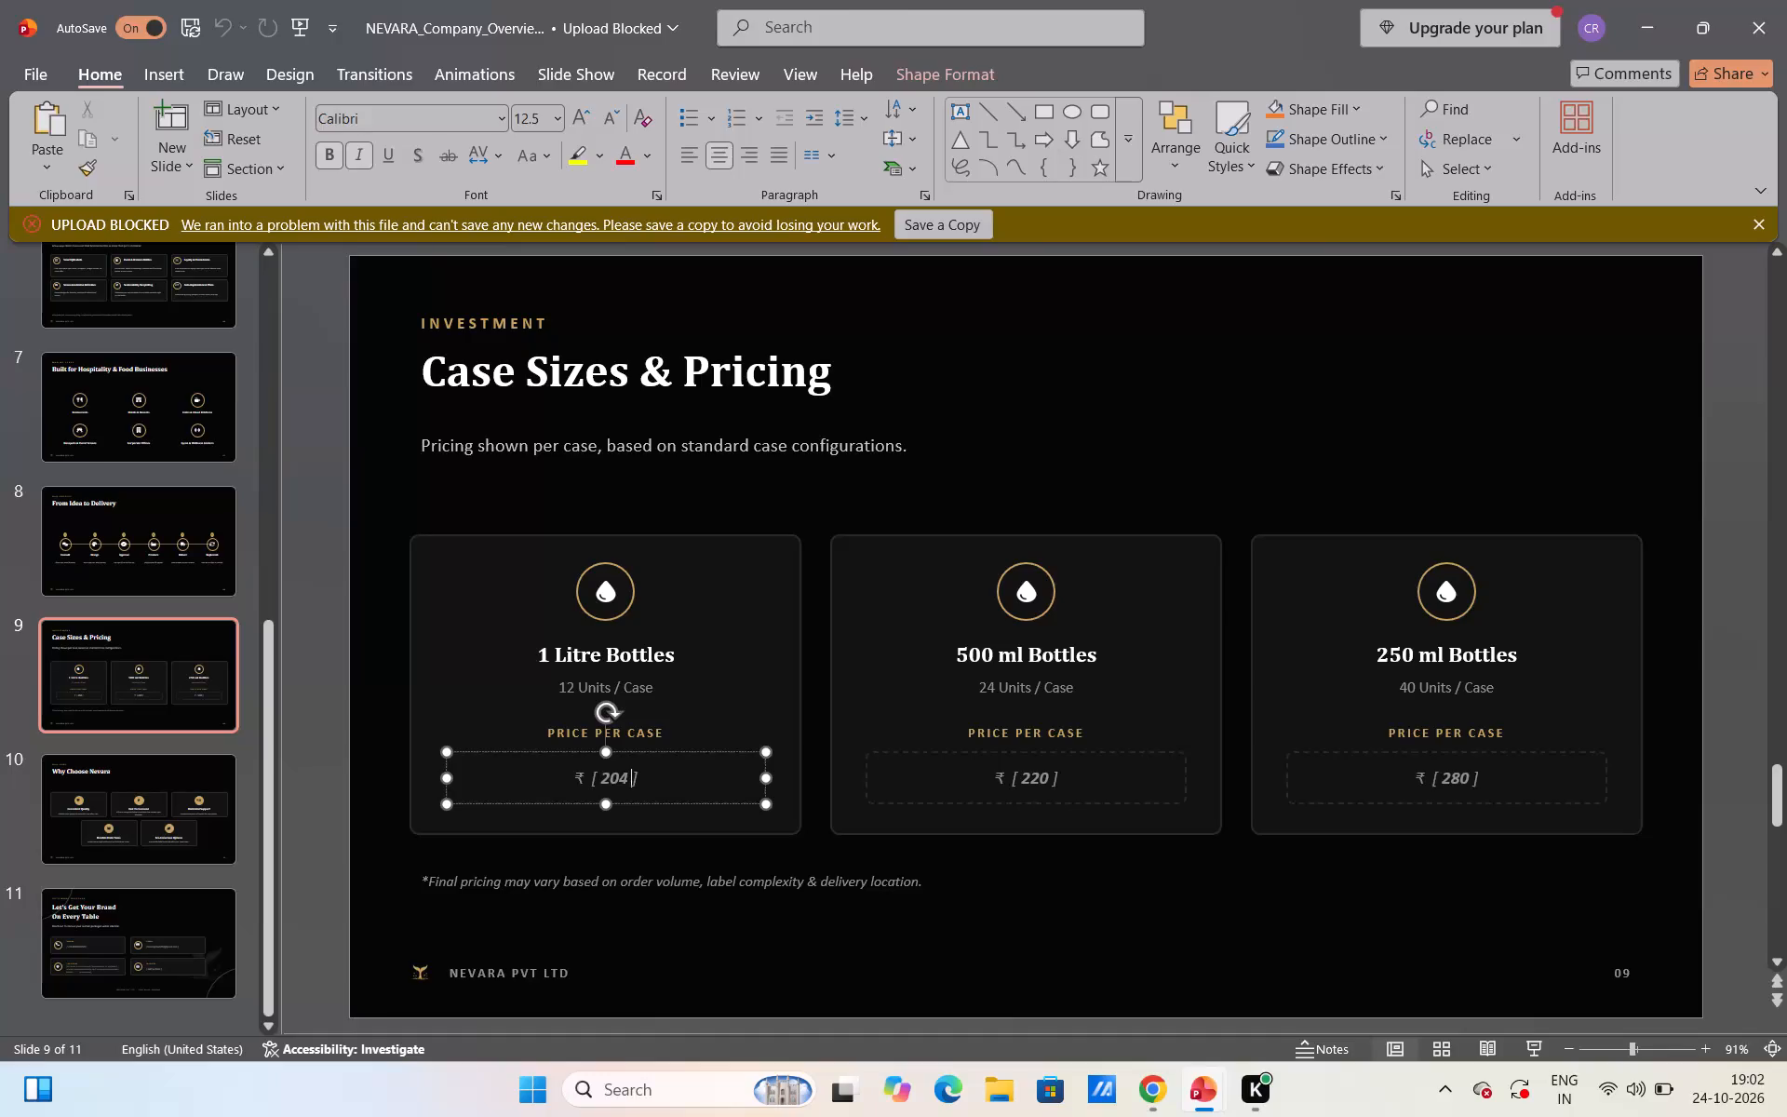
Change the price per case for 1 Litre Bottles to 190 on the Case Sizes & Pricing slide.
key(BackSpace)
key(BackSpace)
key(BackSpace)
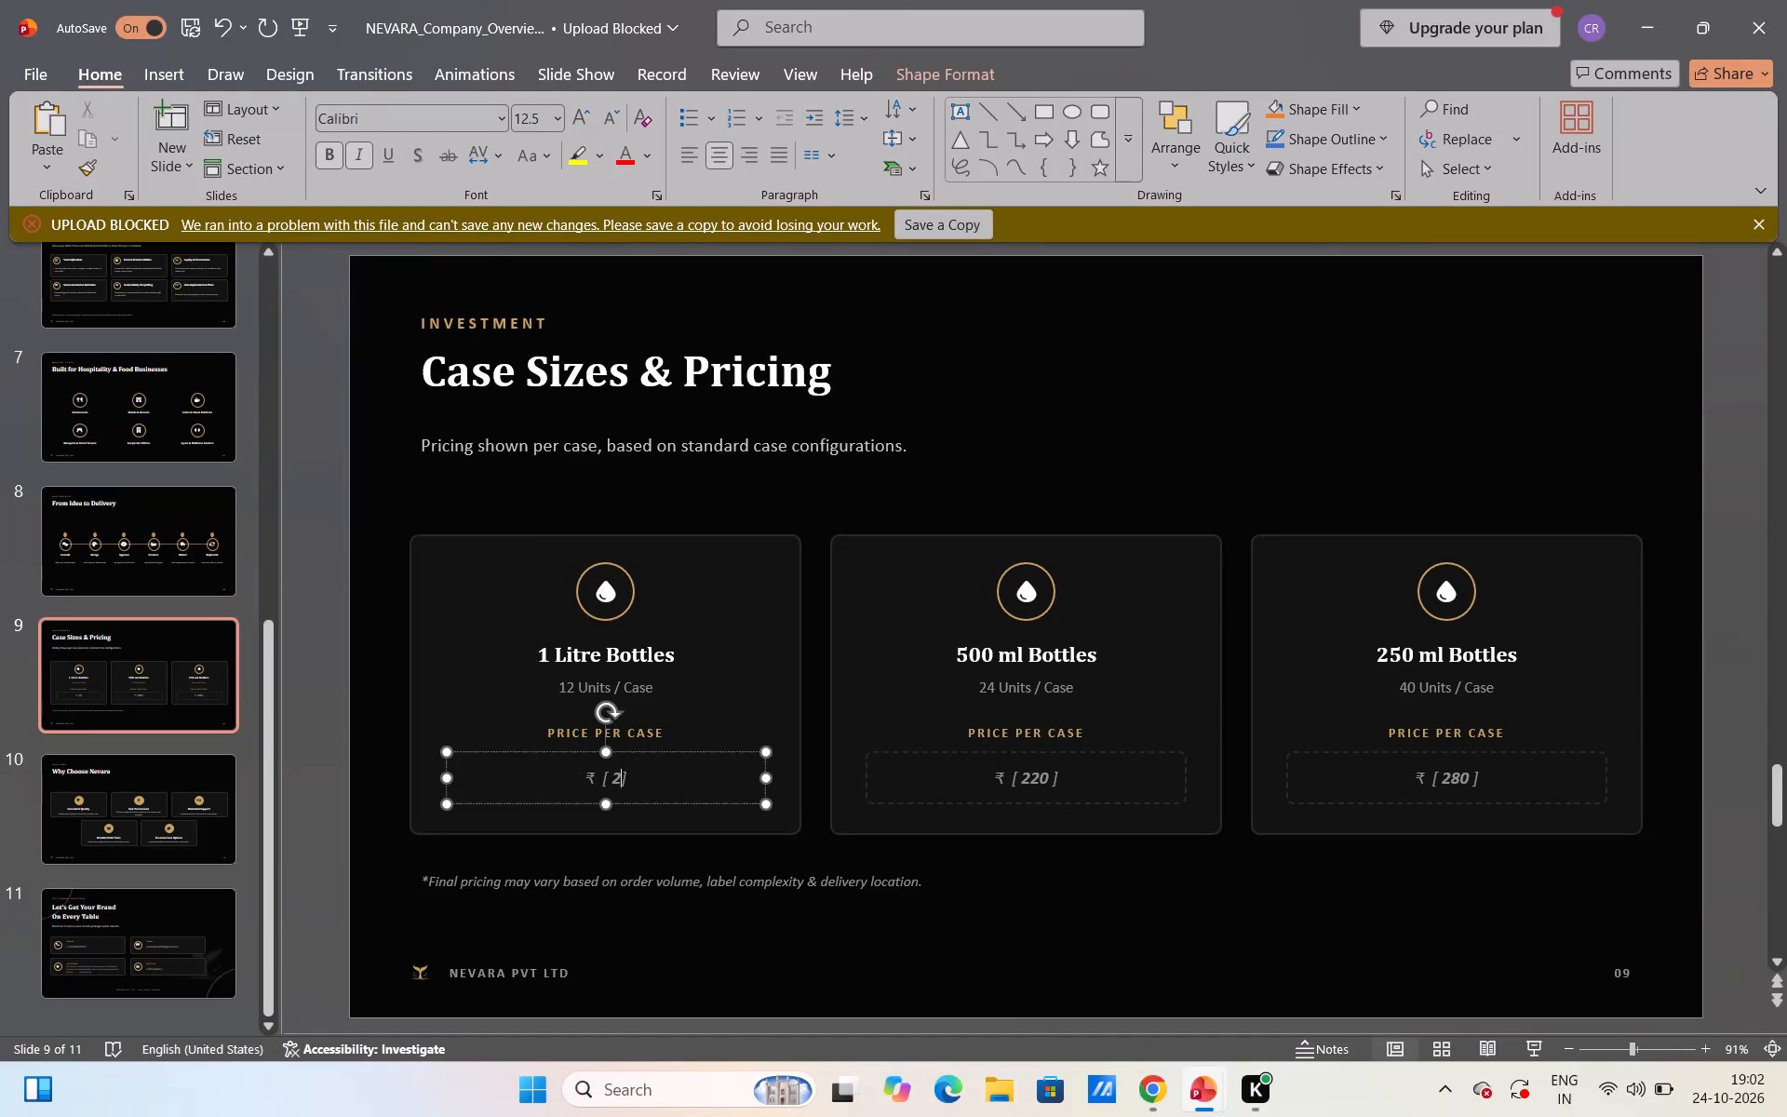
key(BackSpace)
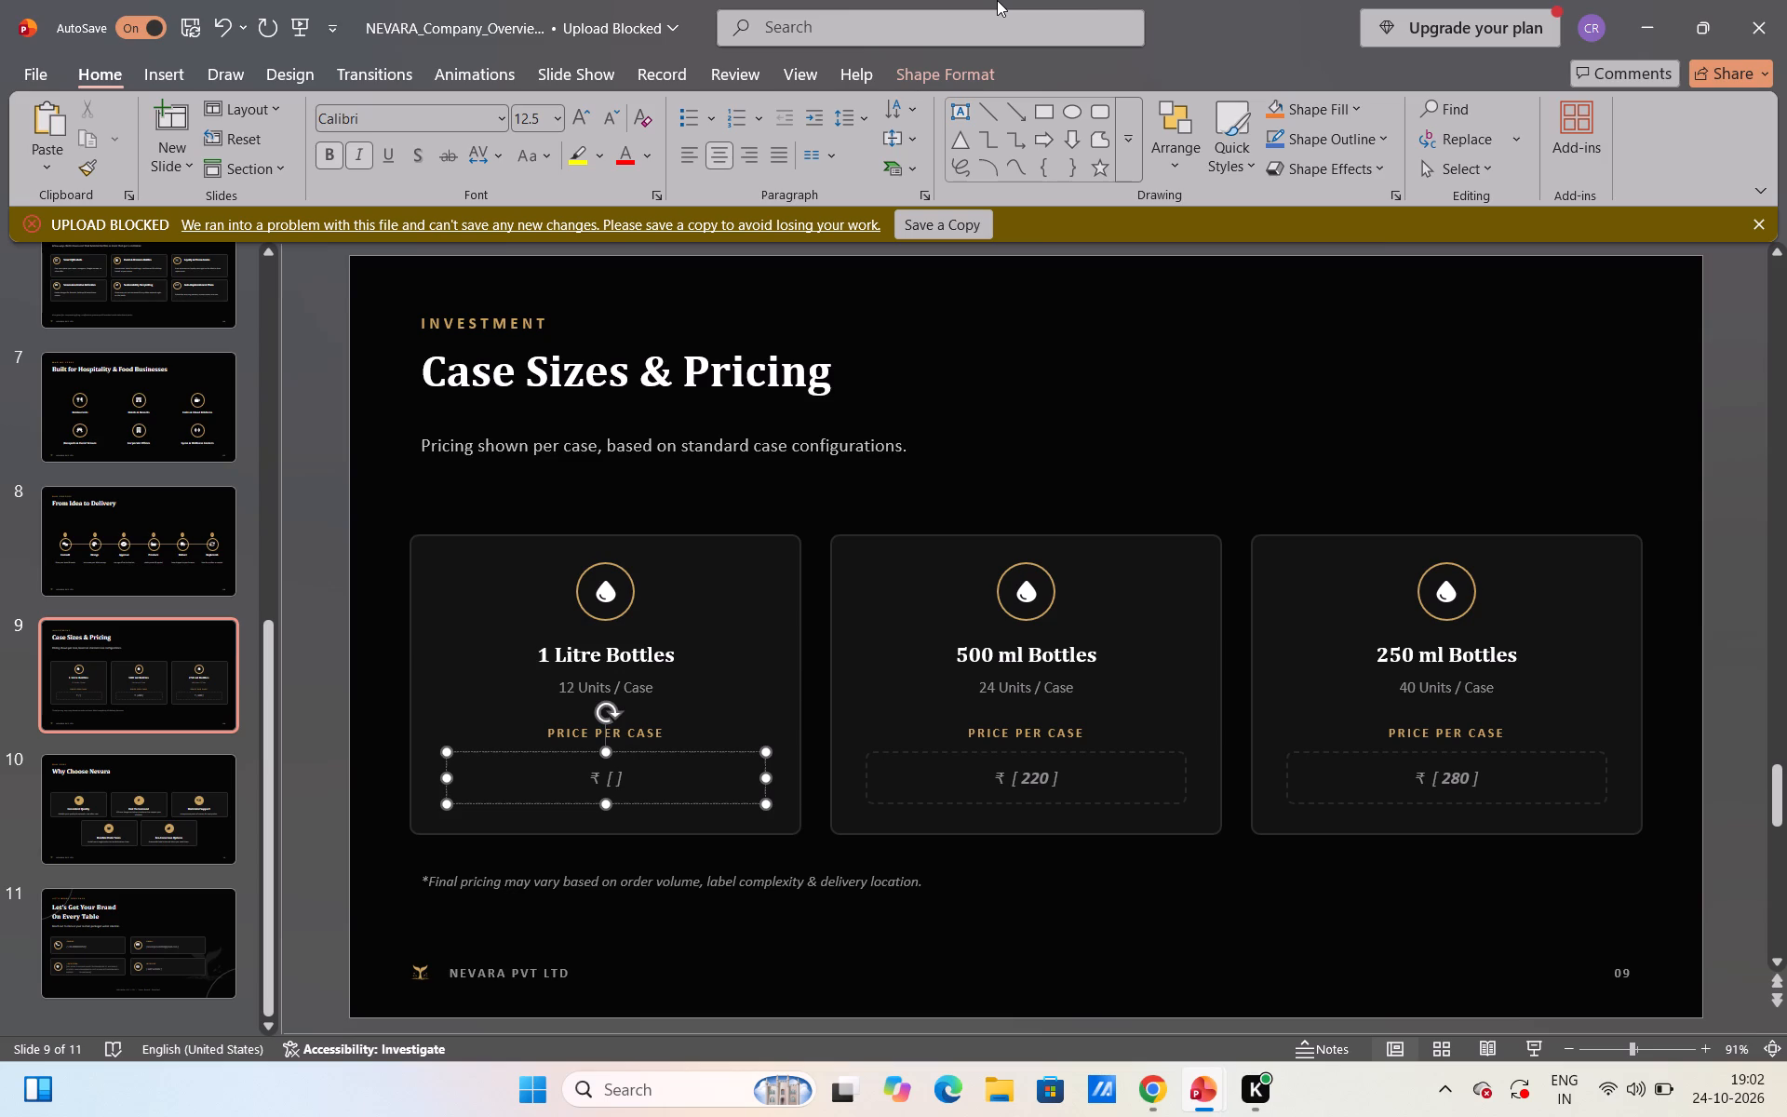
text(190)
click(1041, 783)
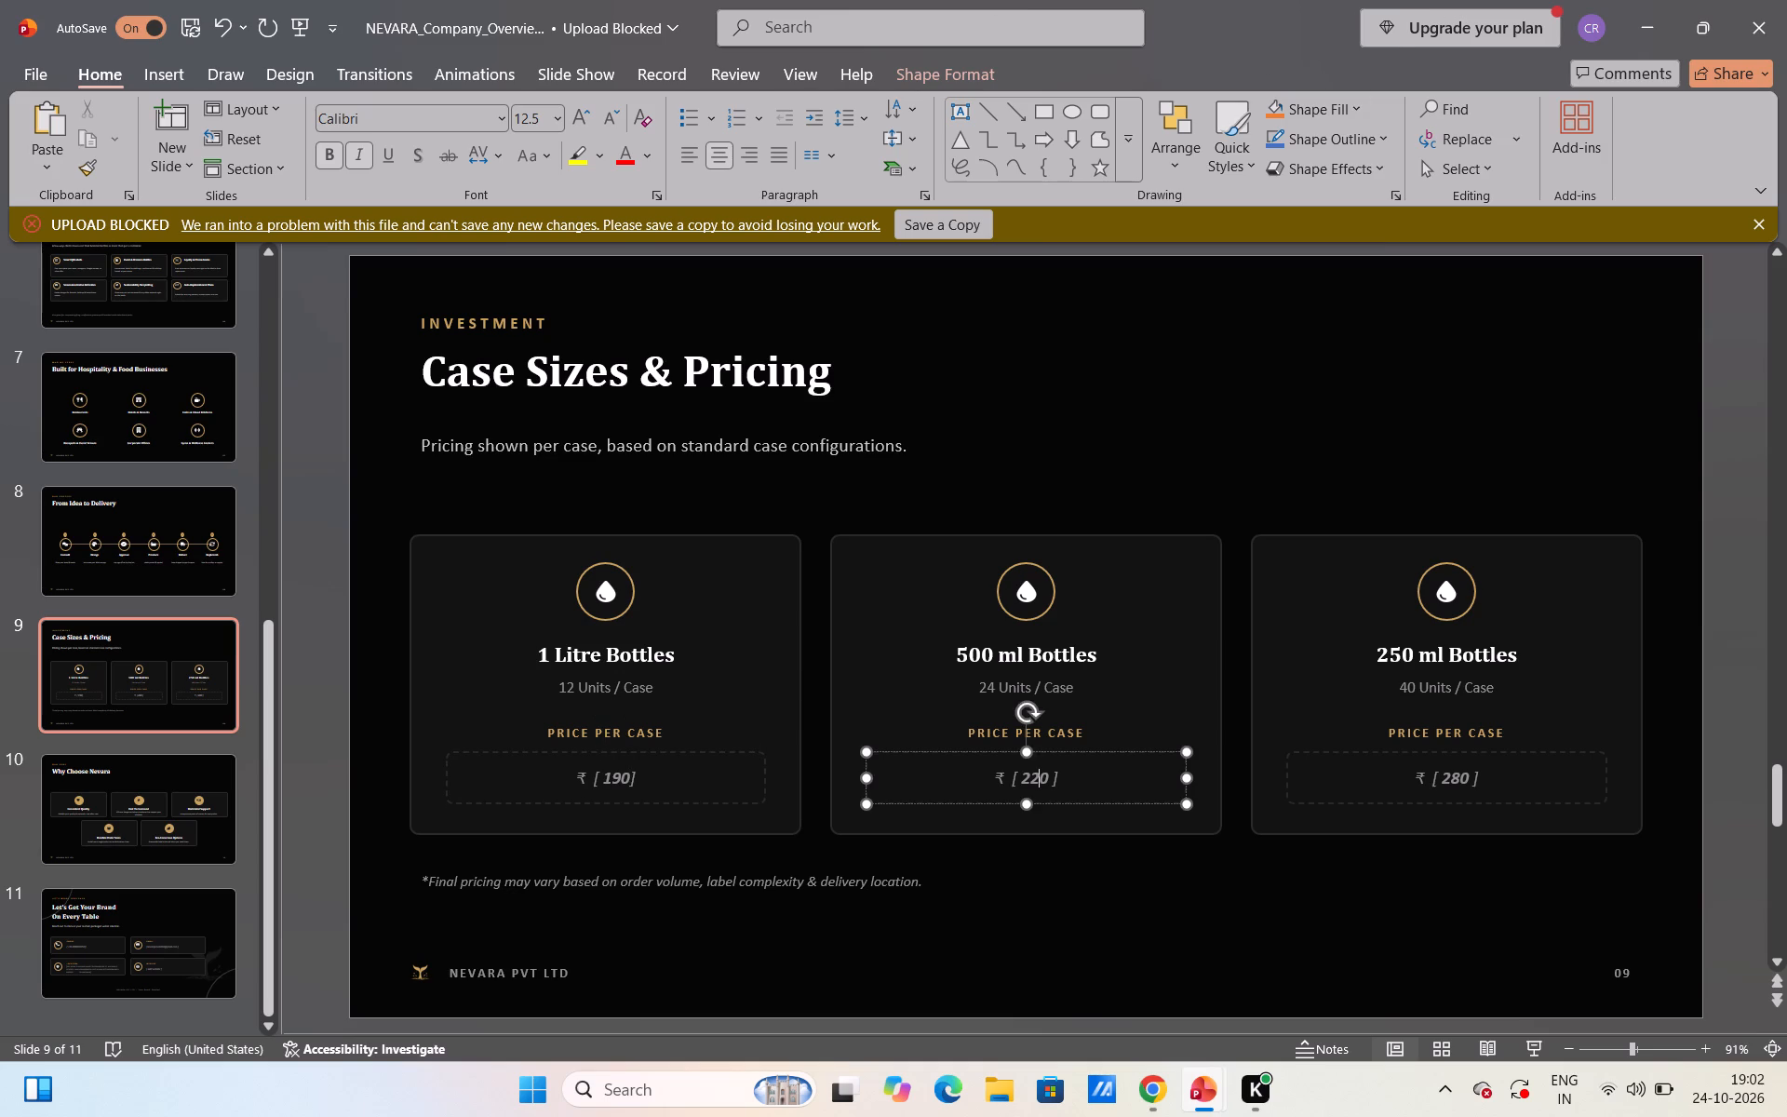
click(1087, 949)
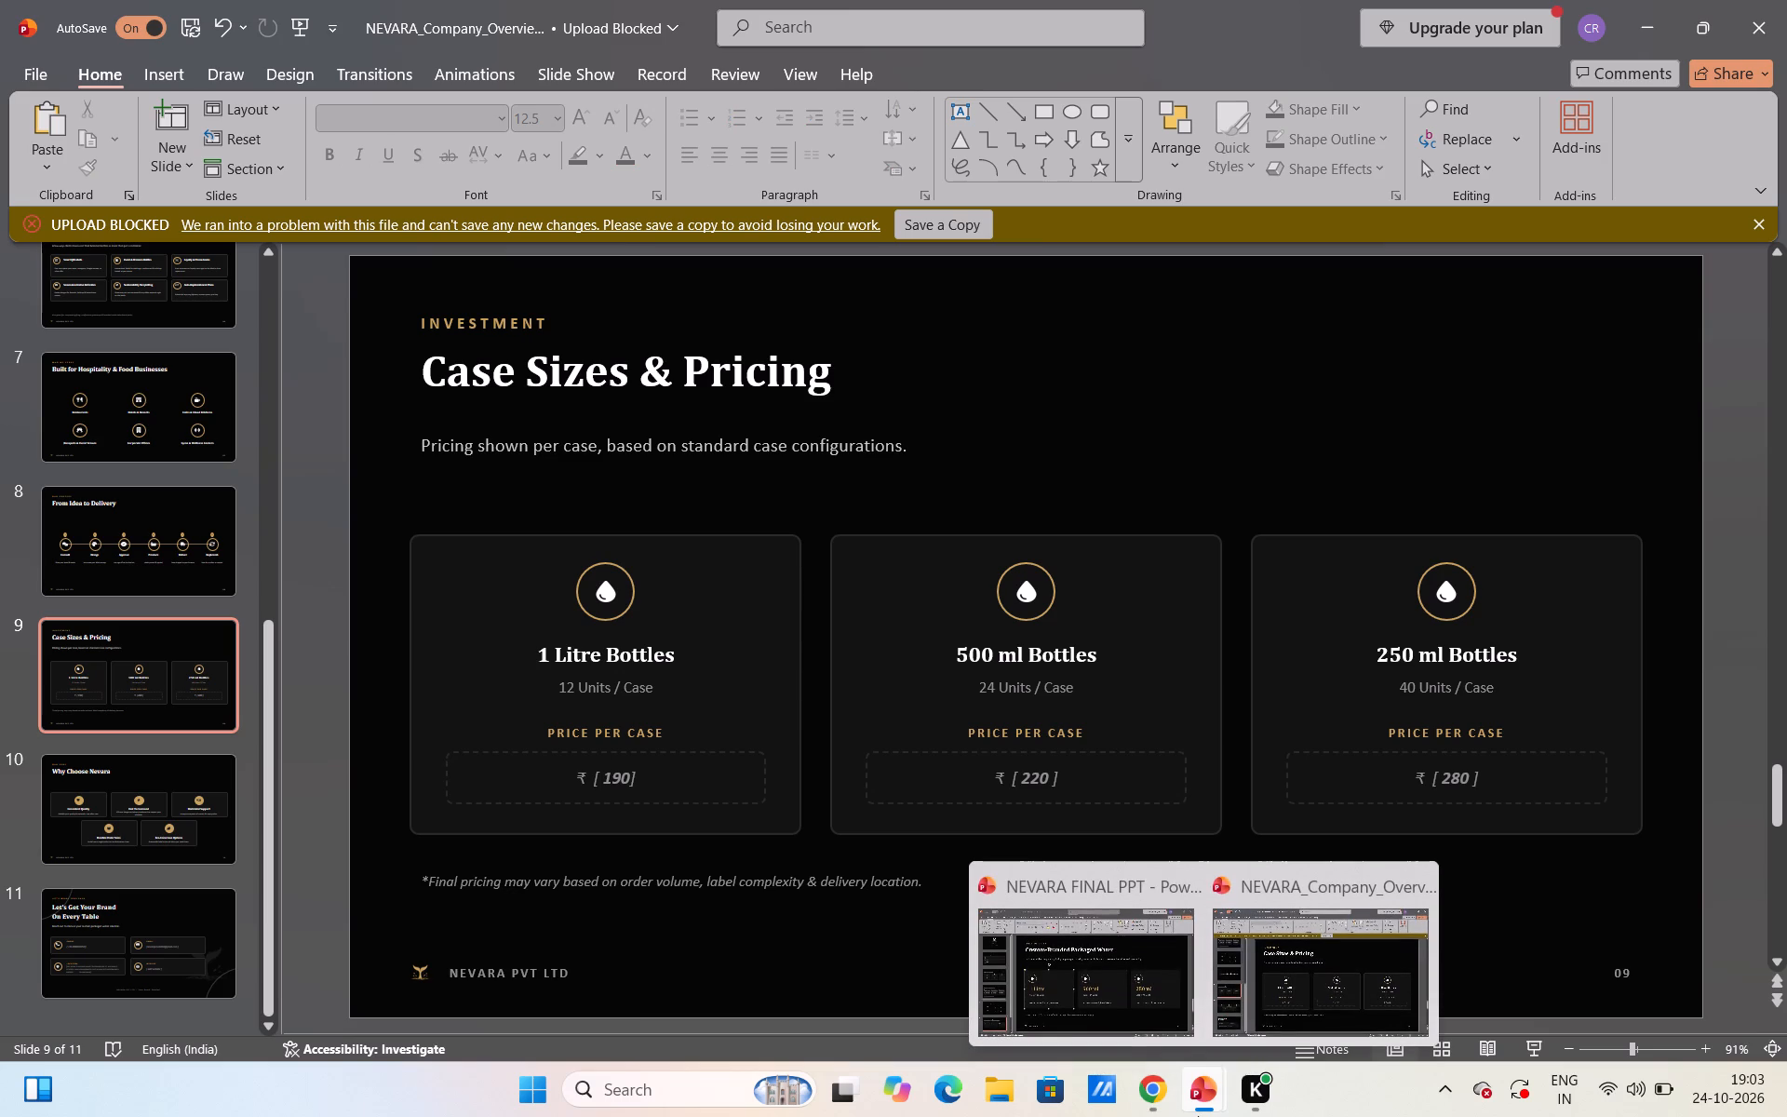
click(1358, 381)
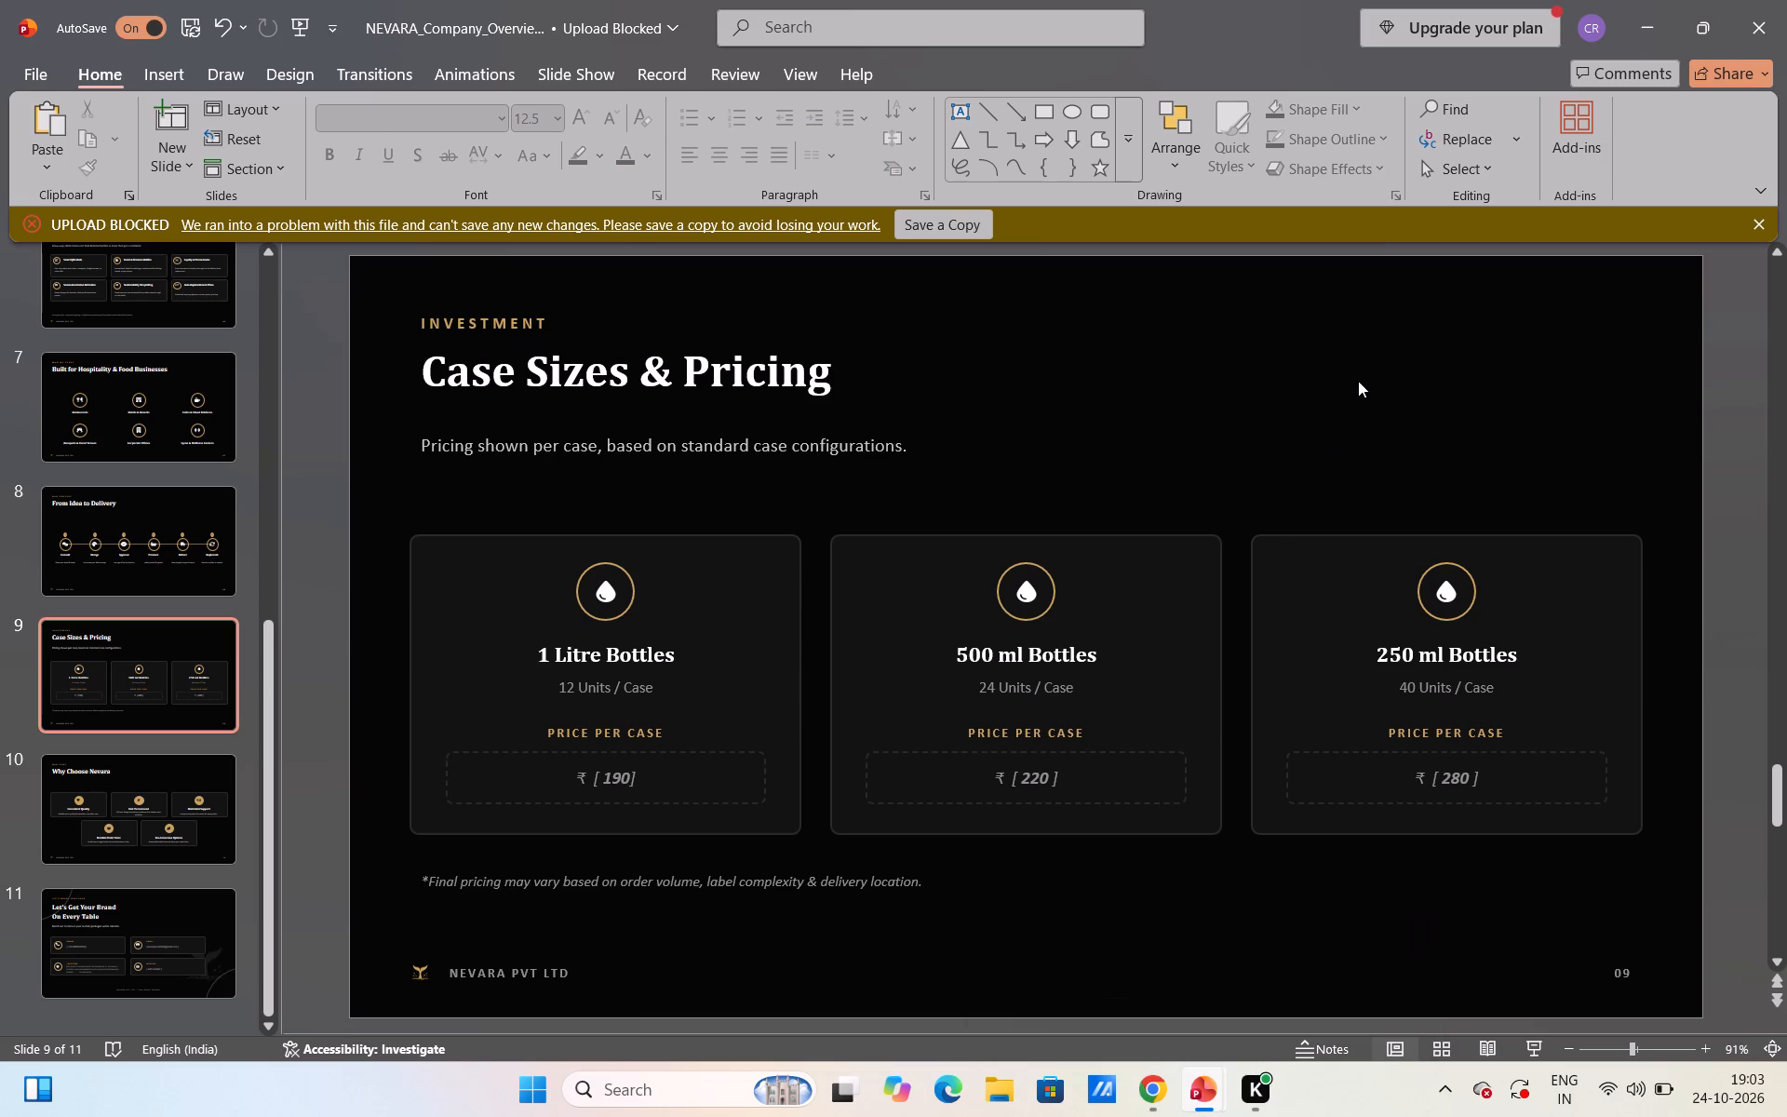
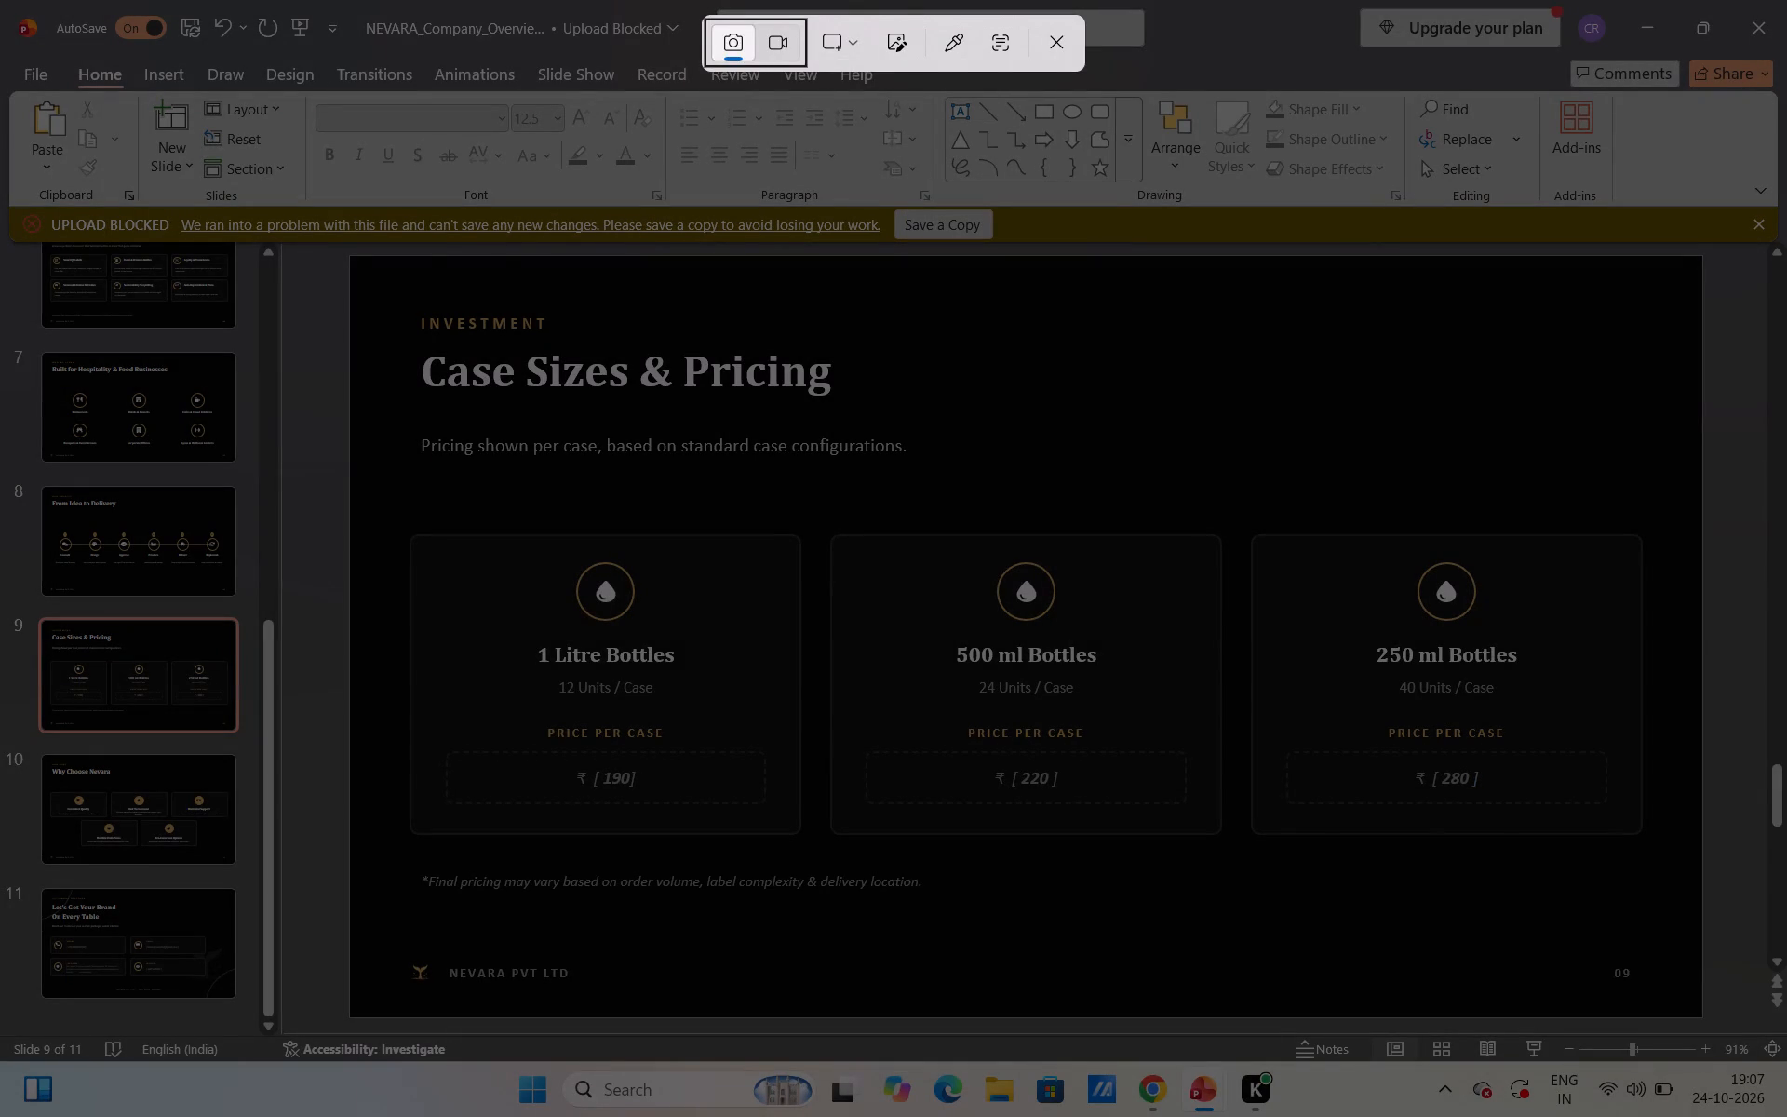
Capture a screenshot of the whole Case Sizes & Pricing slide.
drag(350, 257, 1010, 815)
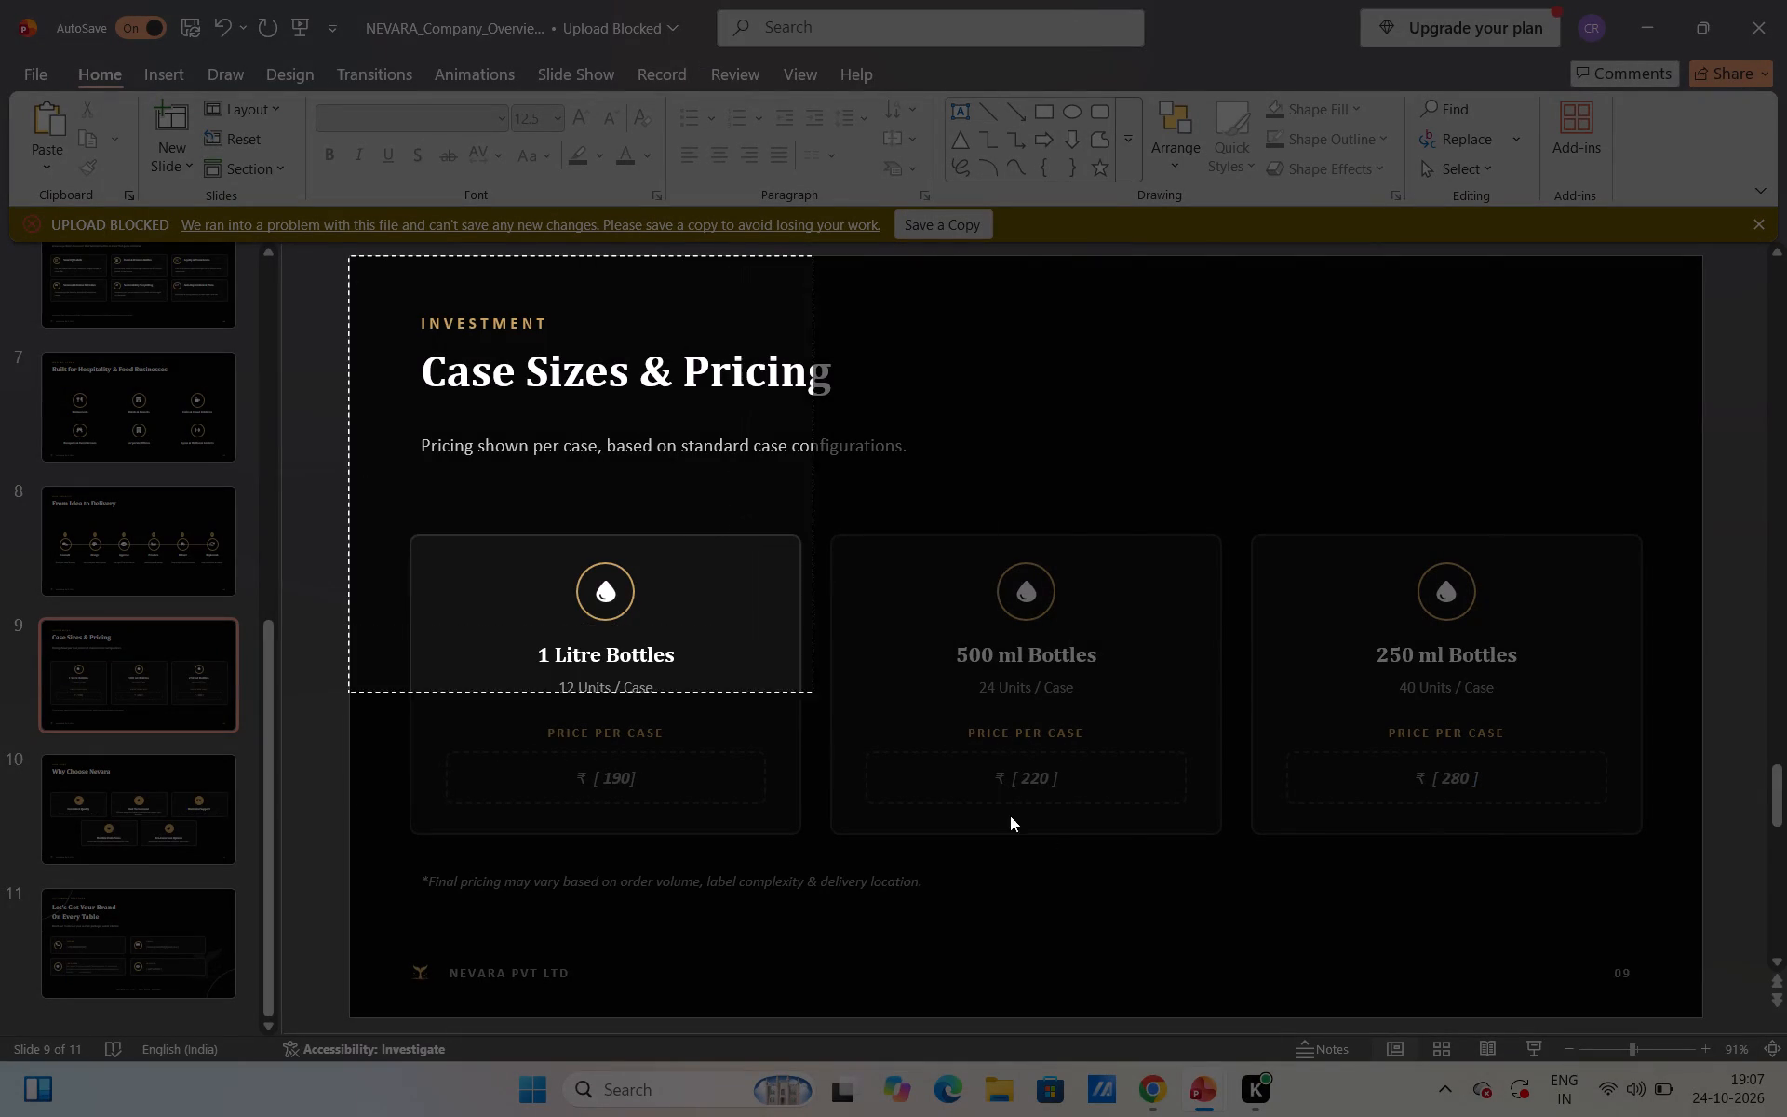
drag(1010, 815, 1694, 1017)
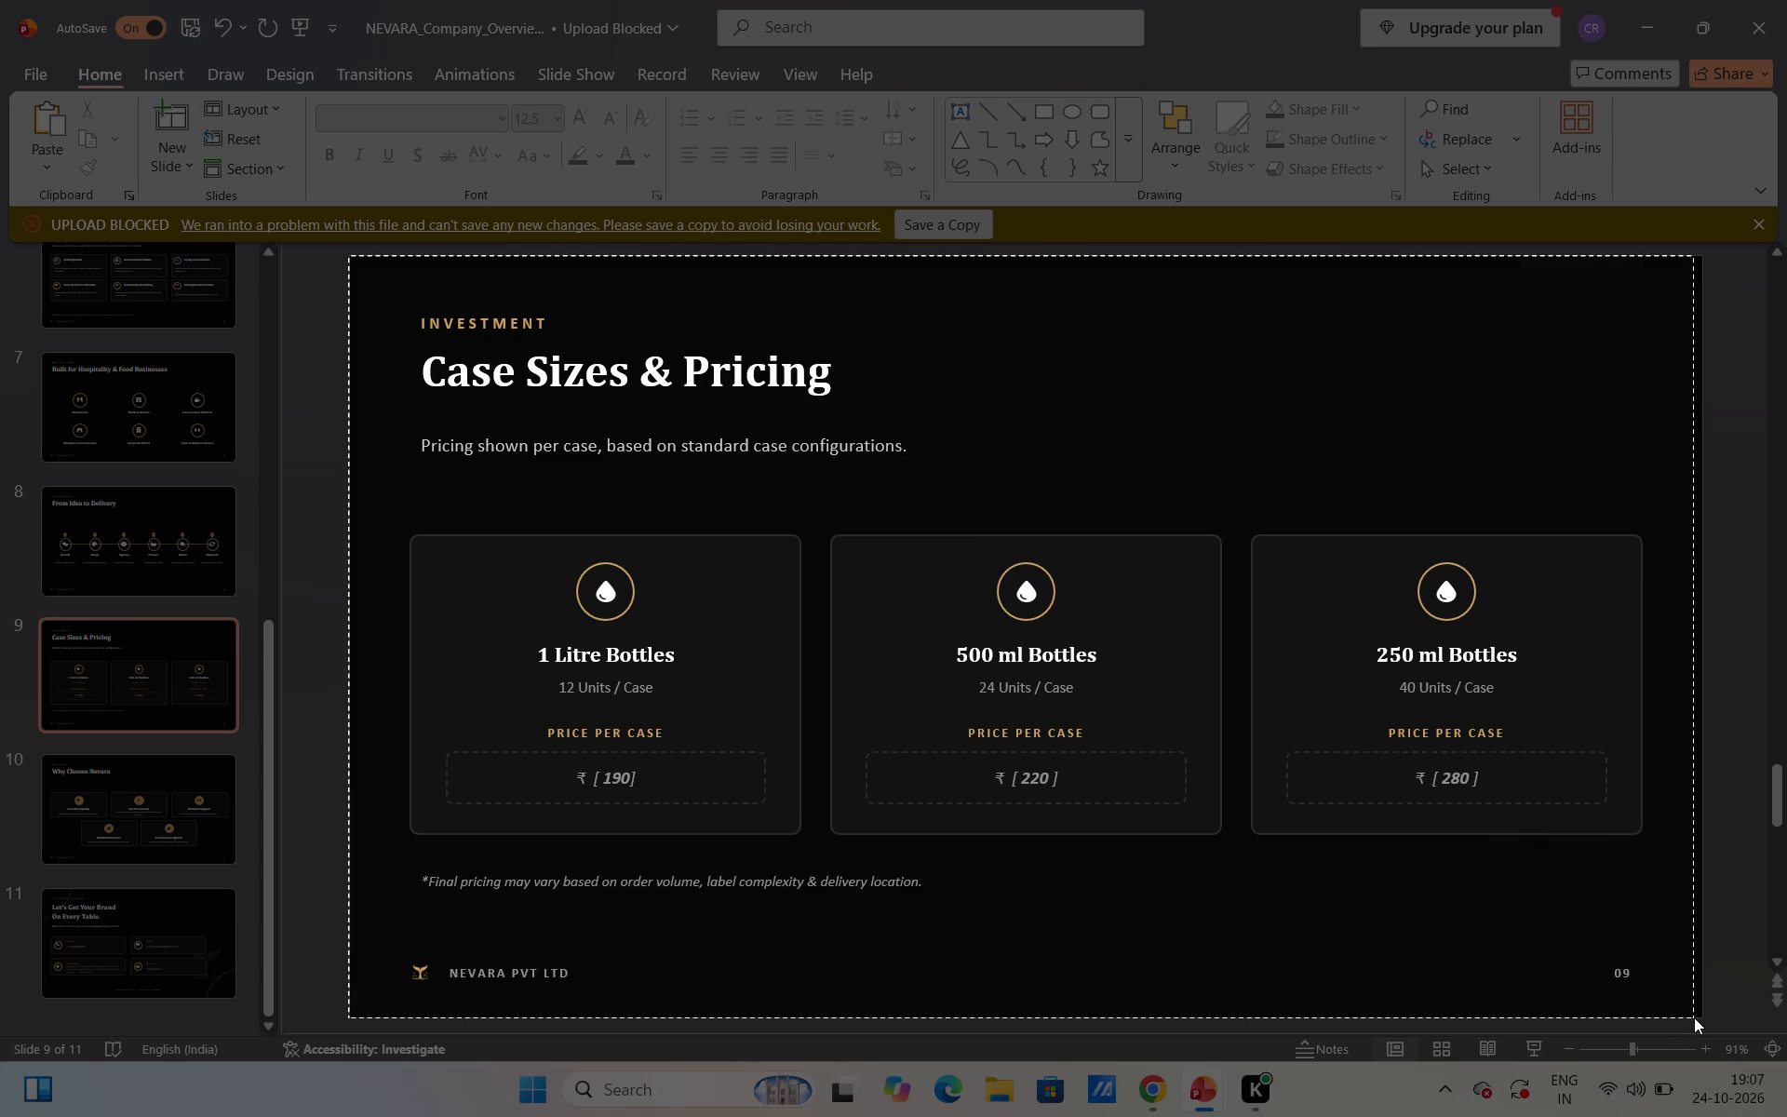
drag(1694, 1017, 1702, 1014)
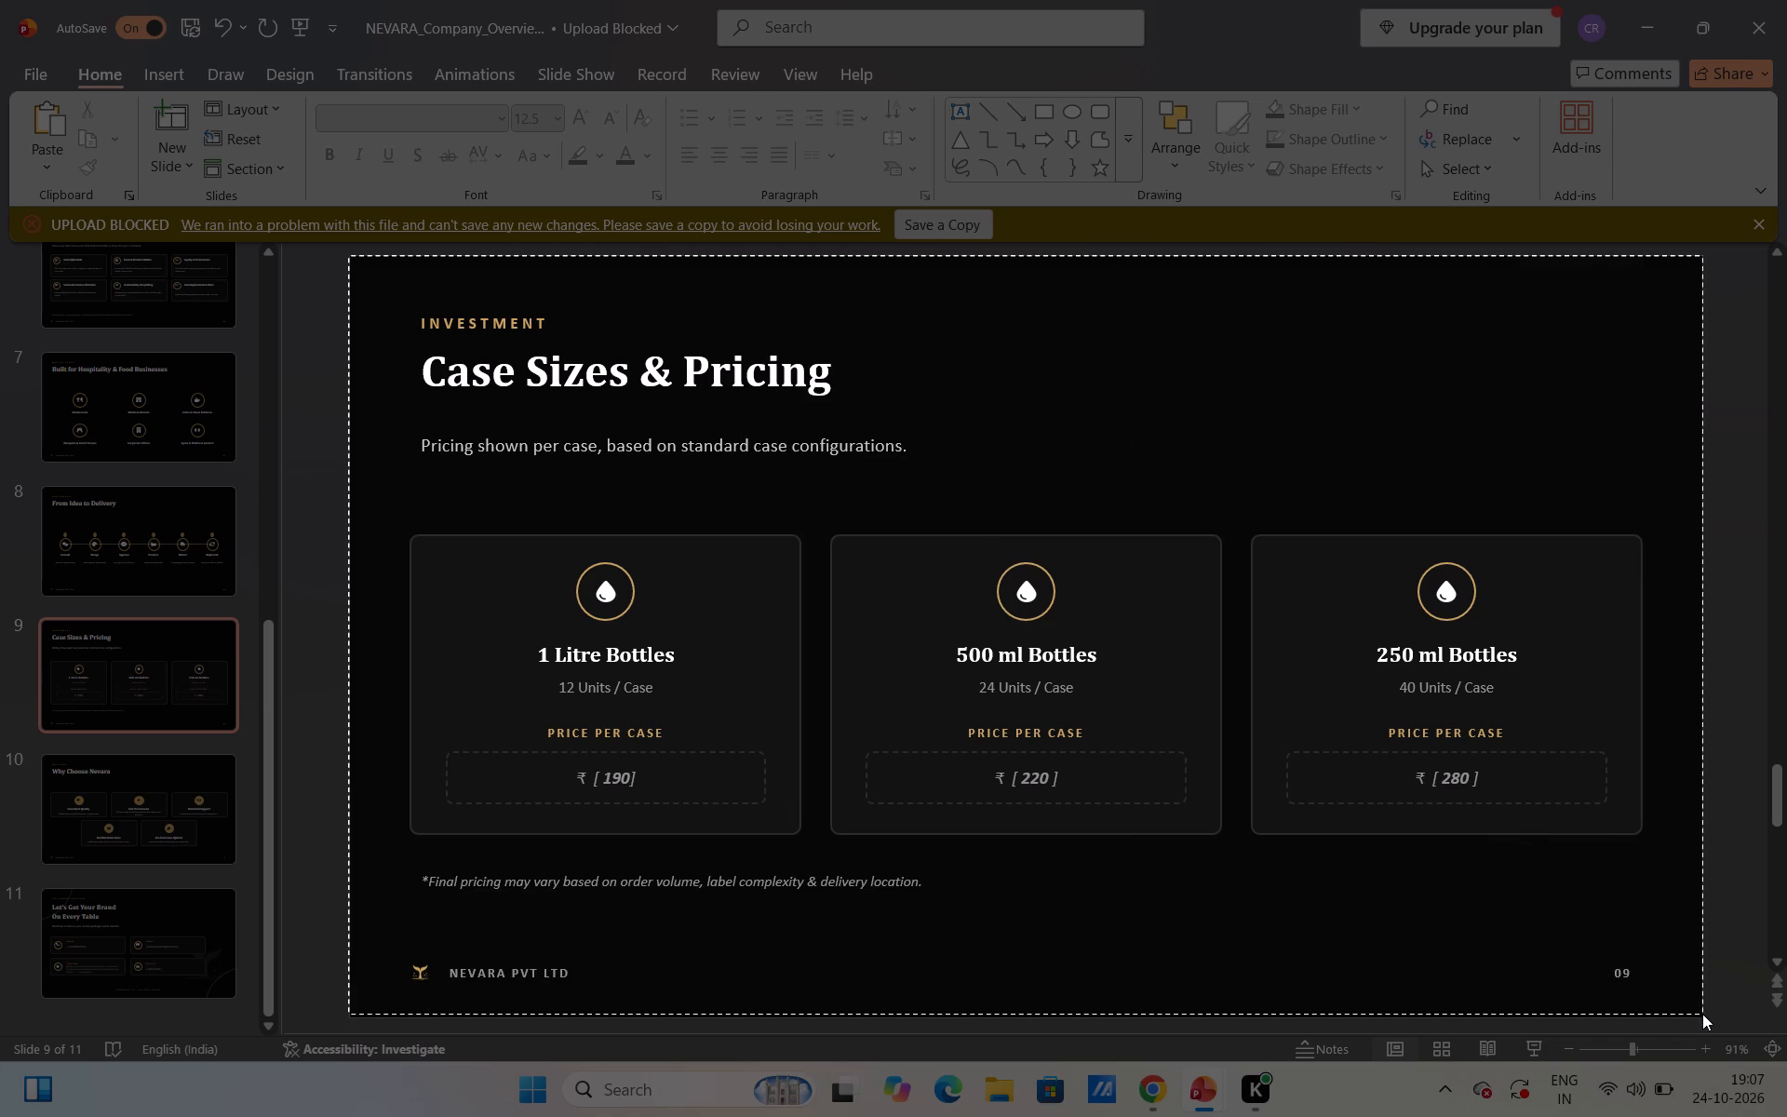
drag(1702, 1014, 1702, 1013)
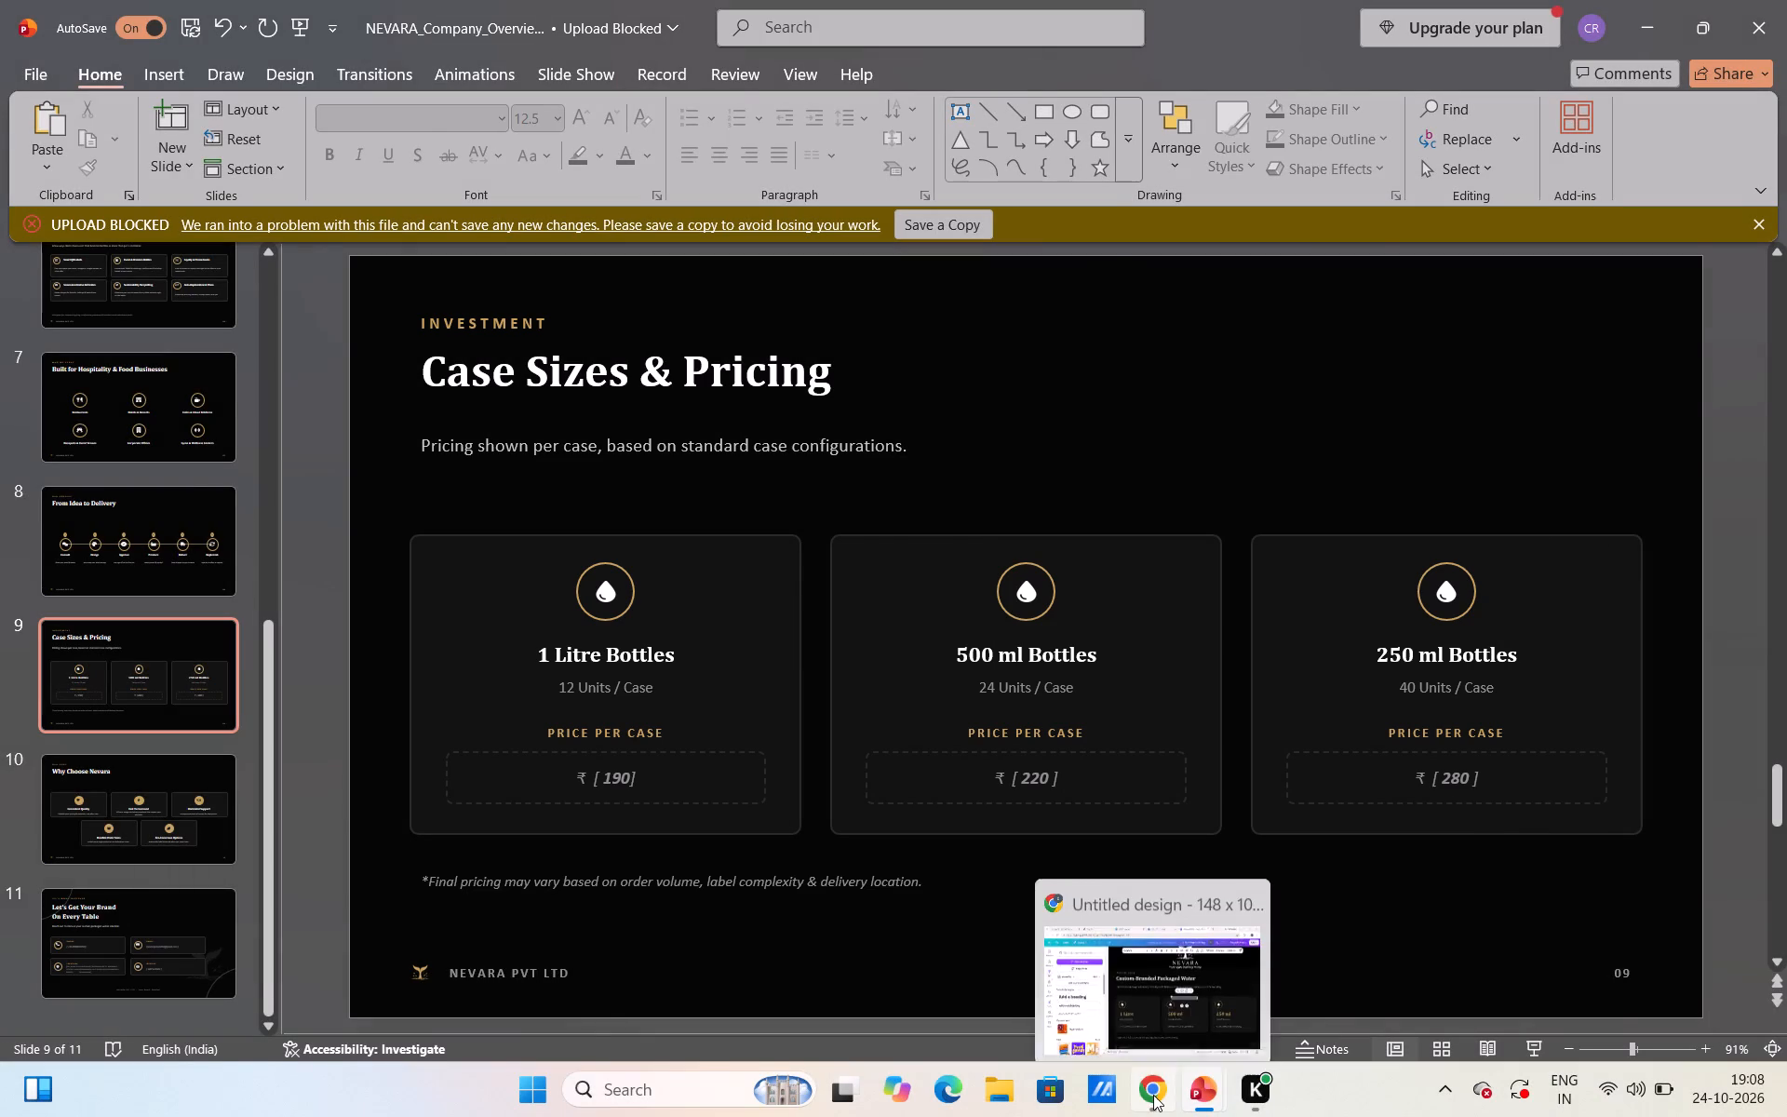
Switch to the Canva postcard and delete the placeholder paragraph text and the Custom-Branded Packaged Water slide image.
click(1153, 1095)
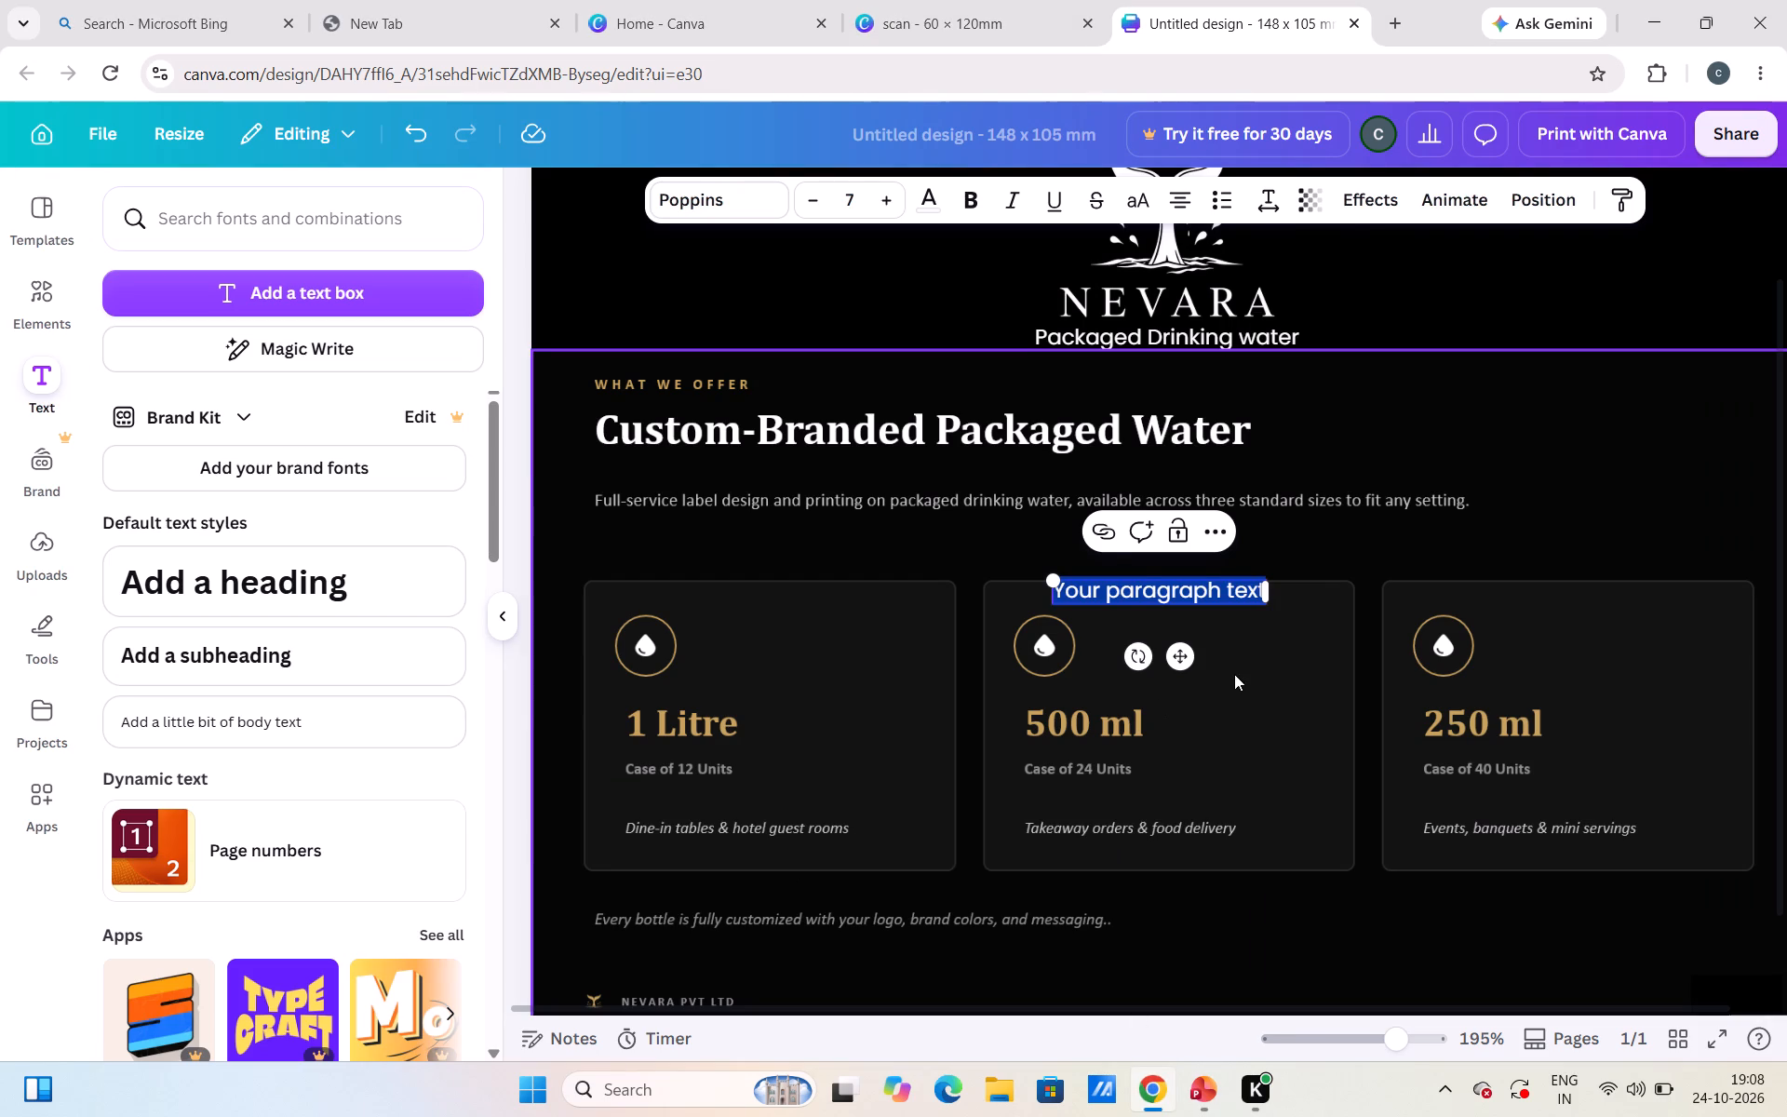
key(BackSpace)
key(Escape)
key(Escape)
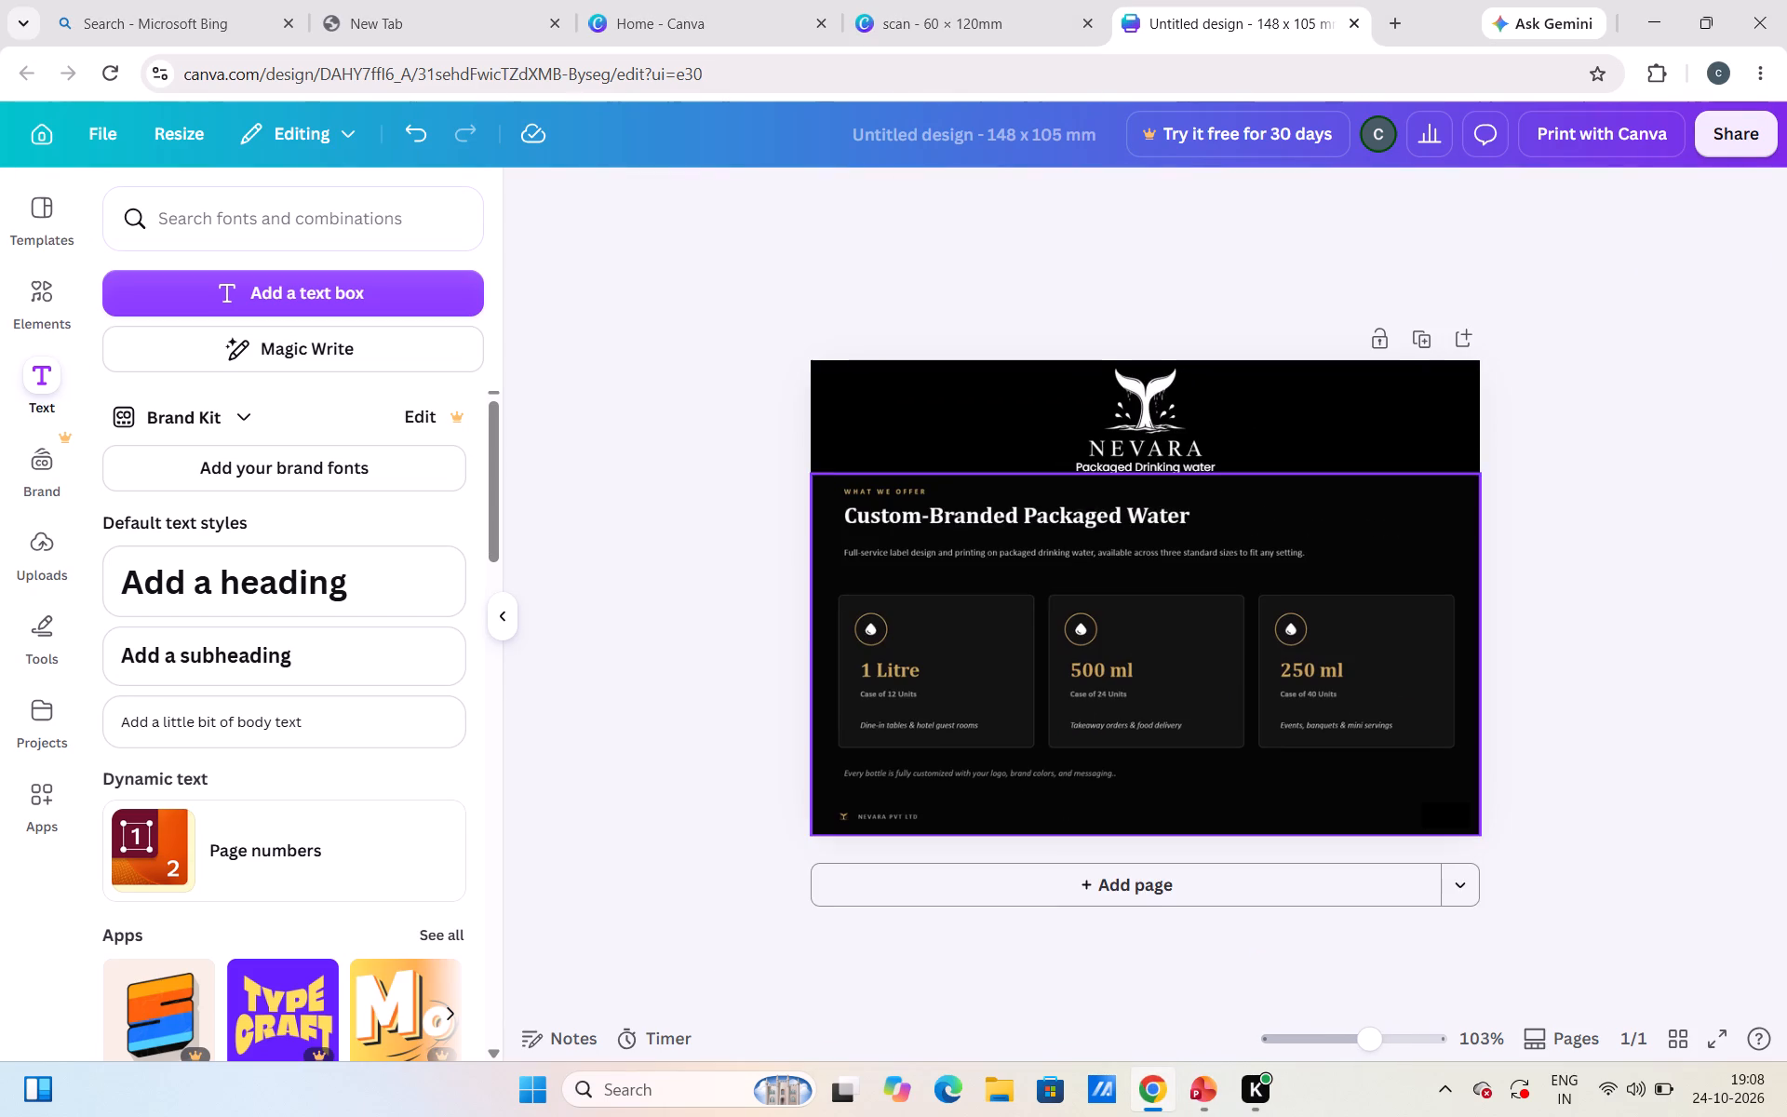
click(1245, 573)
key(BackSpace)
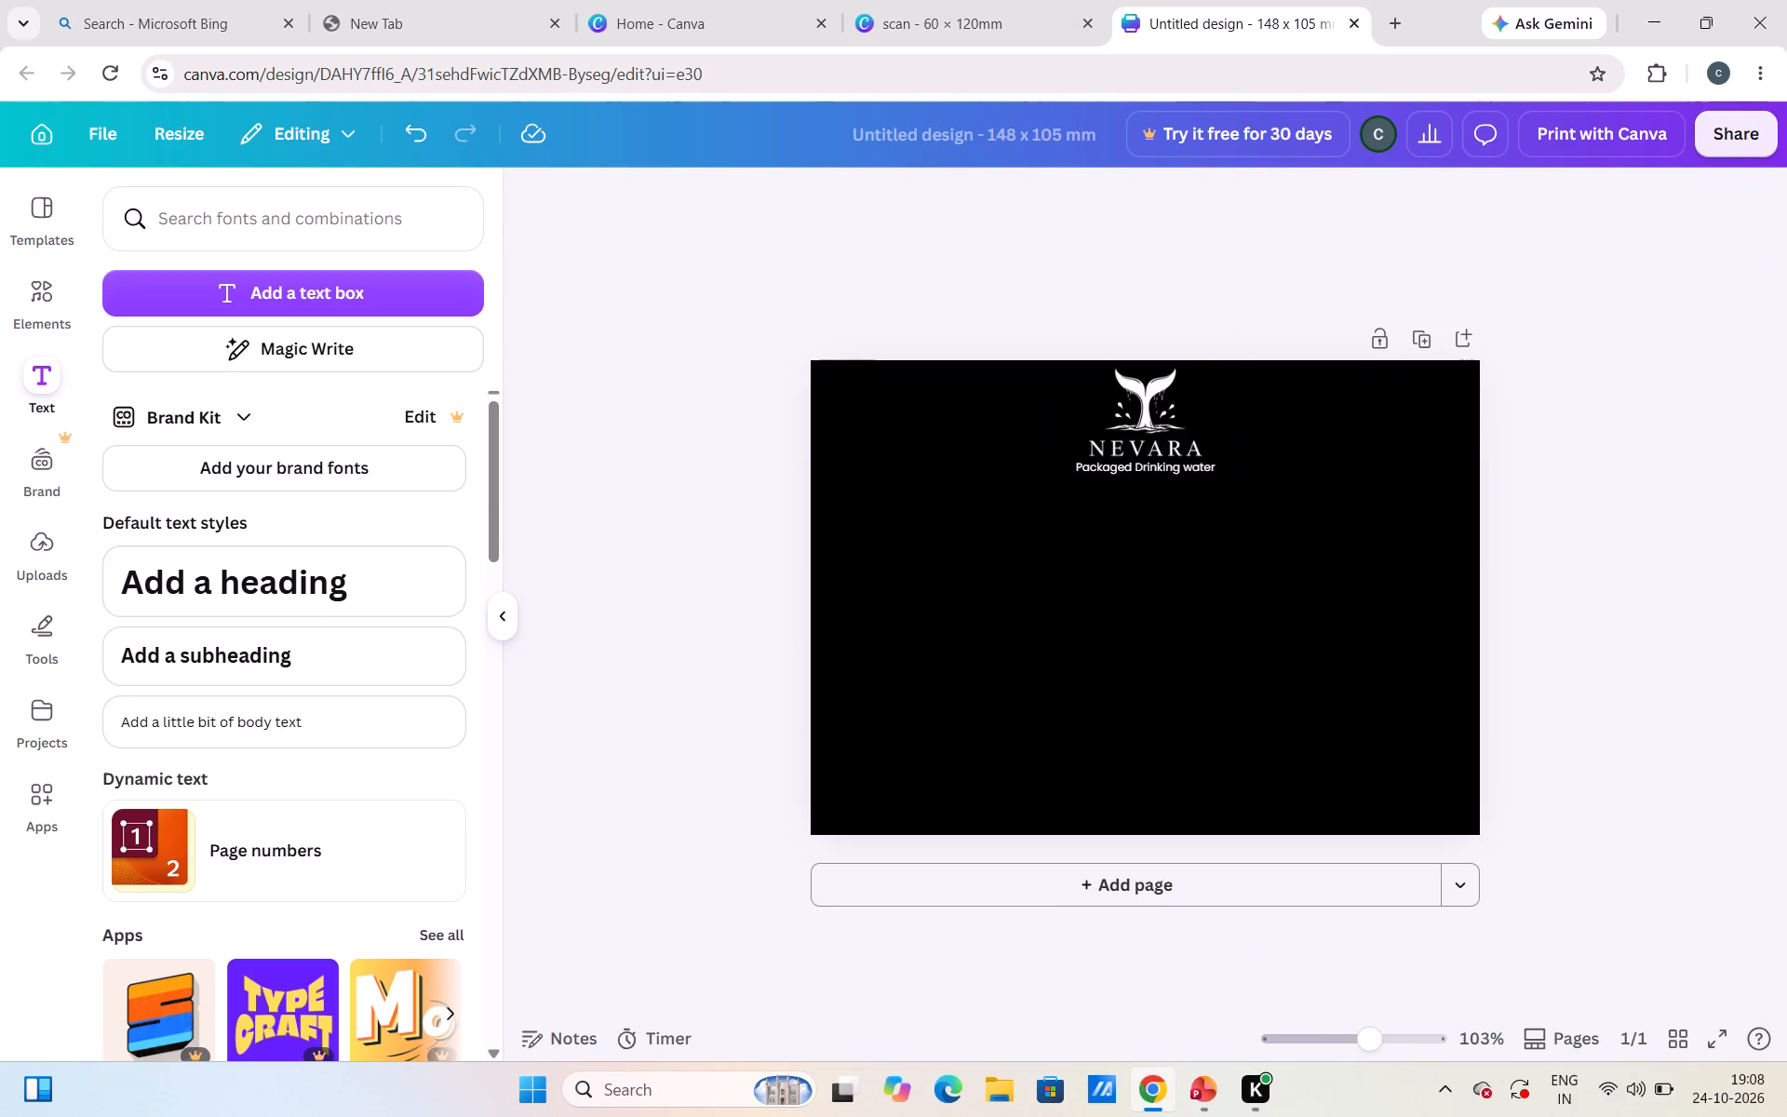
Paste the captured pricing slide onto the postcard and enlarge it to span the full page width.
key(ctrl+v)
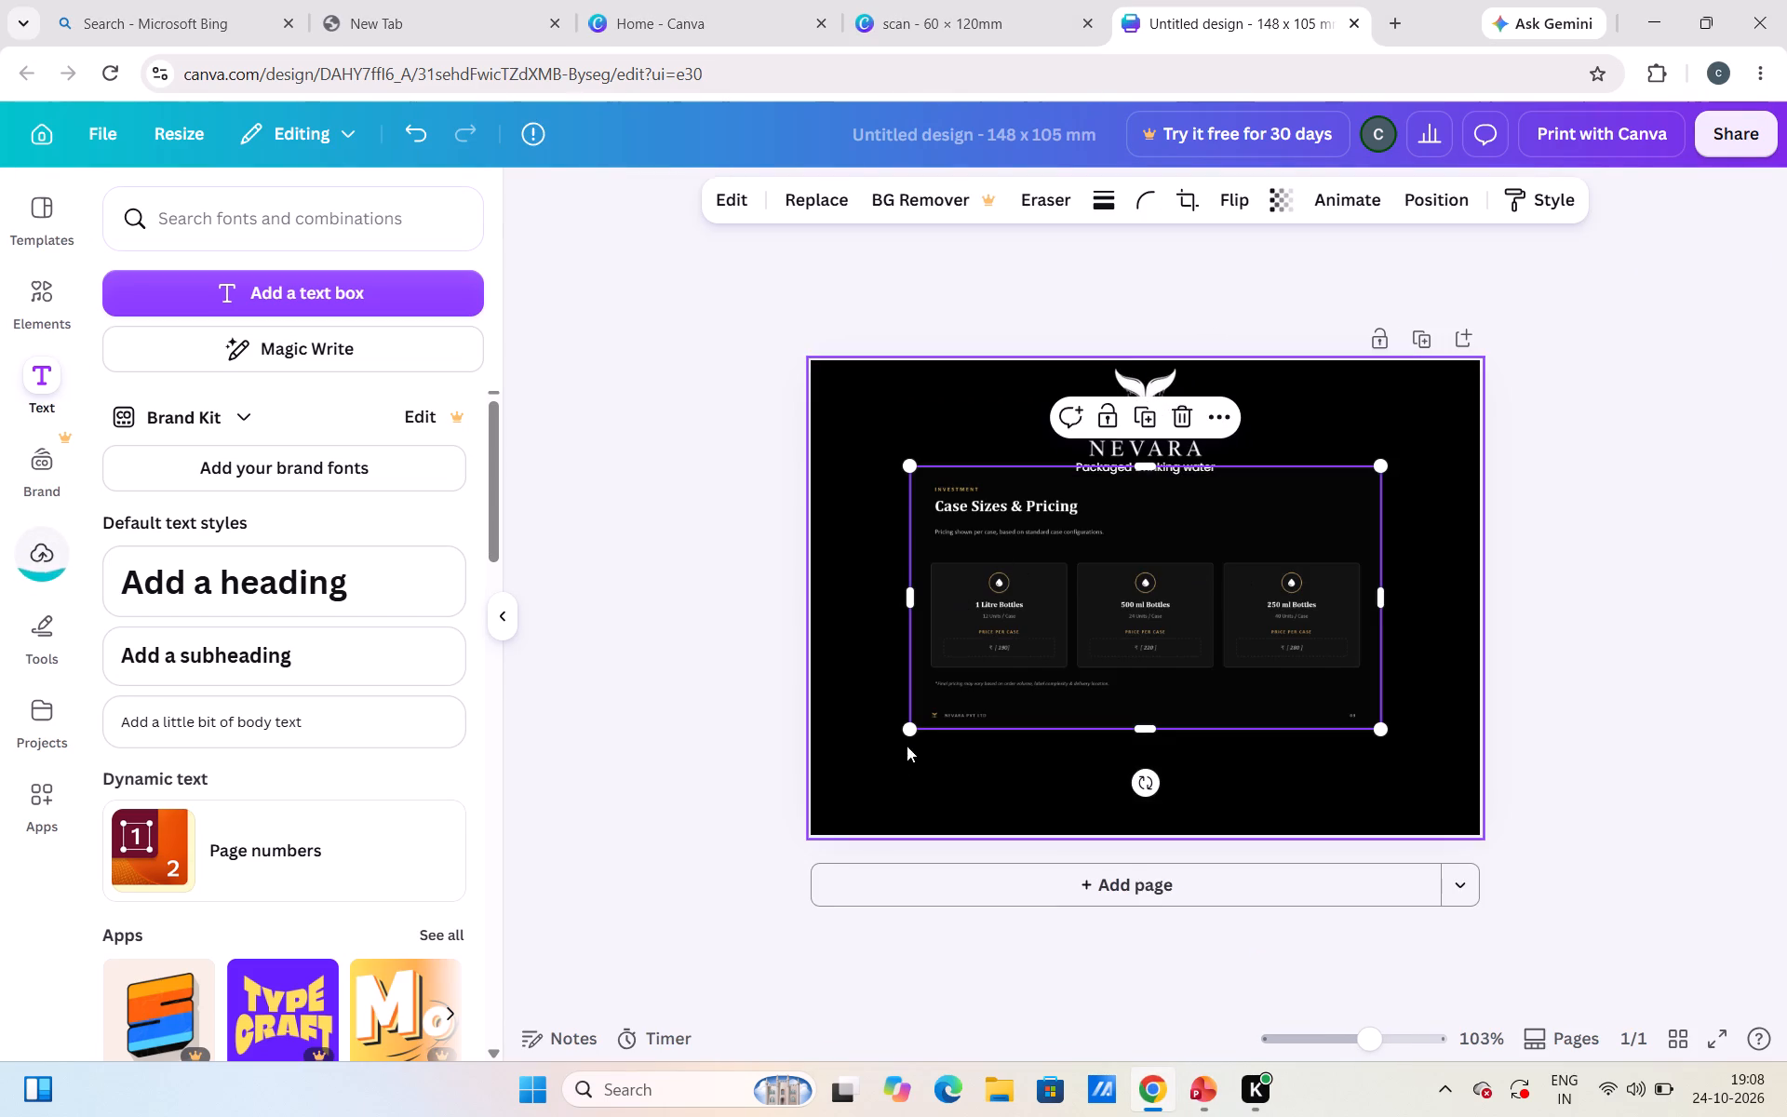
drag(911, 733, 853, 813)
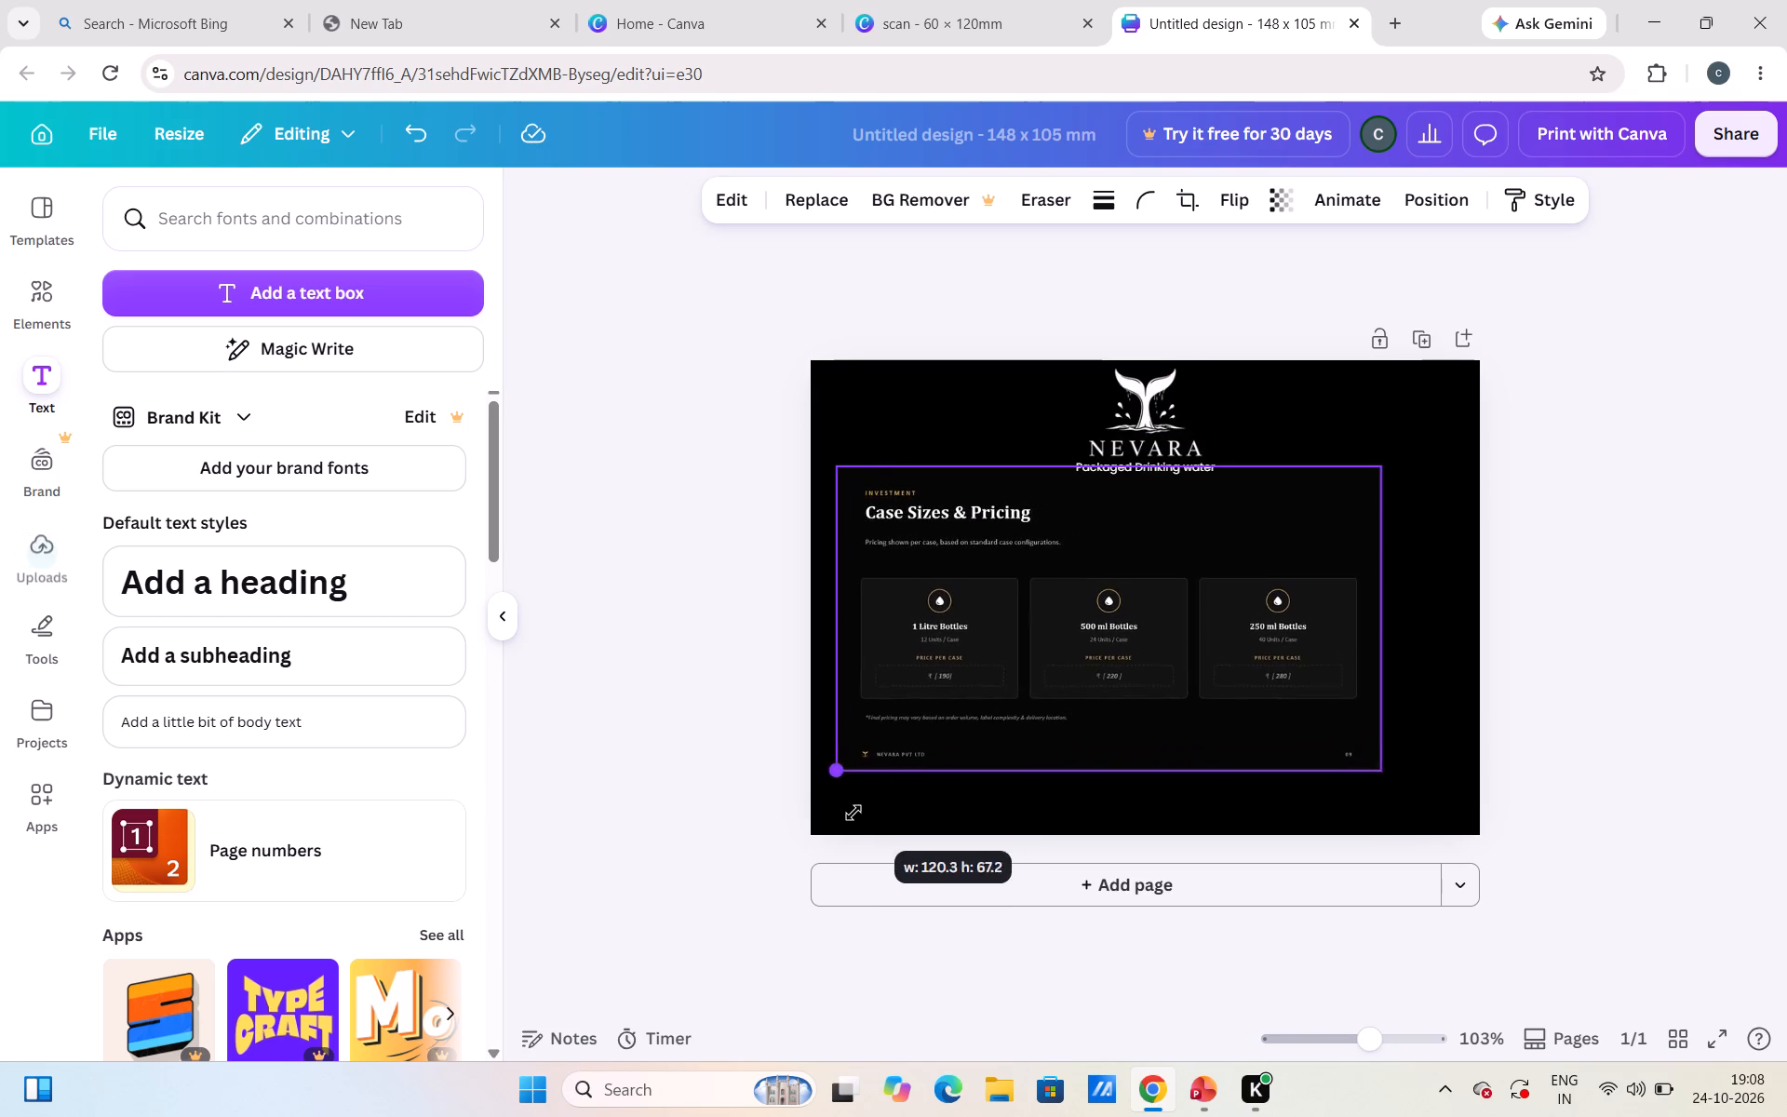
drag(853, 813, 840, 828)
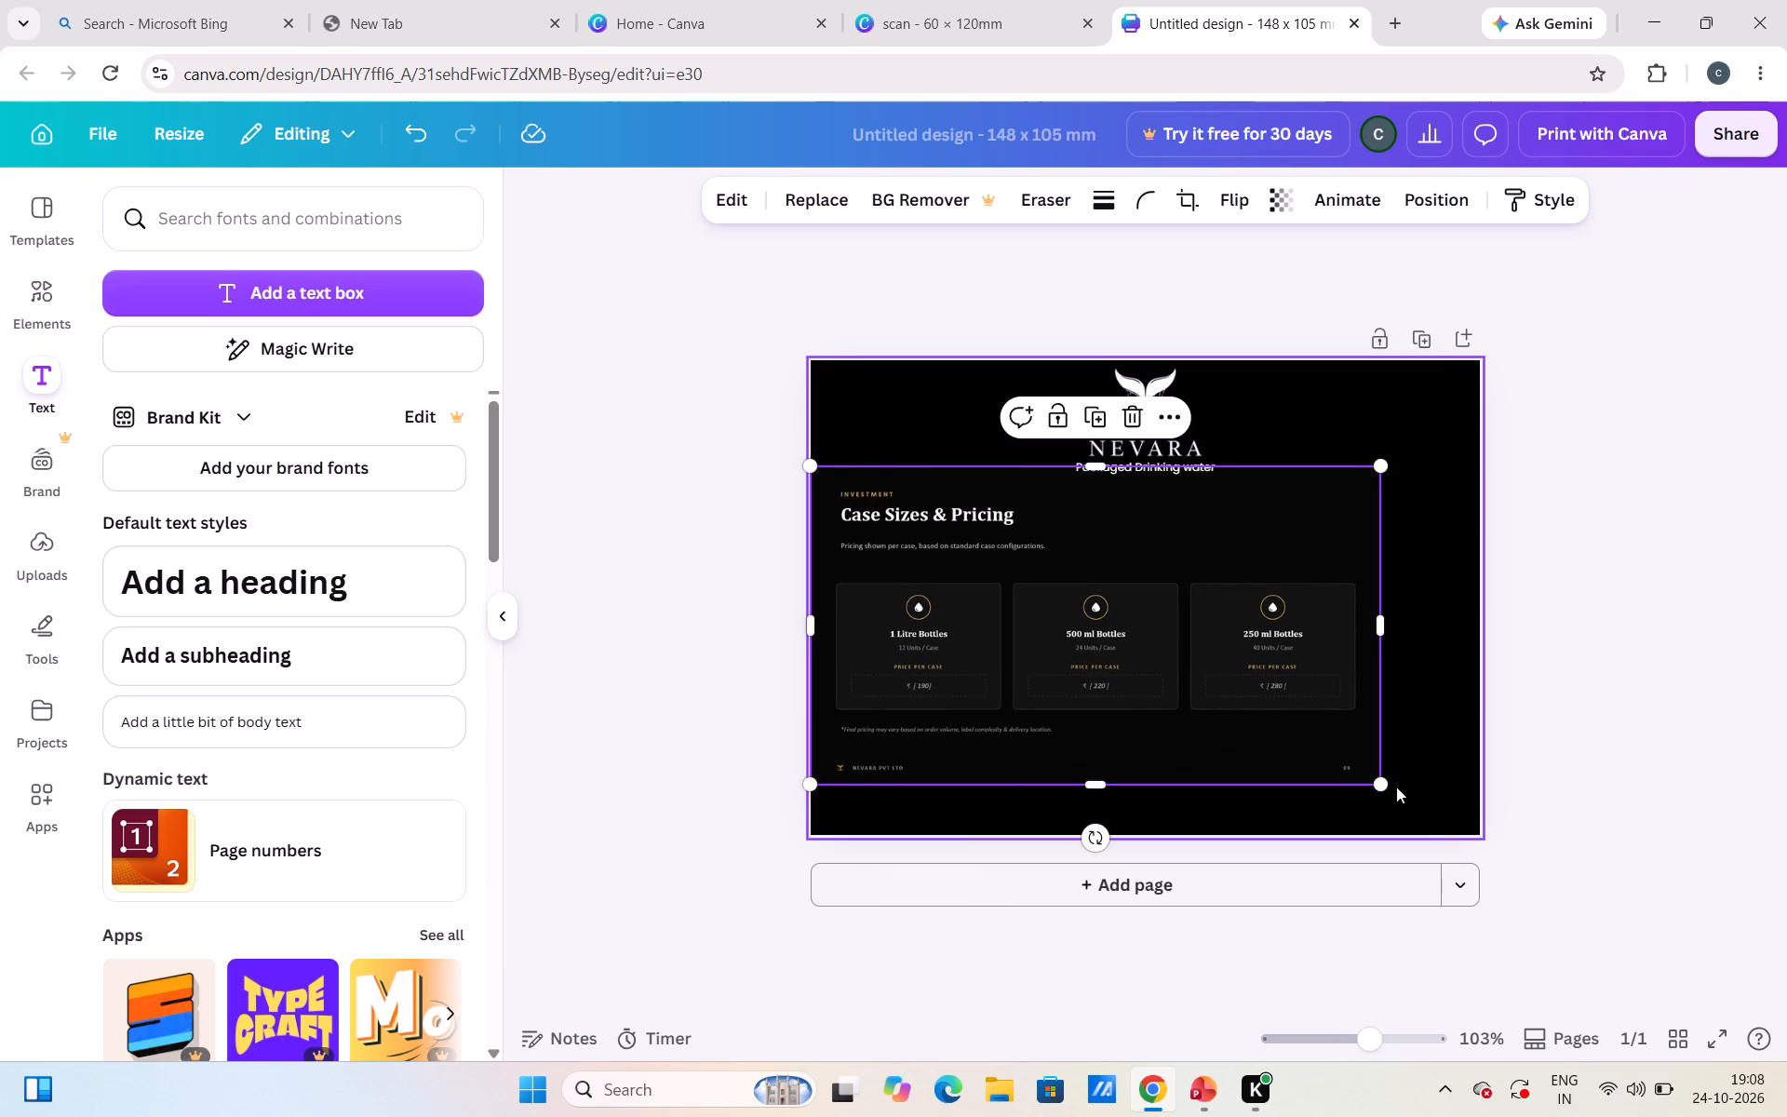
drag(1376, 787, 1471, 825)
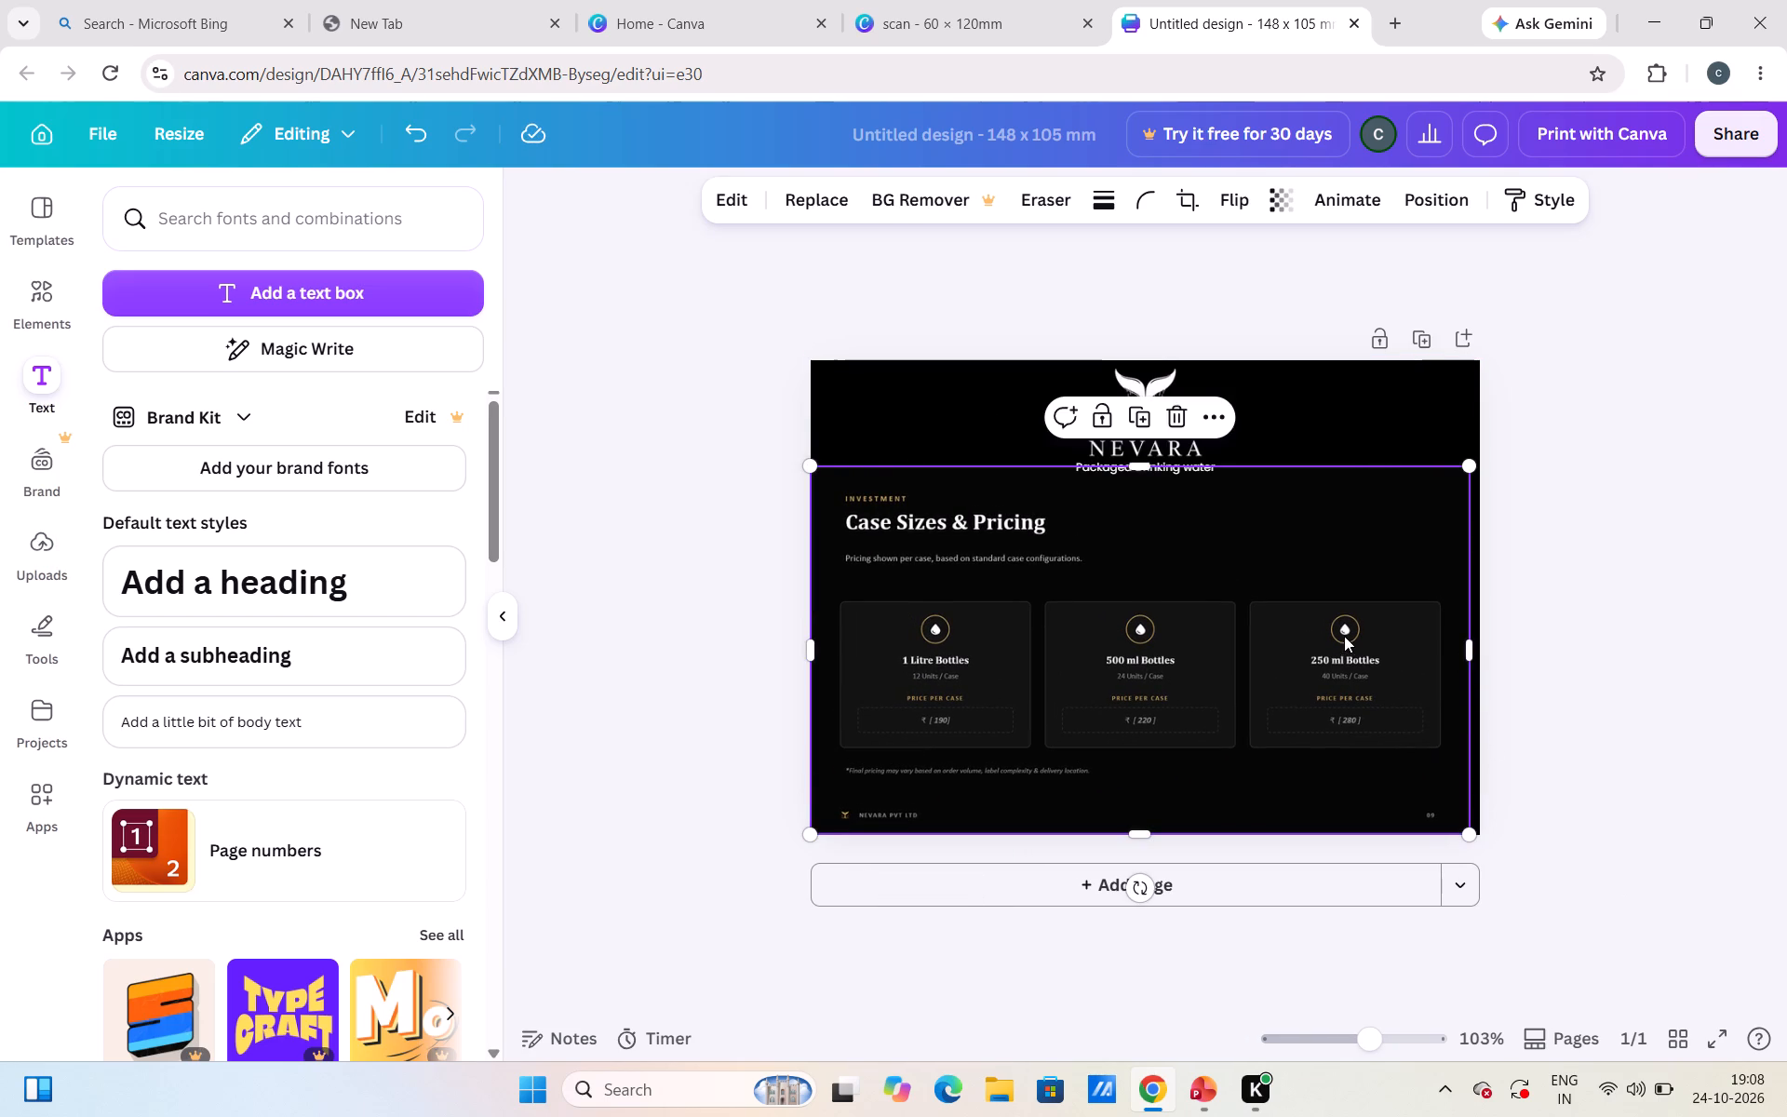
drag(1344, 636, 1355, 585)
click(1355, 585)
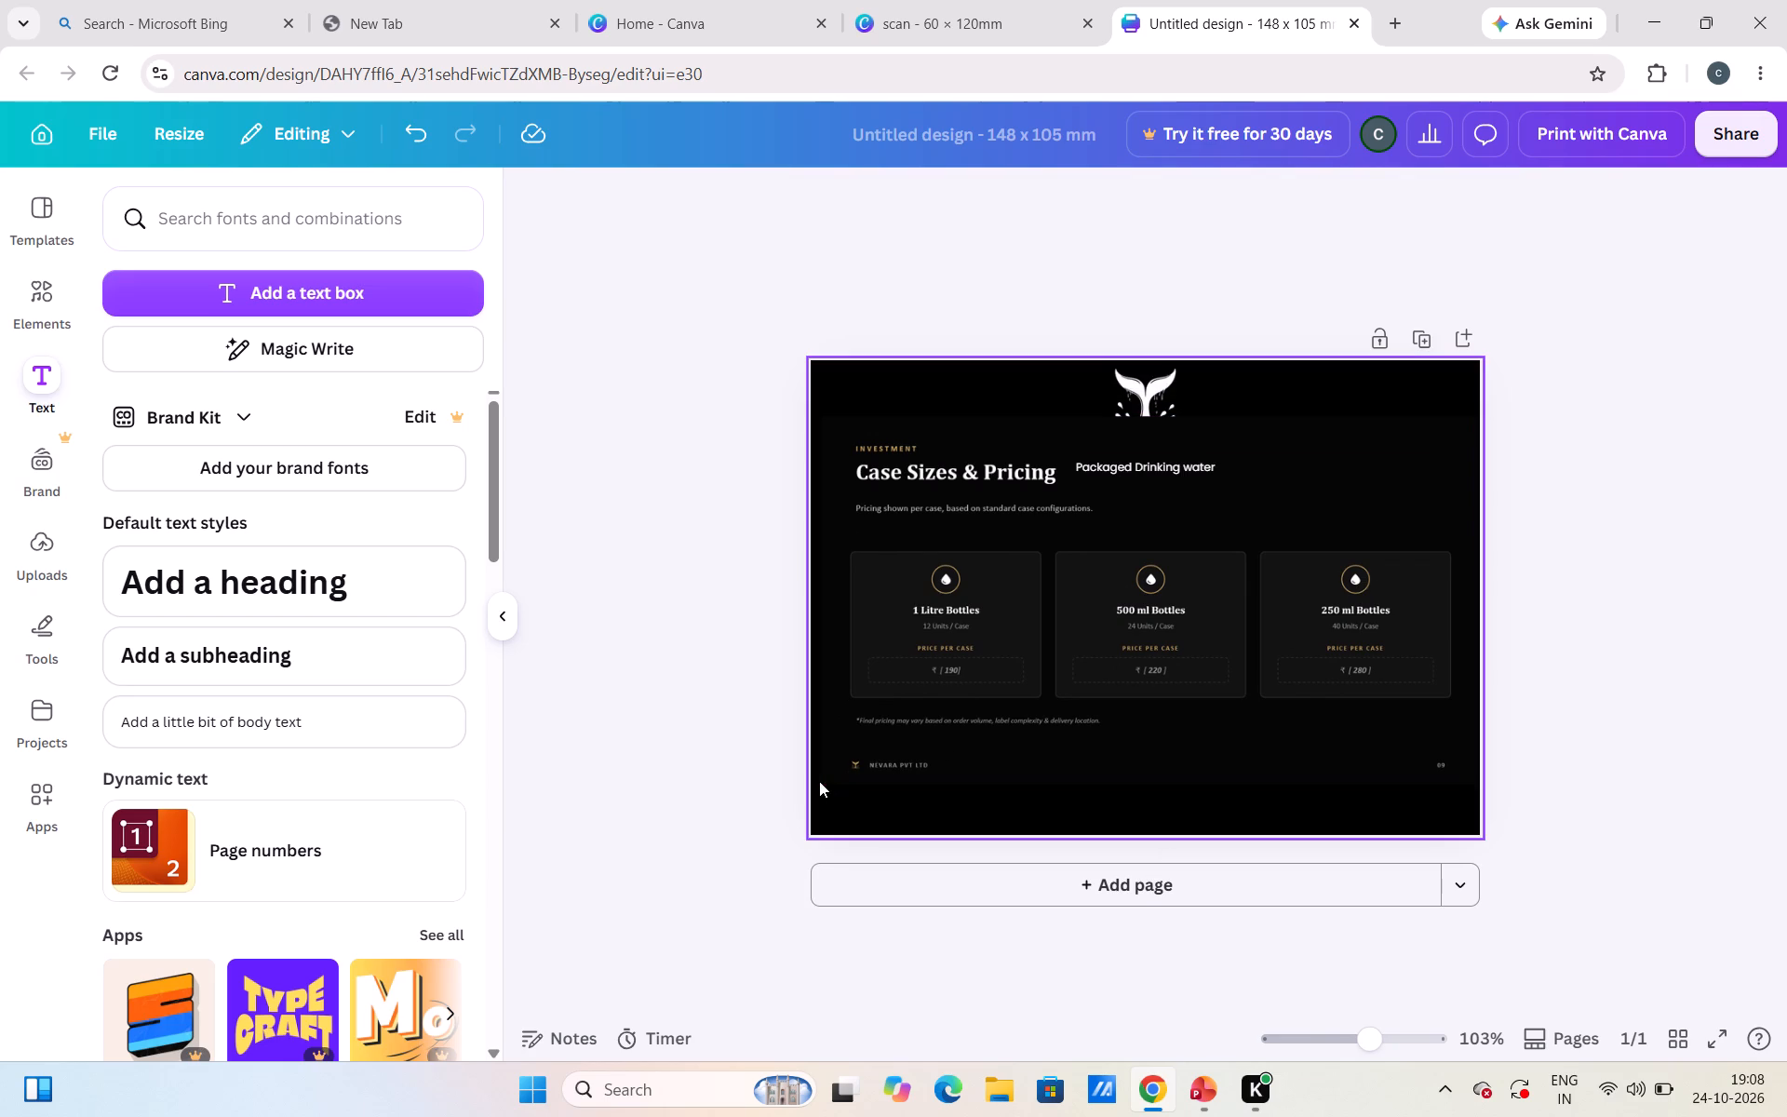
click(872, 733)
drag(818, 782, 806, 797)
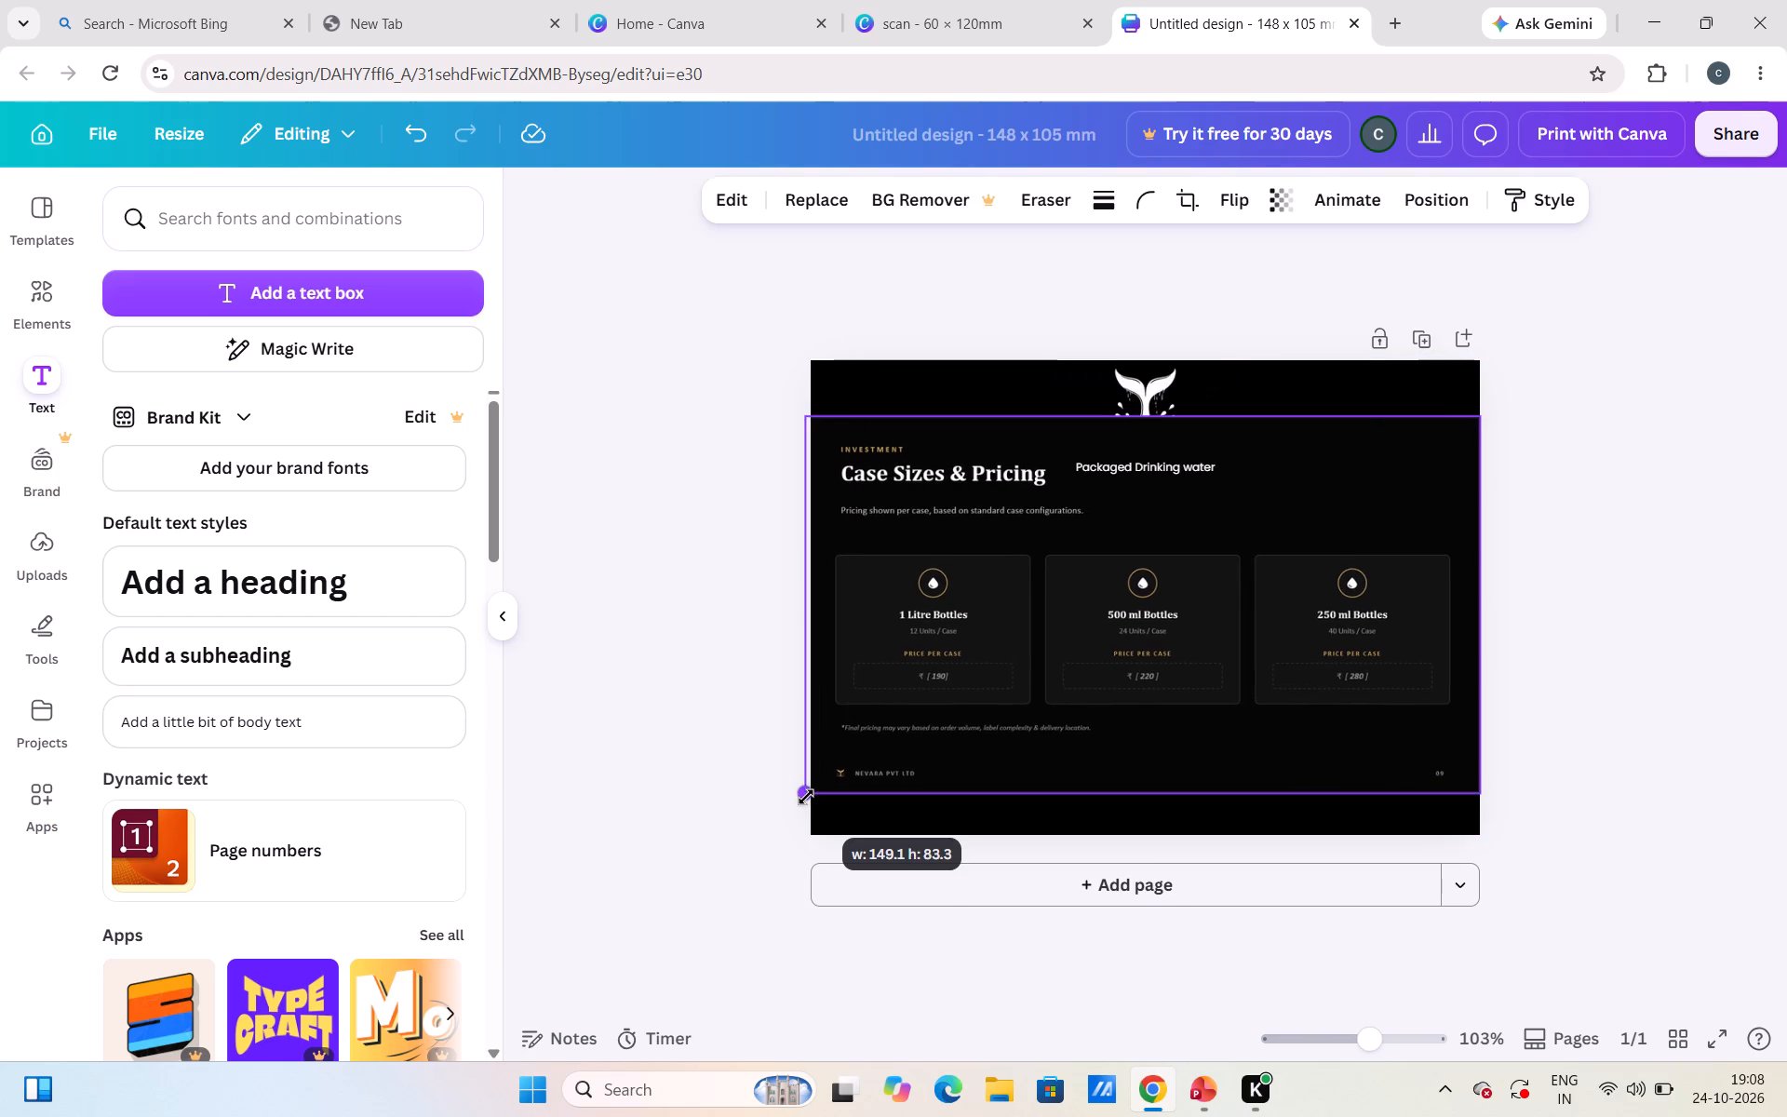
drag(806, 797, 811, 797)
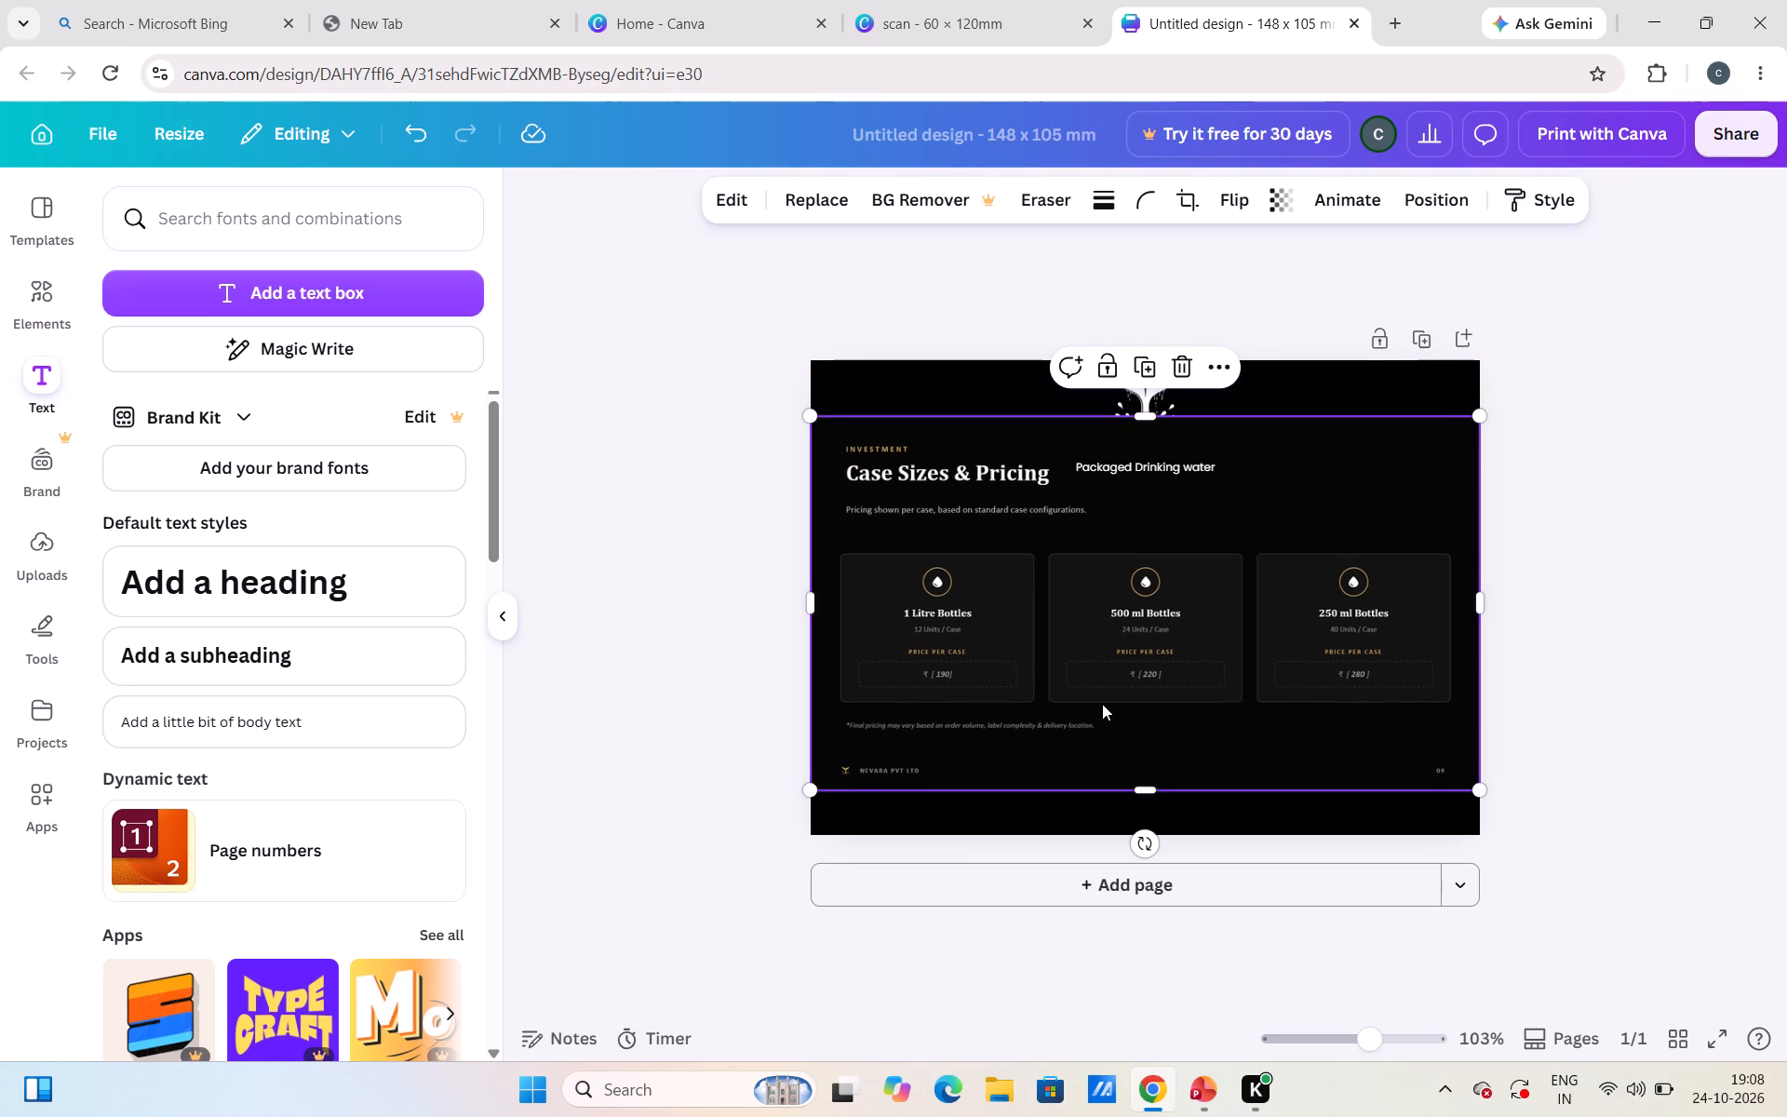
Nudge the pricing slide image down to the postcard's bottom edge, clear of the NEVARA logo.
key(Down)
key(Down)
key(Down)
key(Down)
key(Down)
key(Down)
key(Down)
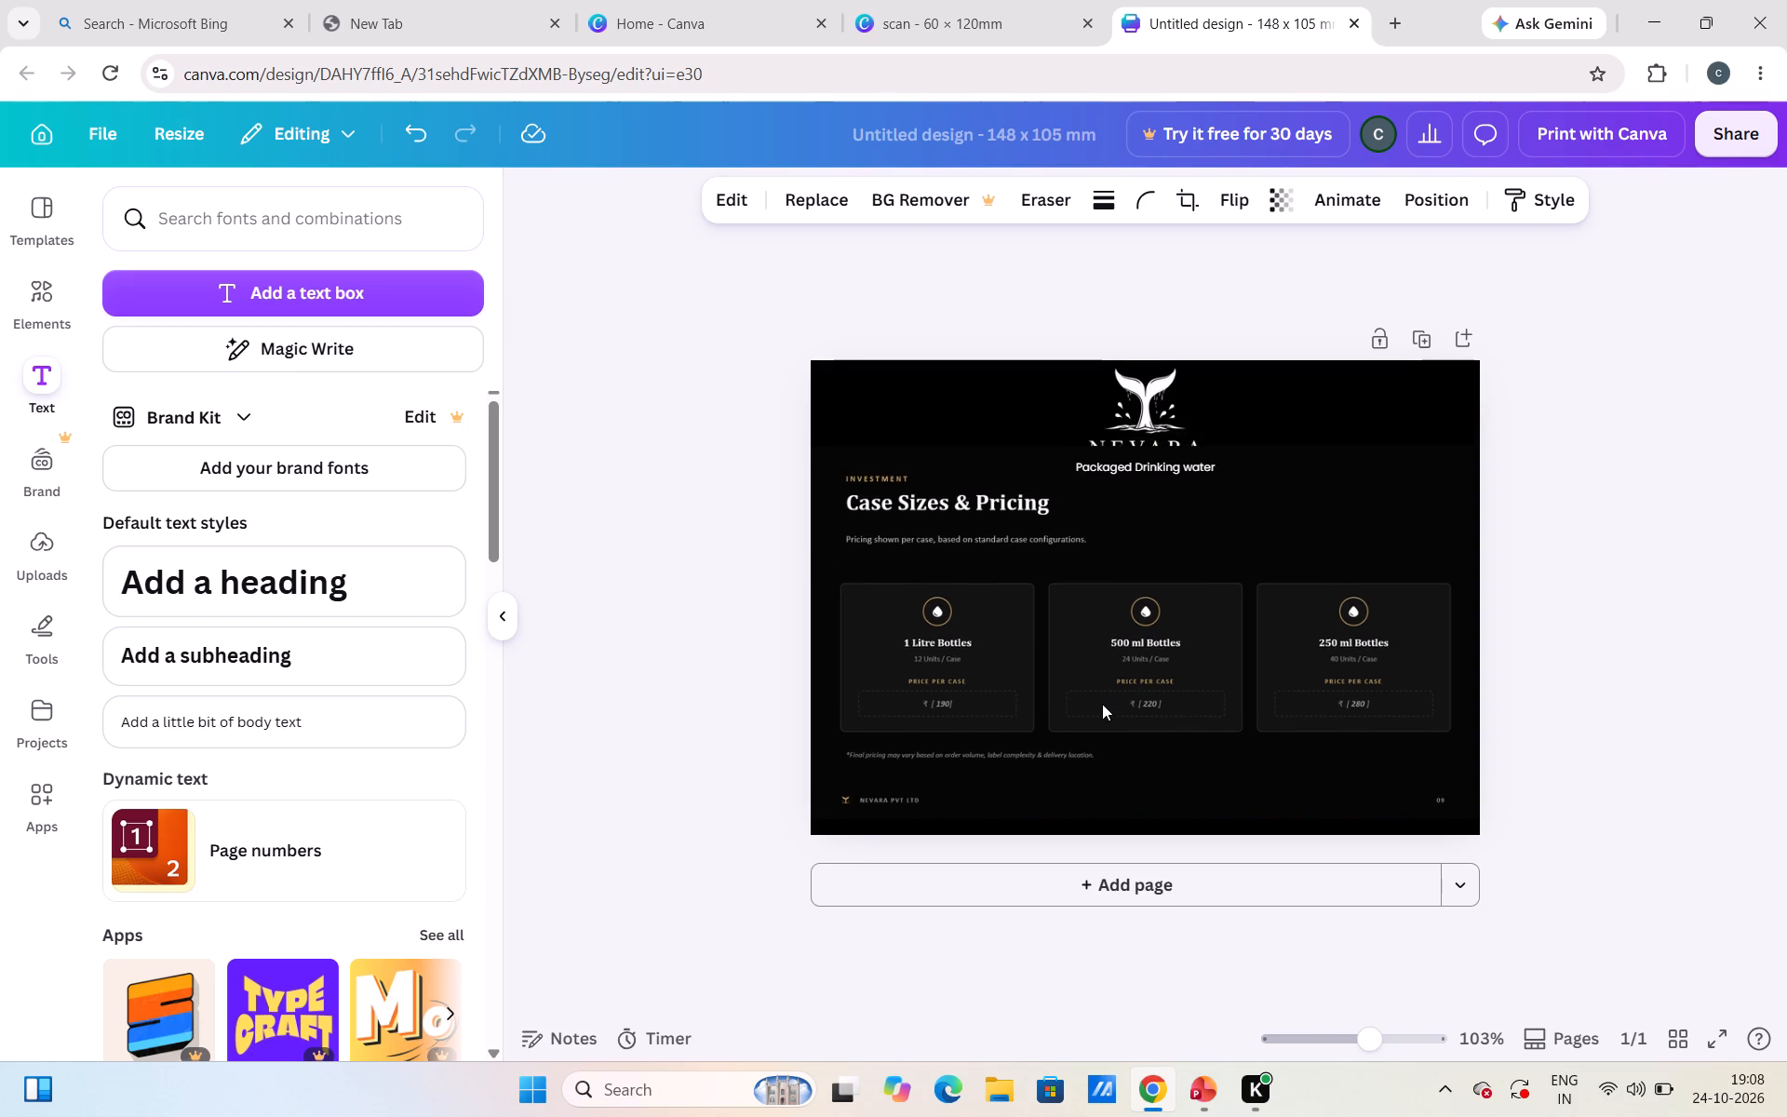
key(Down)
key(Down)
key(Down)
key(Down)
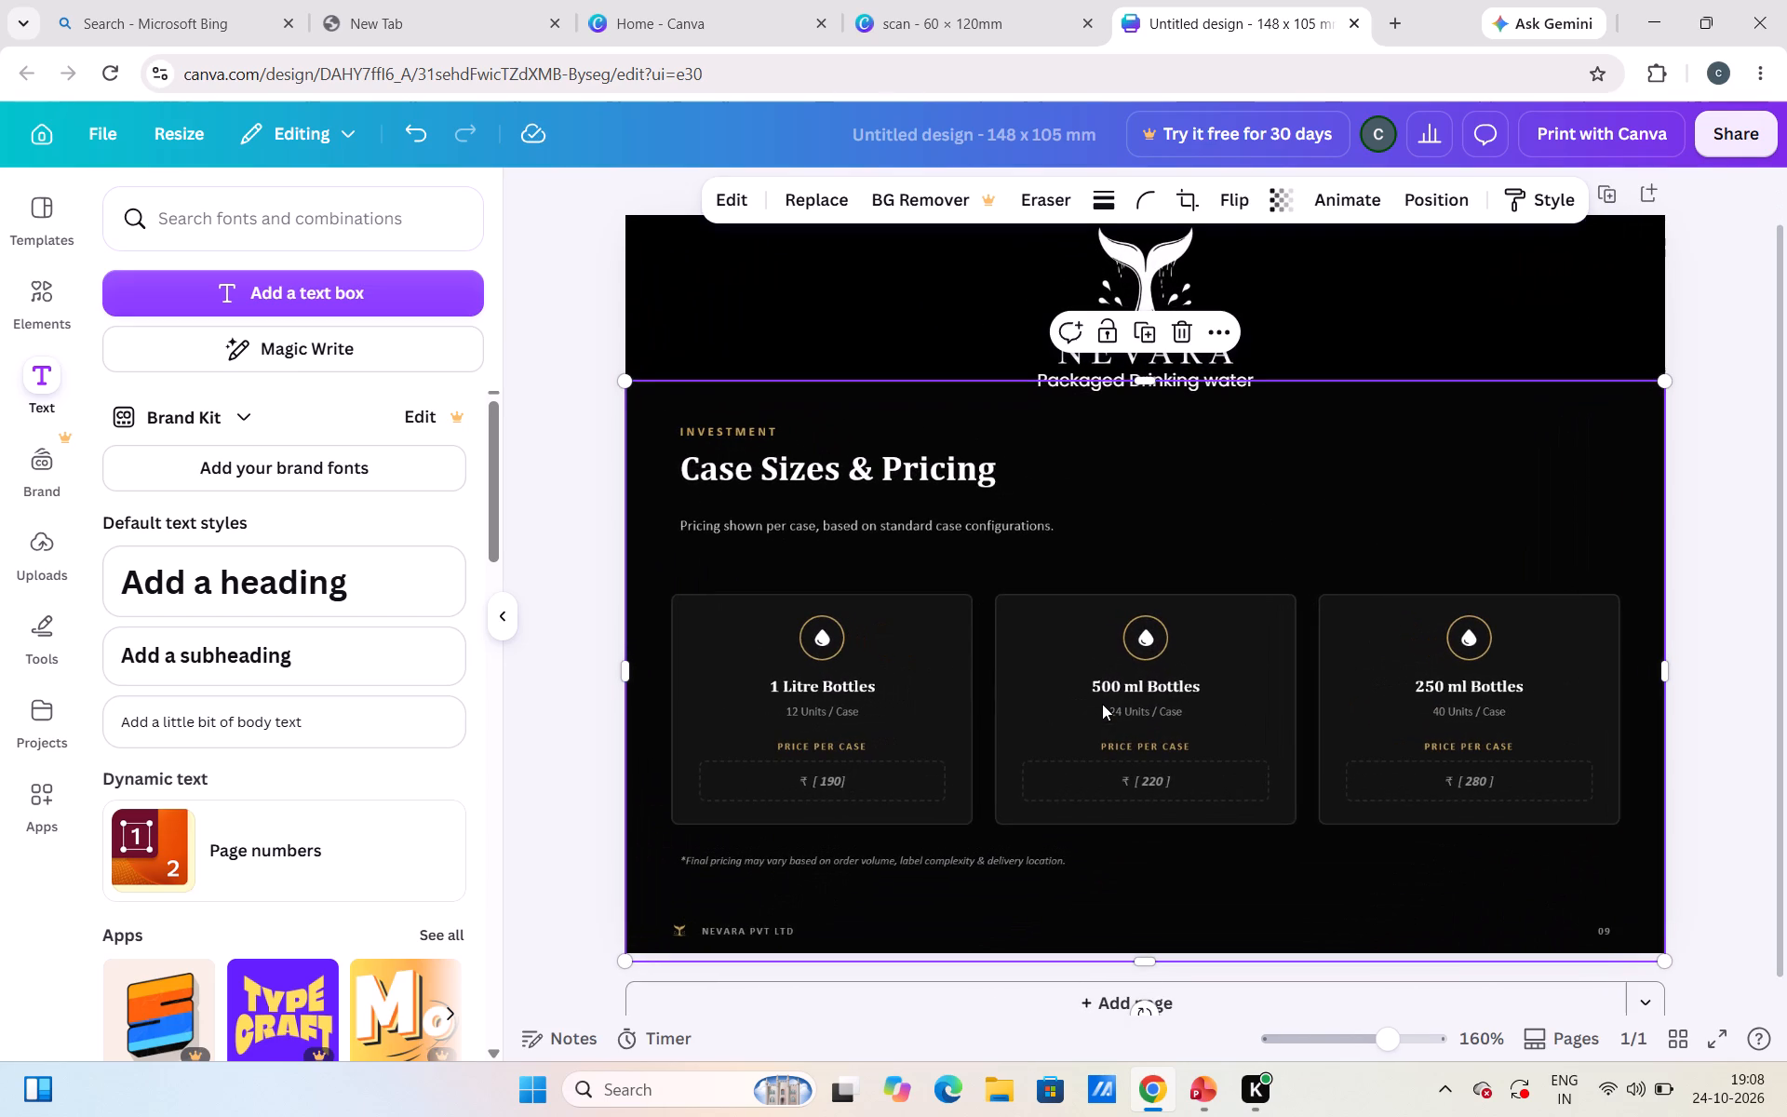
click(1724, 625)
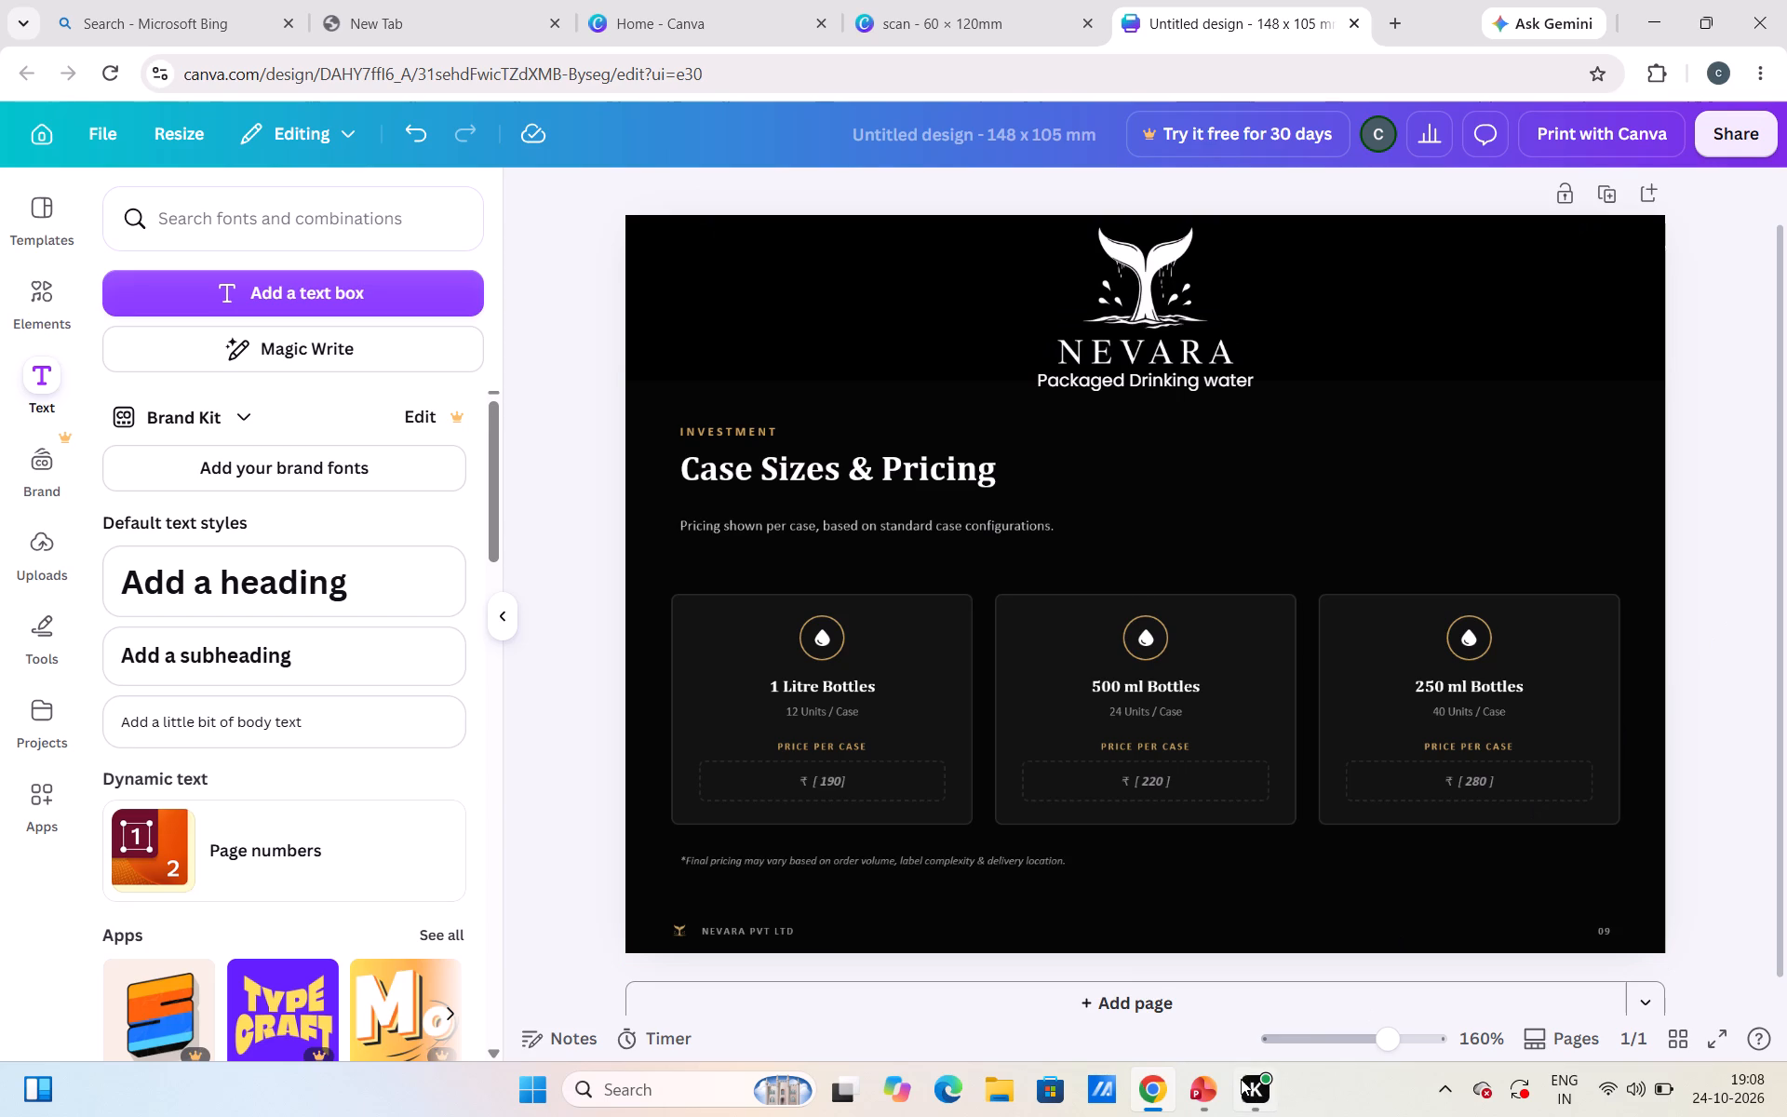
Switch to the NEVARA FINAL PPT presentation and copy the "WHAT WE OFFER" label above the slide 6 heading.
click(1208, 1083)
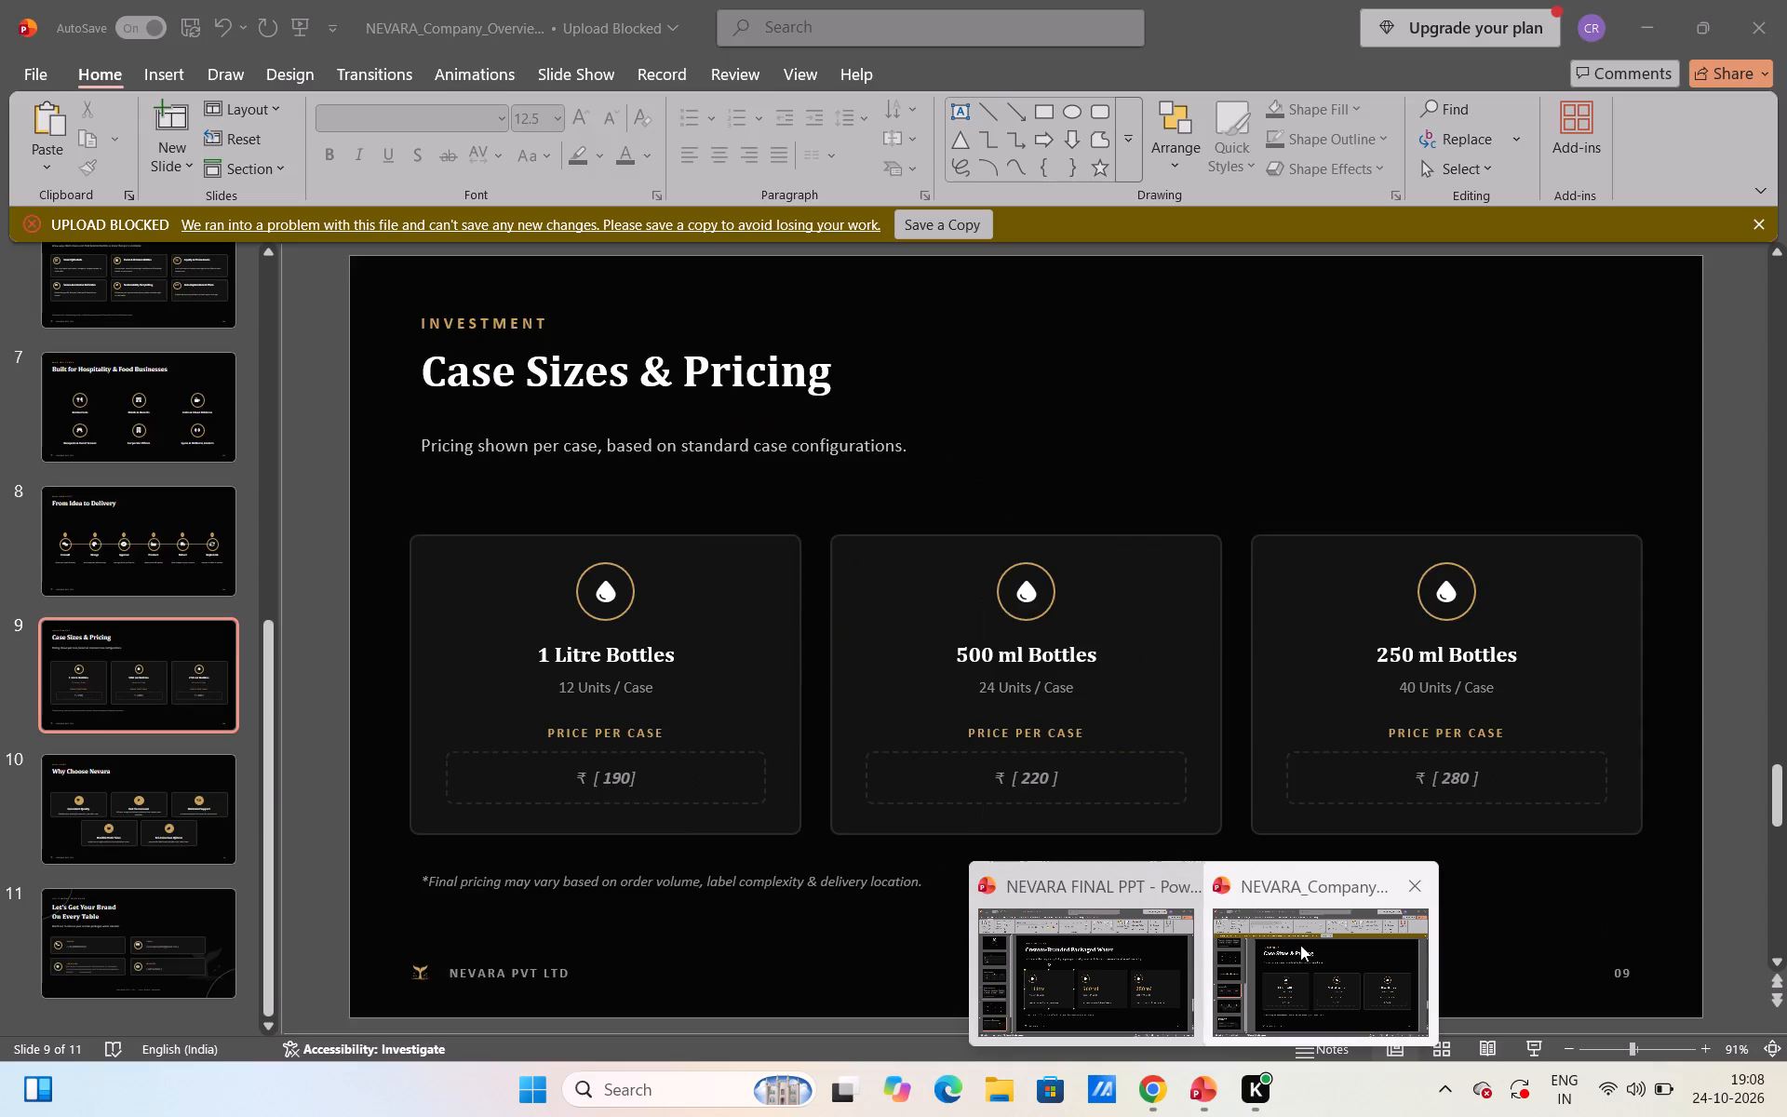
click(1135, 949)
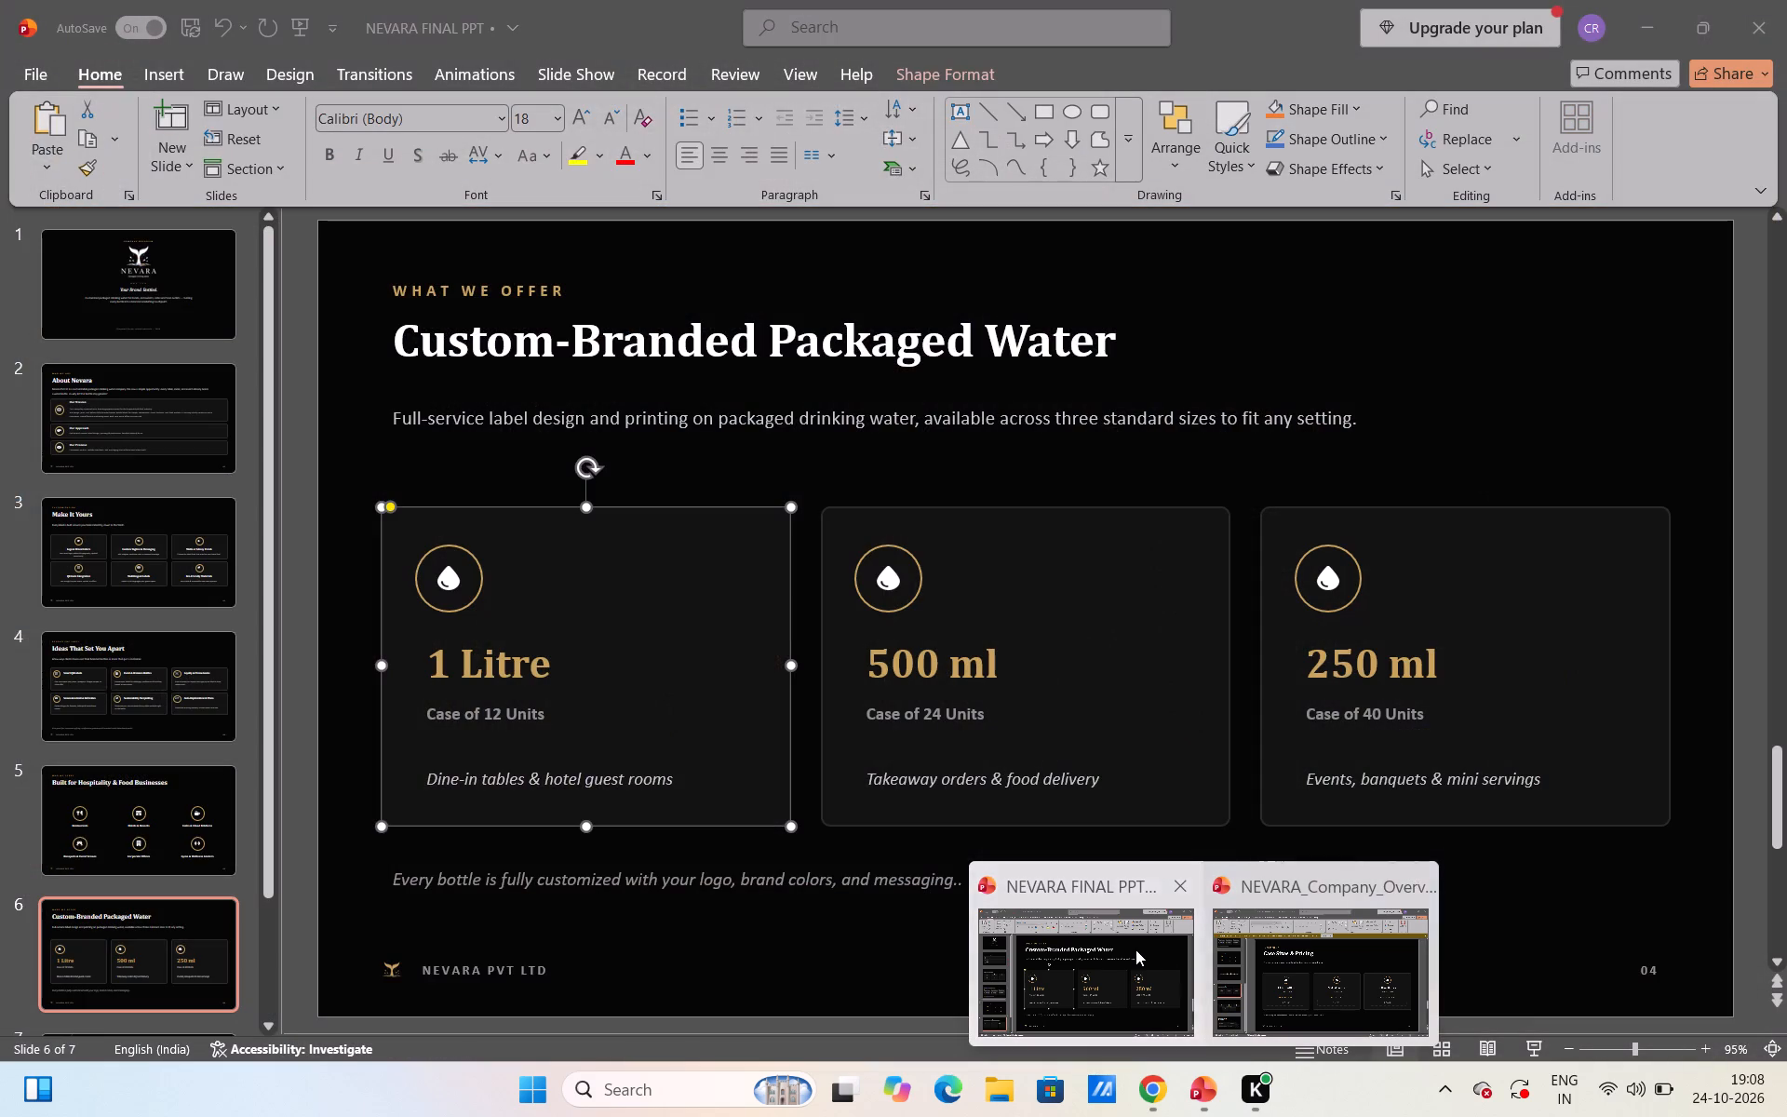
click(492, 289)
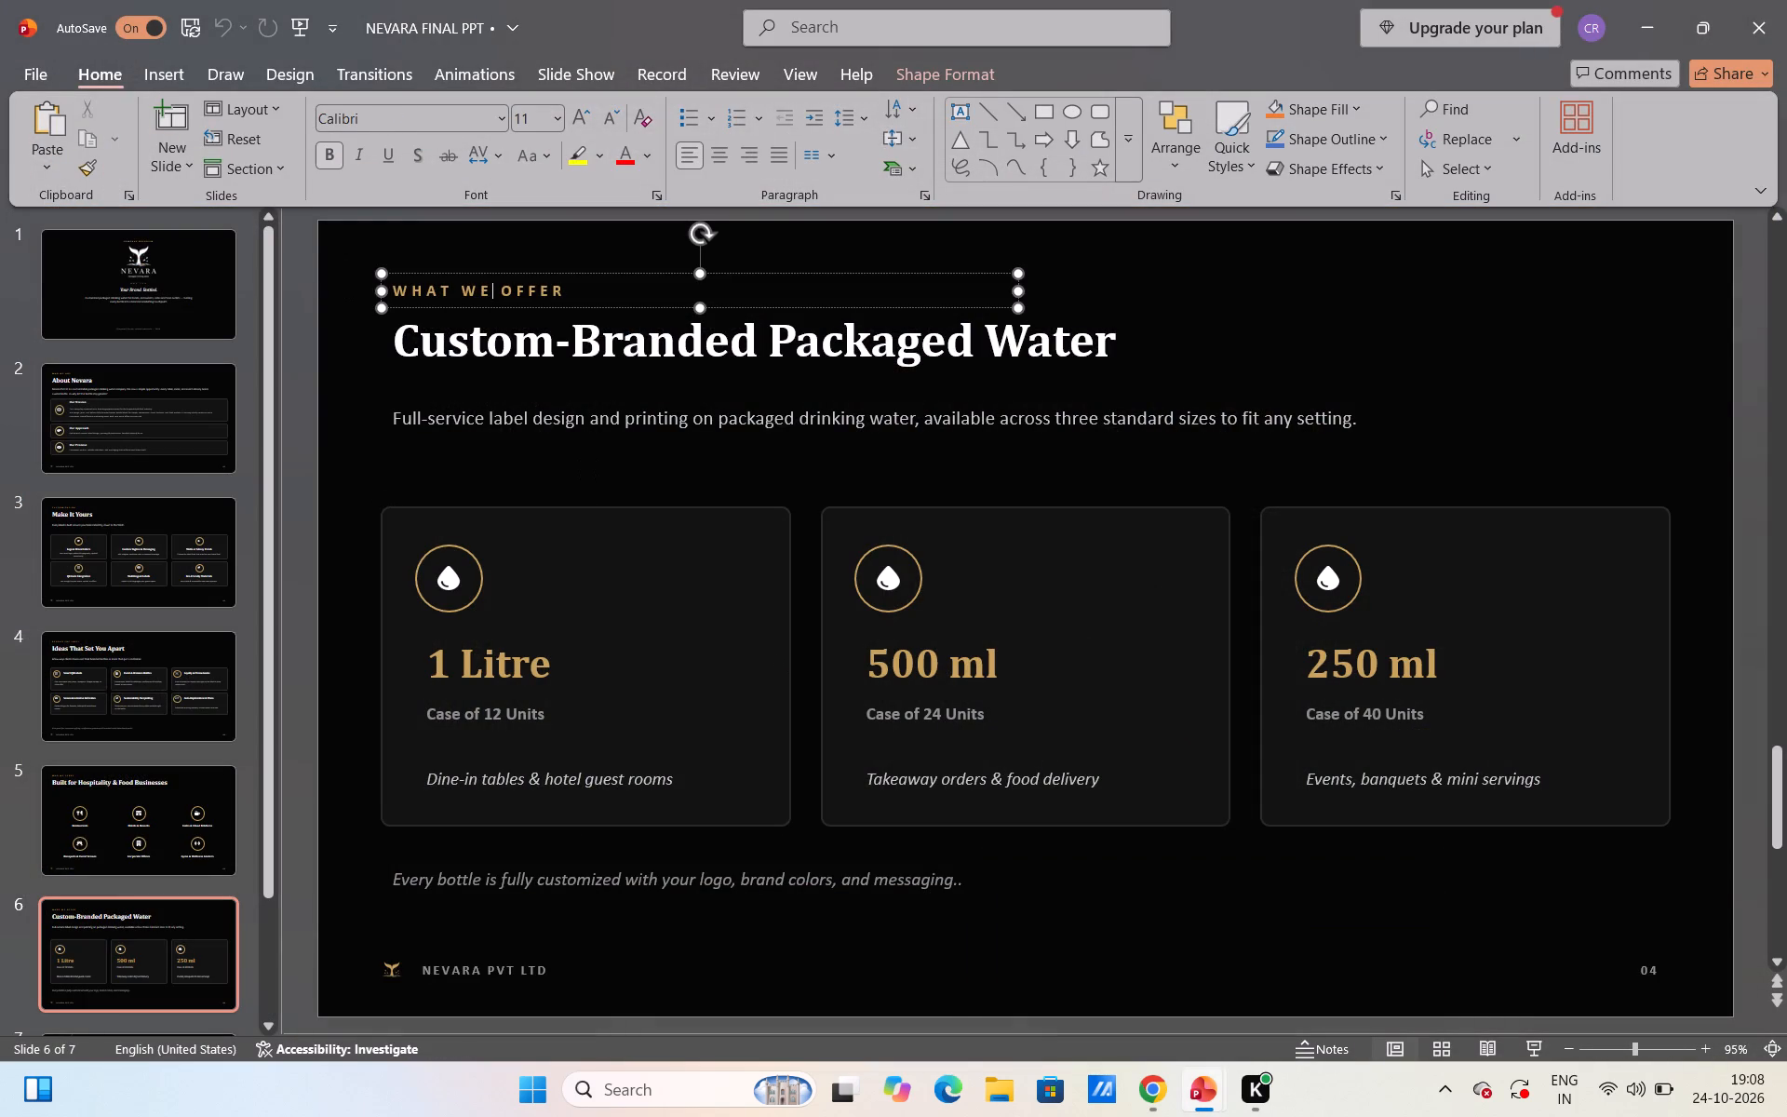
key(ctrl+a)
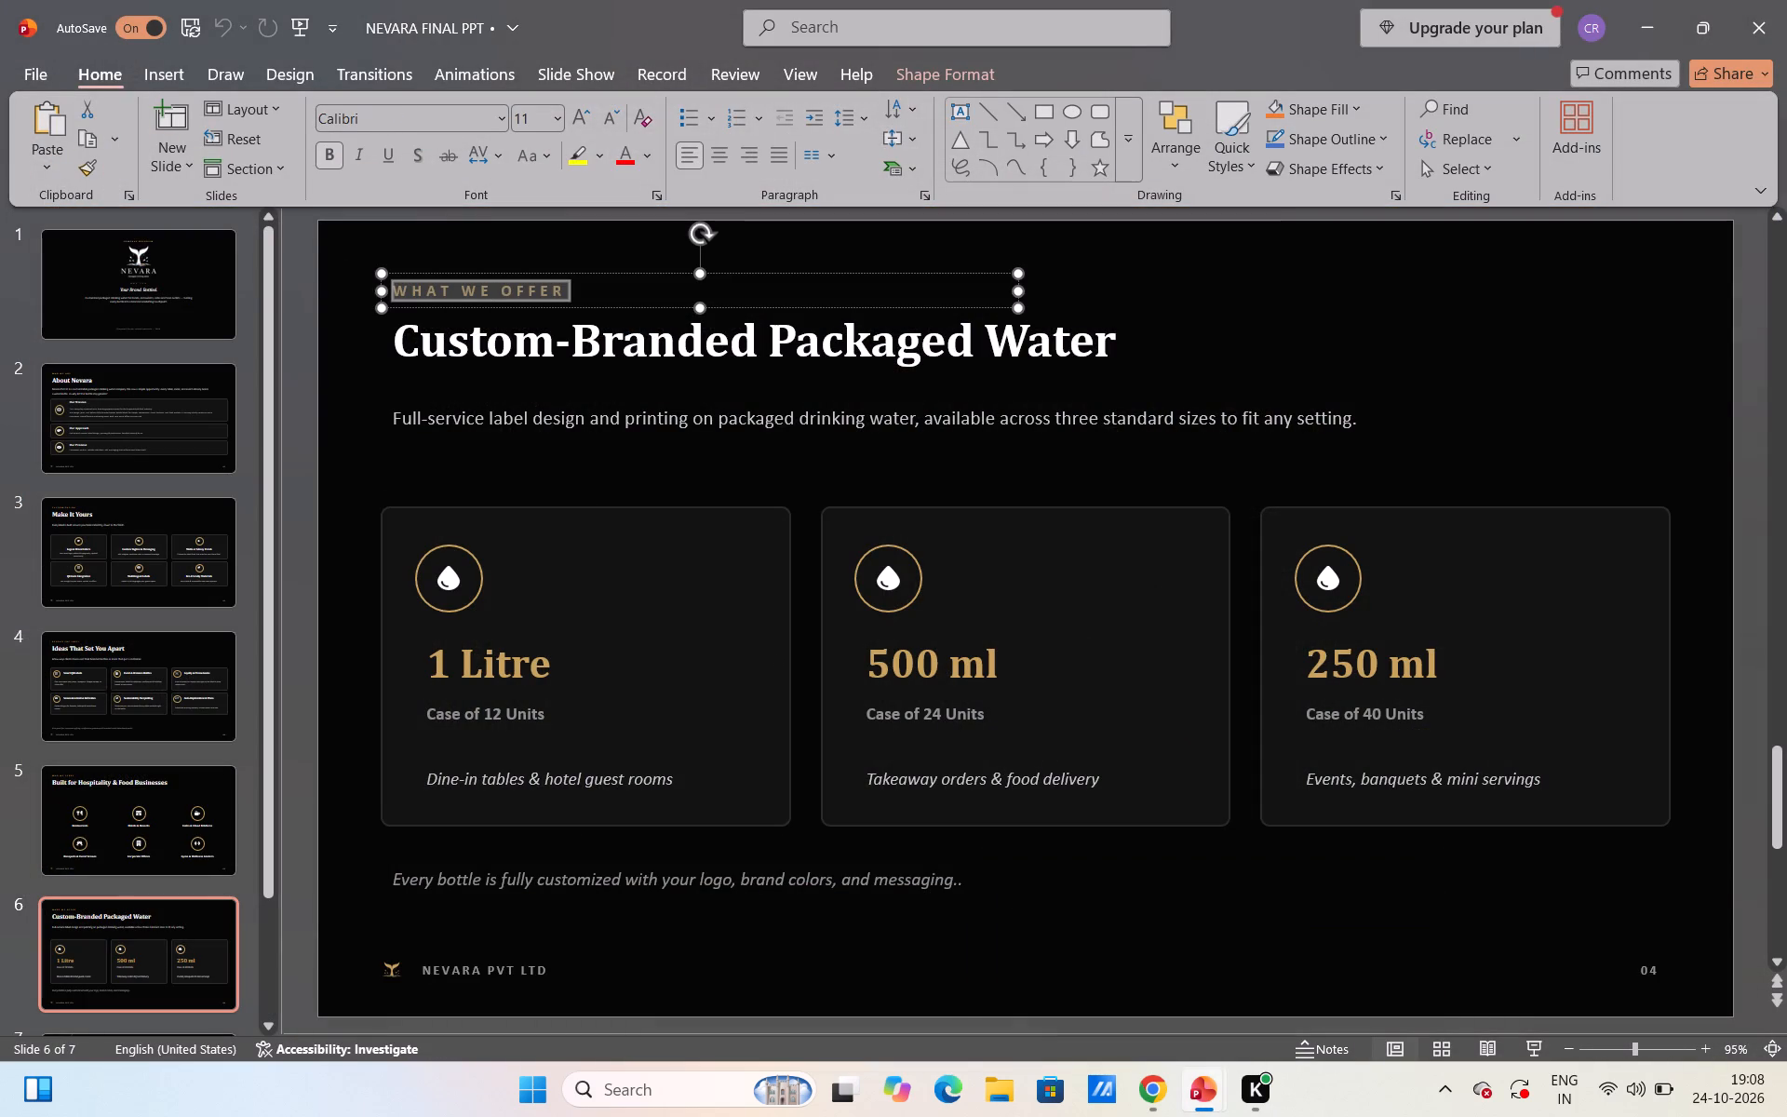
key(ctrl+c)
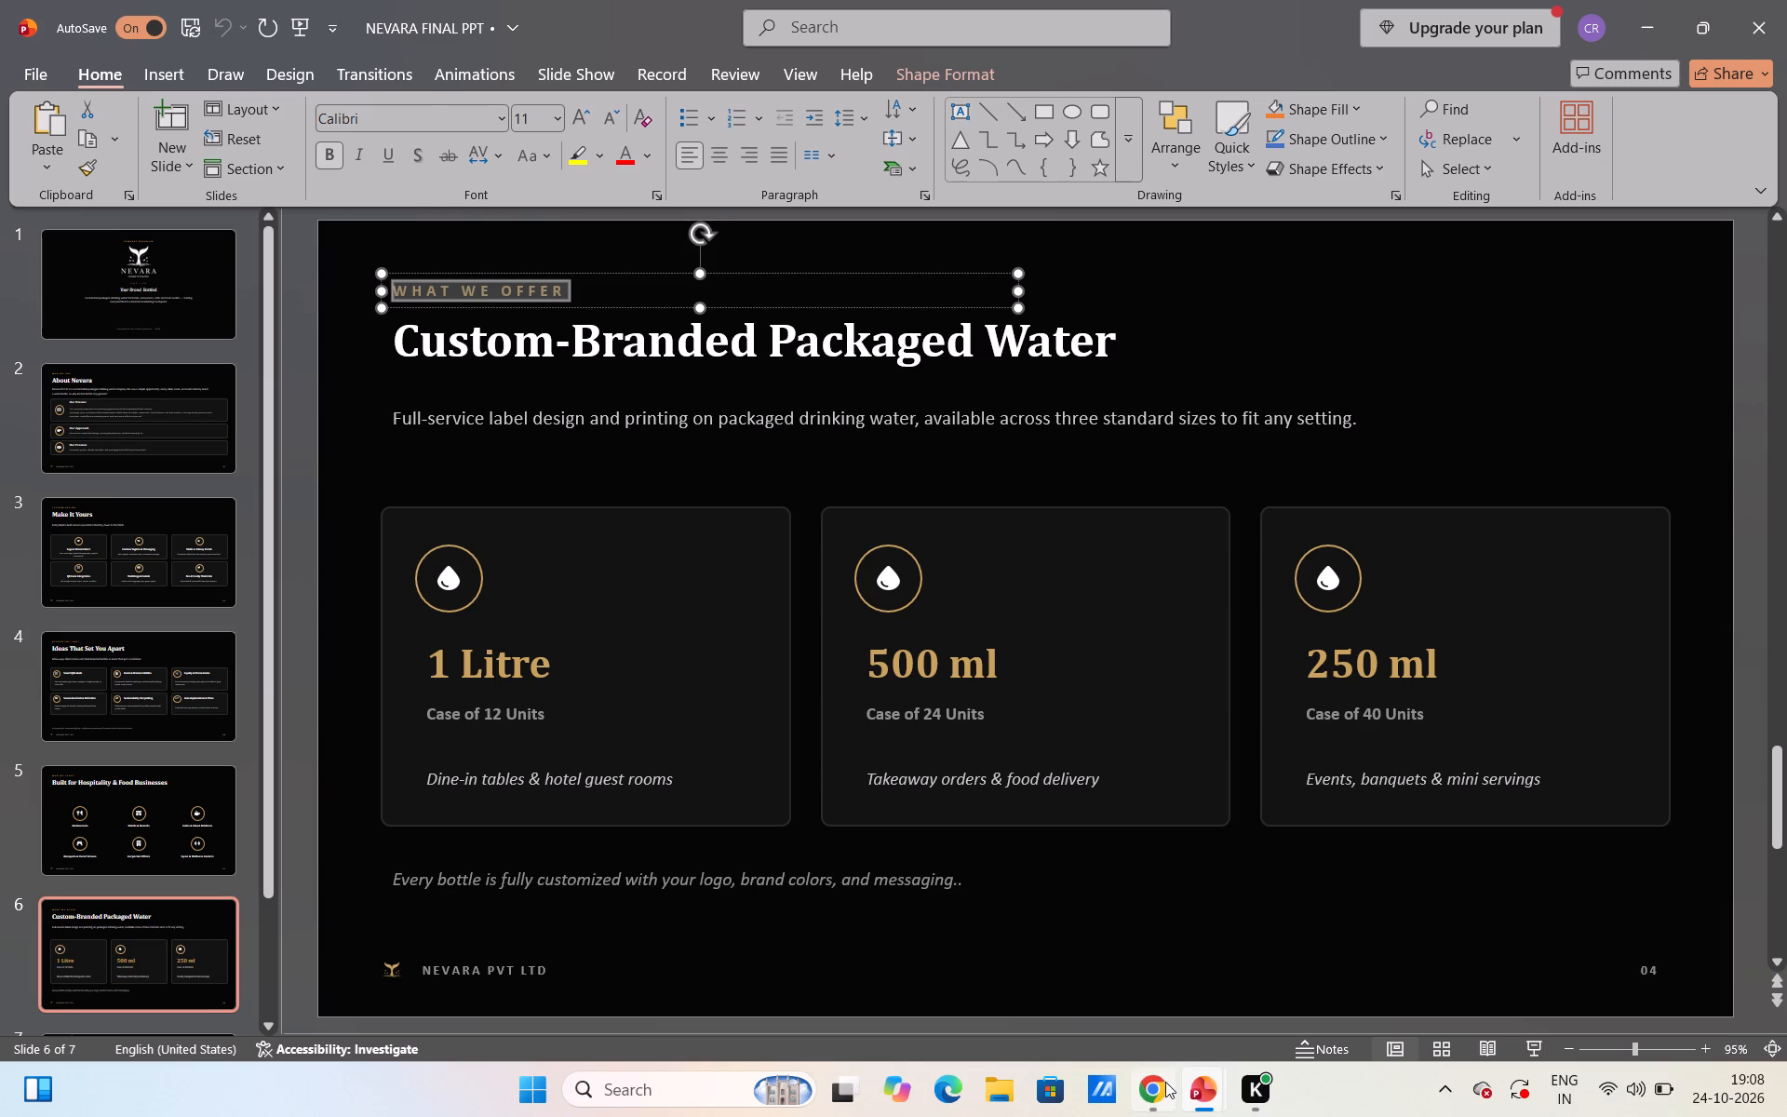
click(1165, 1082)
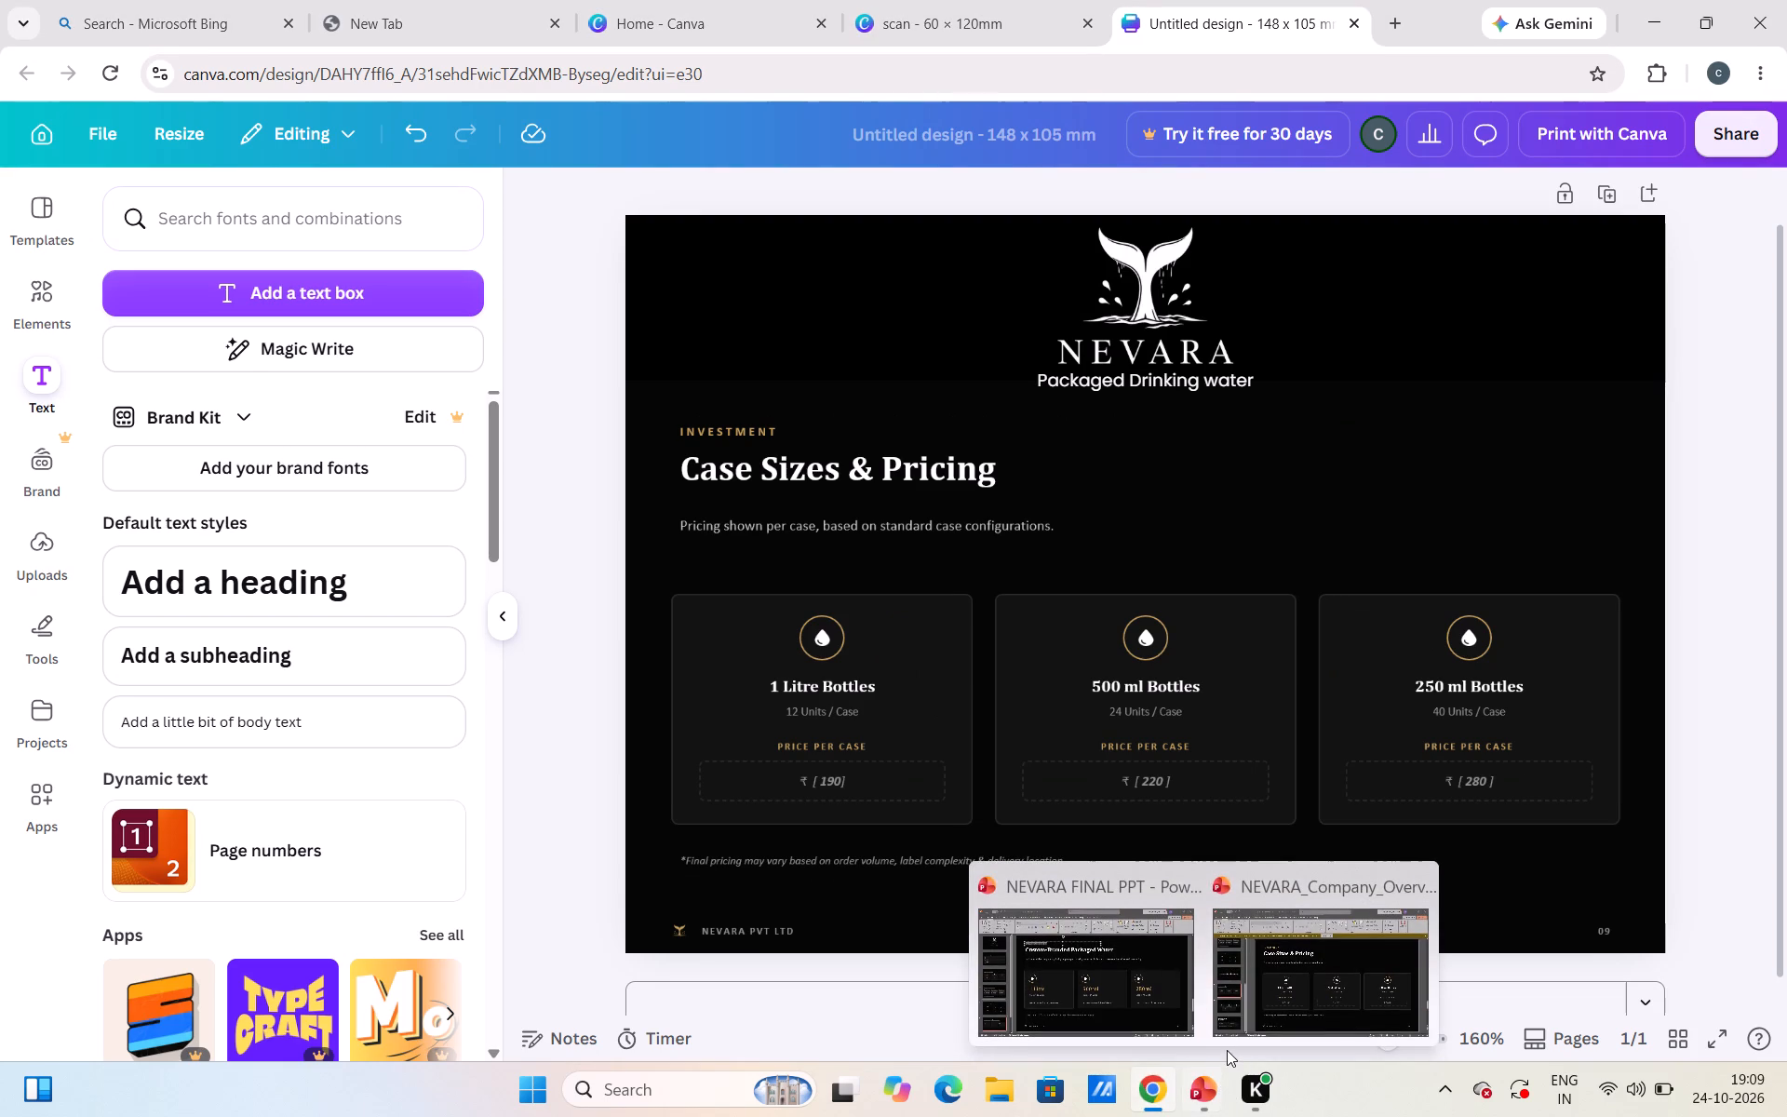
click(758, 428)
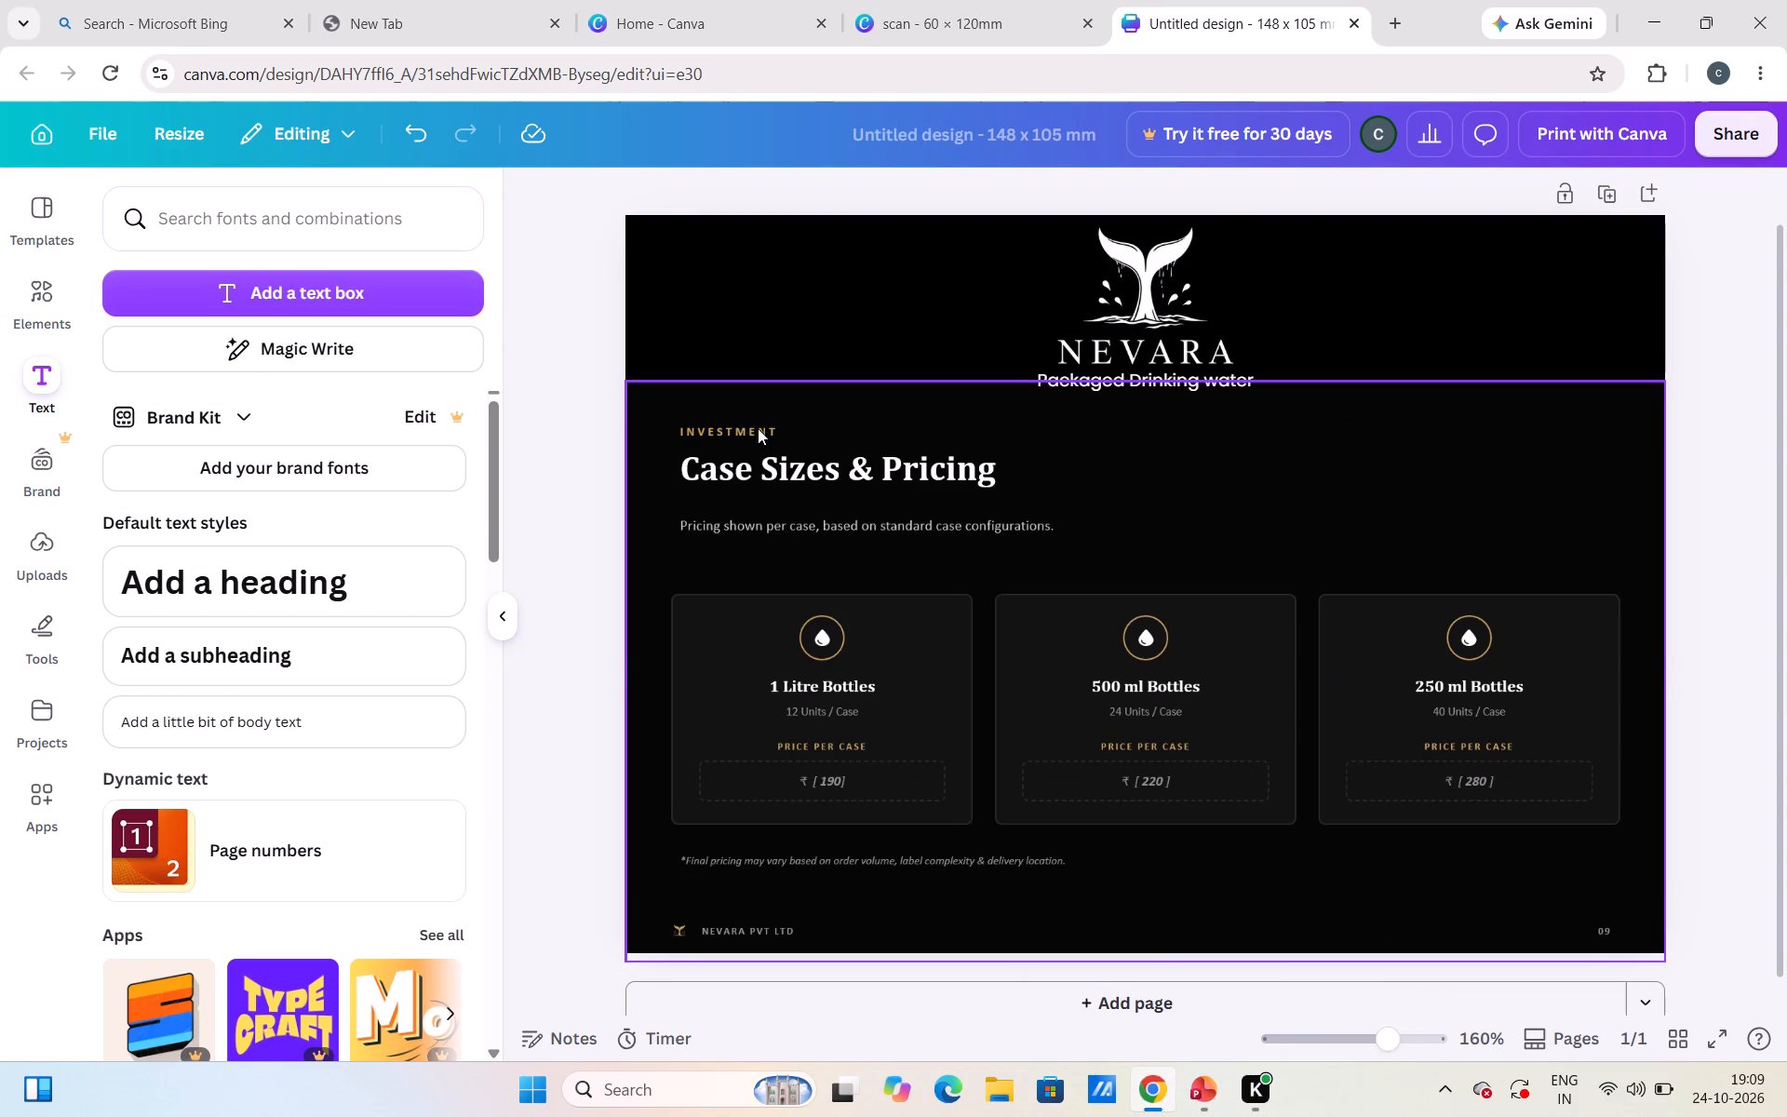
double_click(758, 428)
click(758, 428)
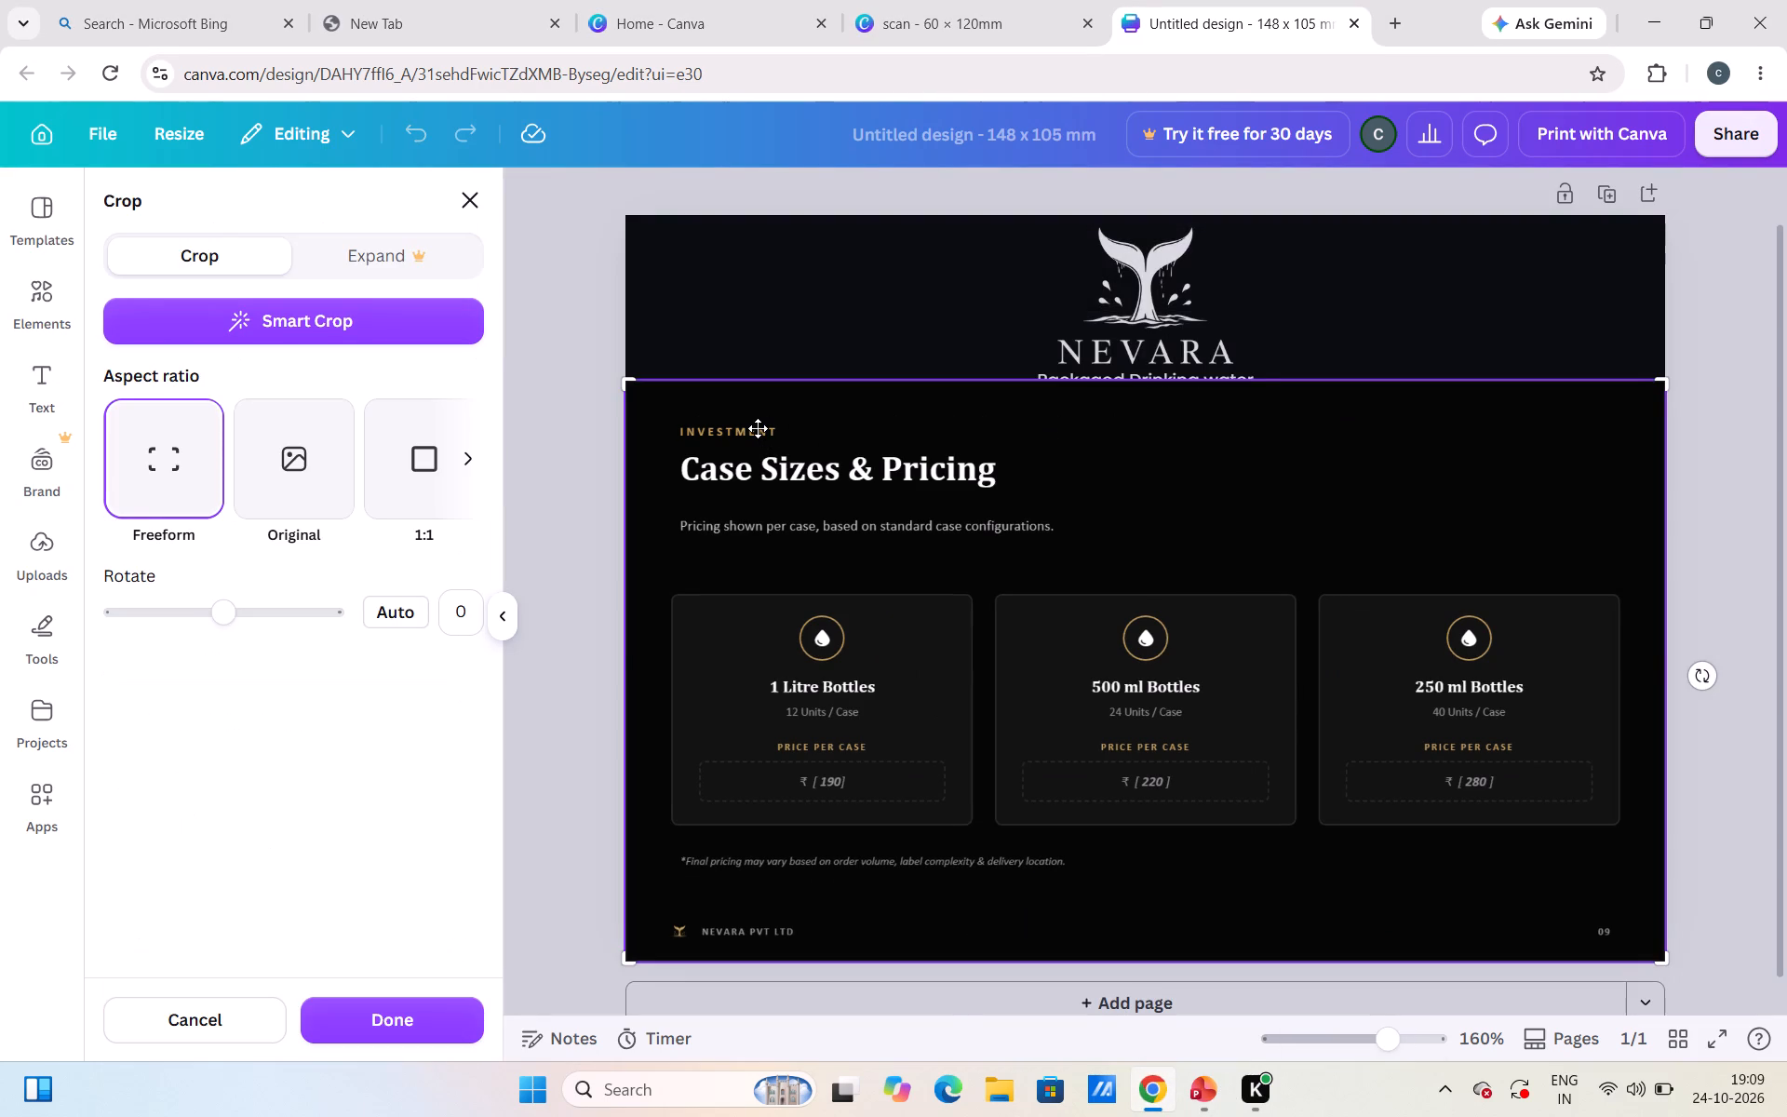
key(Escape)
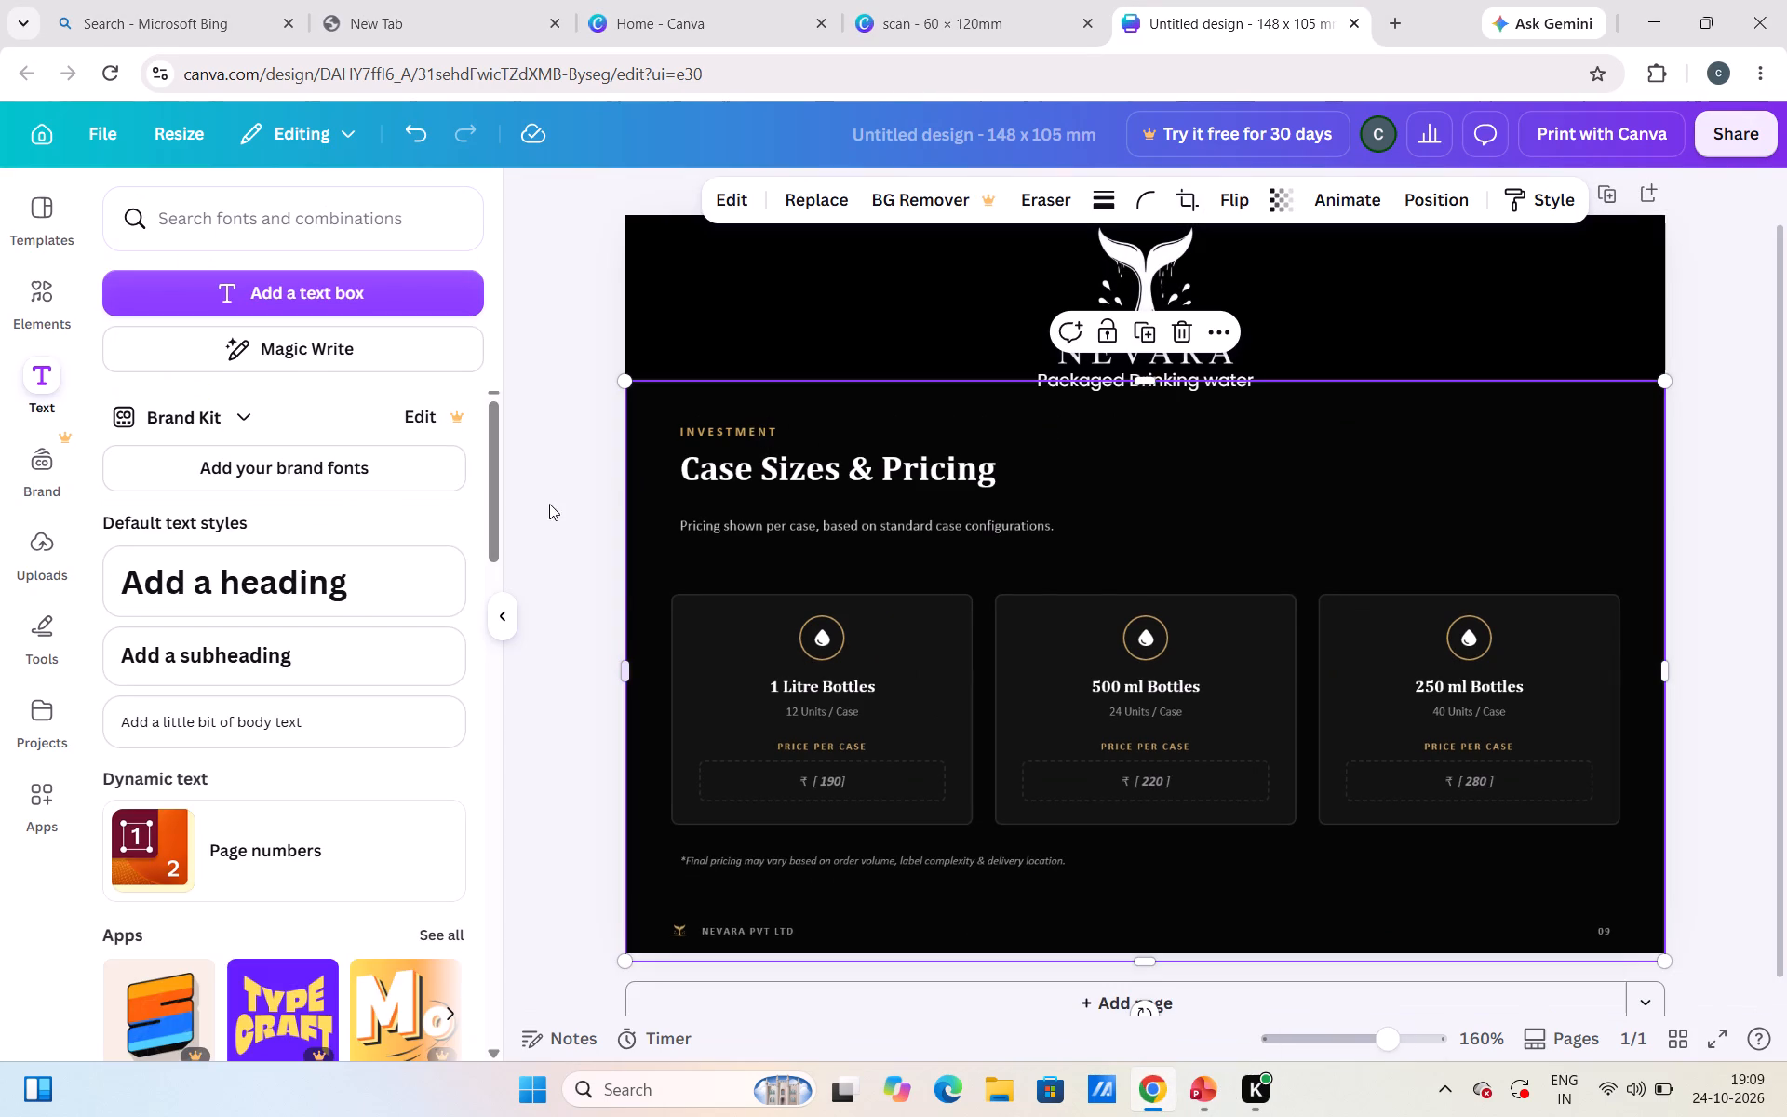
In the NEVARA company overview presentation, replace the "INVESTMENT" label on the Case Sizes & Pricing slide with the copied "WHAT WE OFFER".
click(1203, 1071)
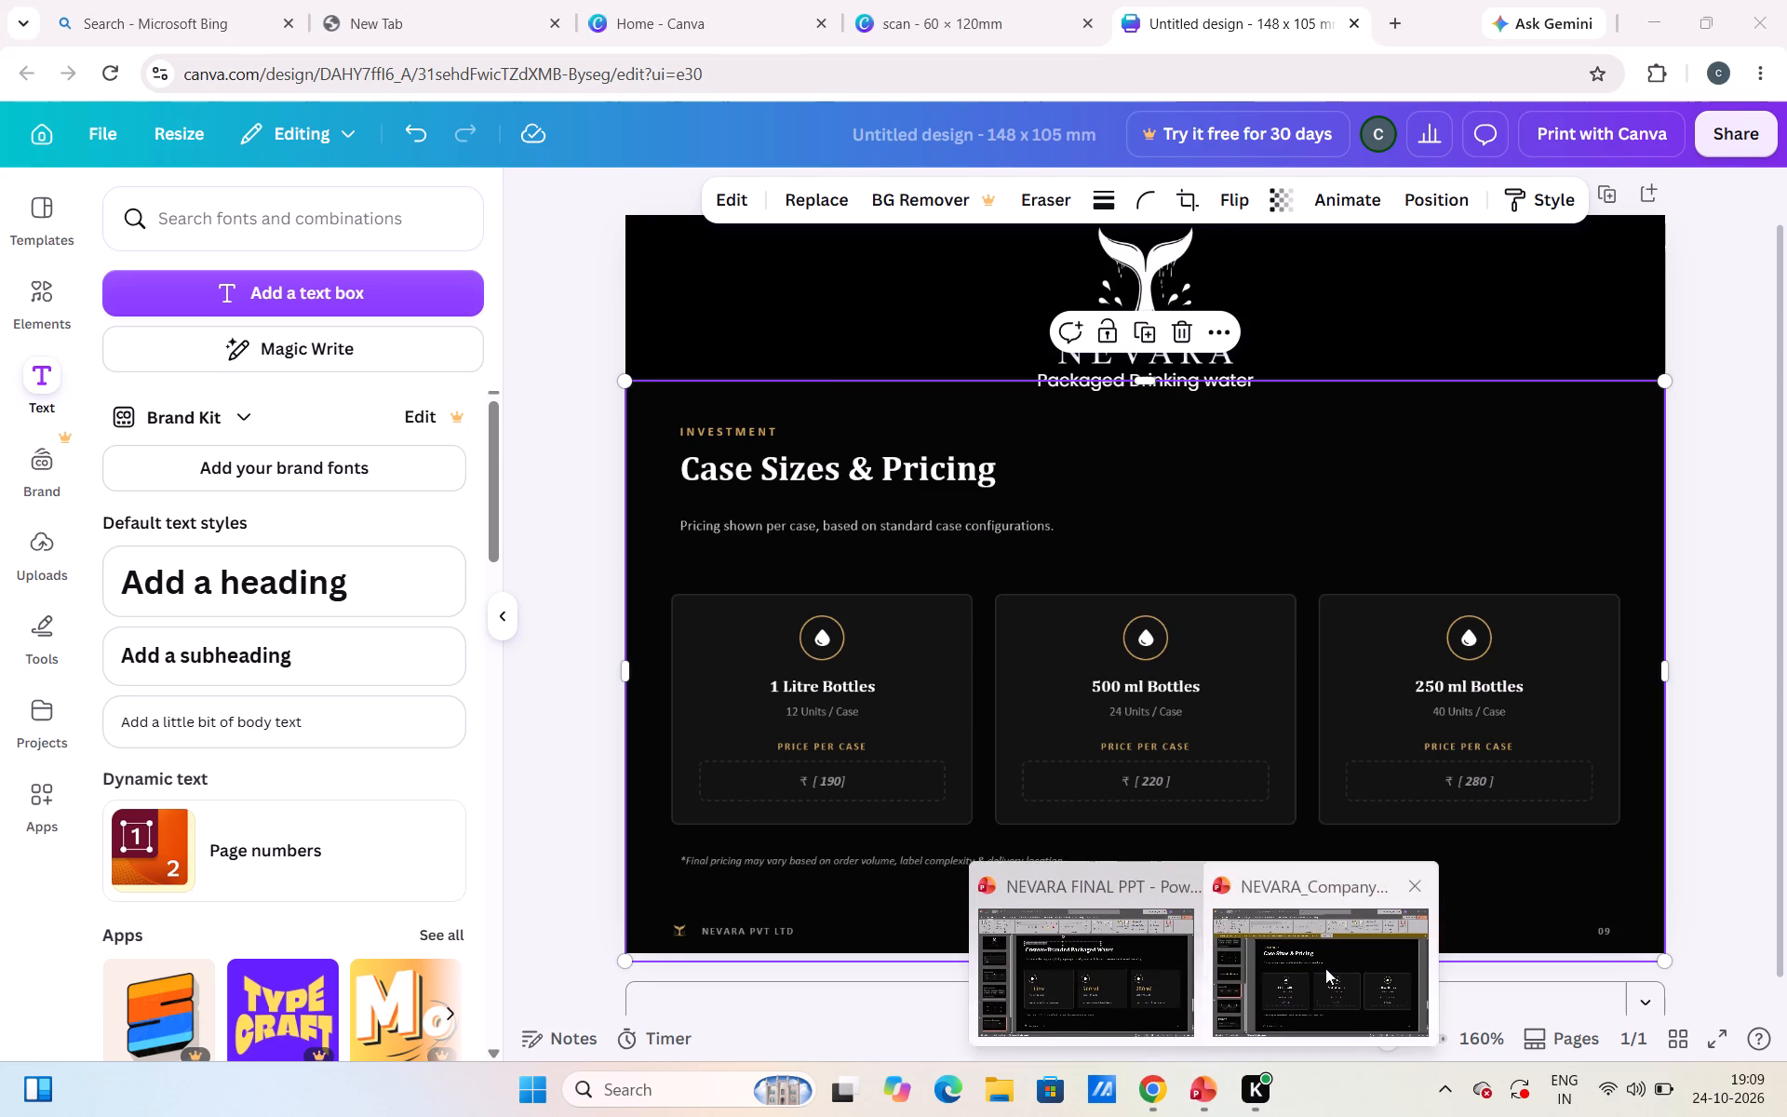
click(1325, 968)
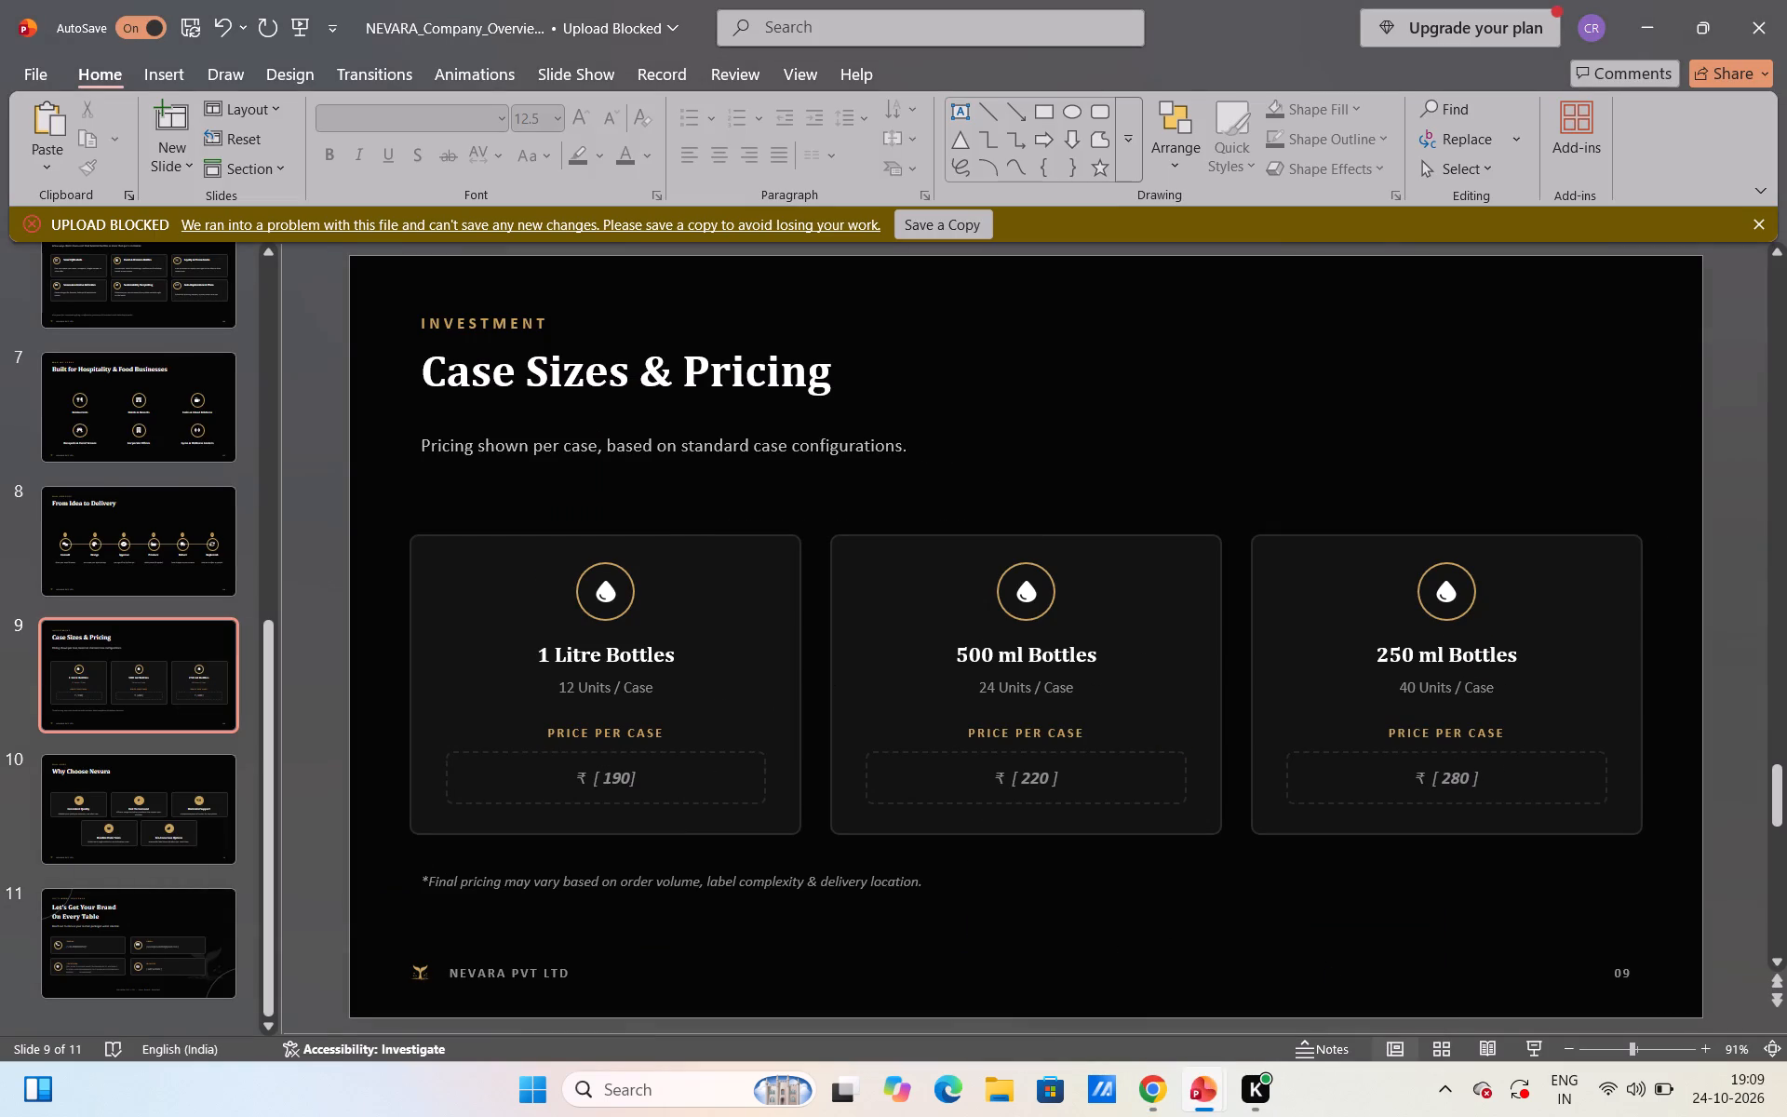
click(517, 323)
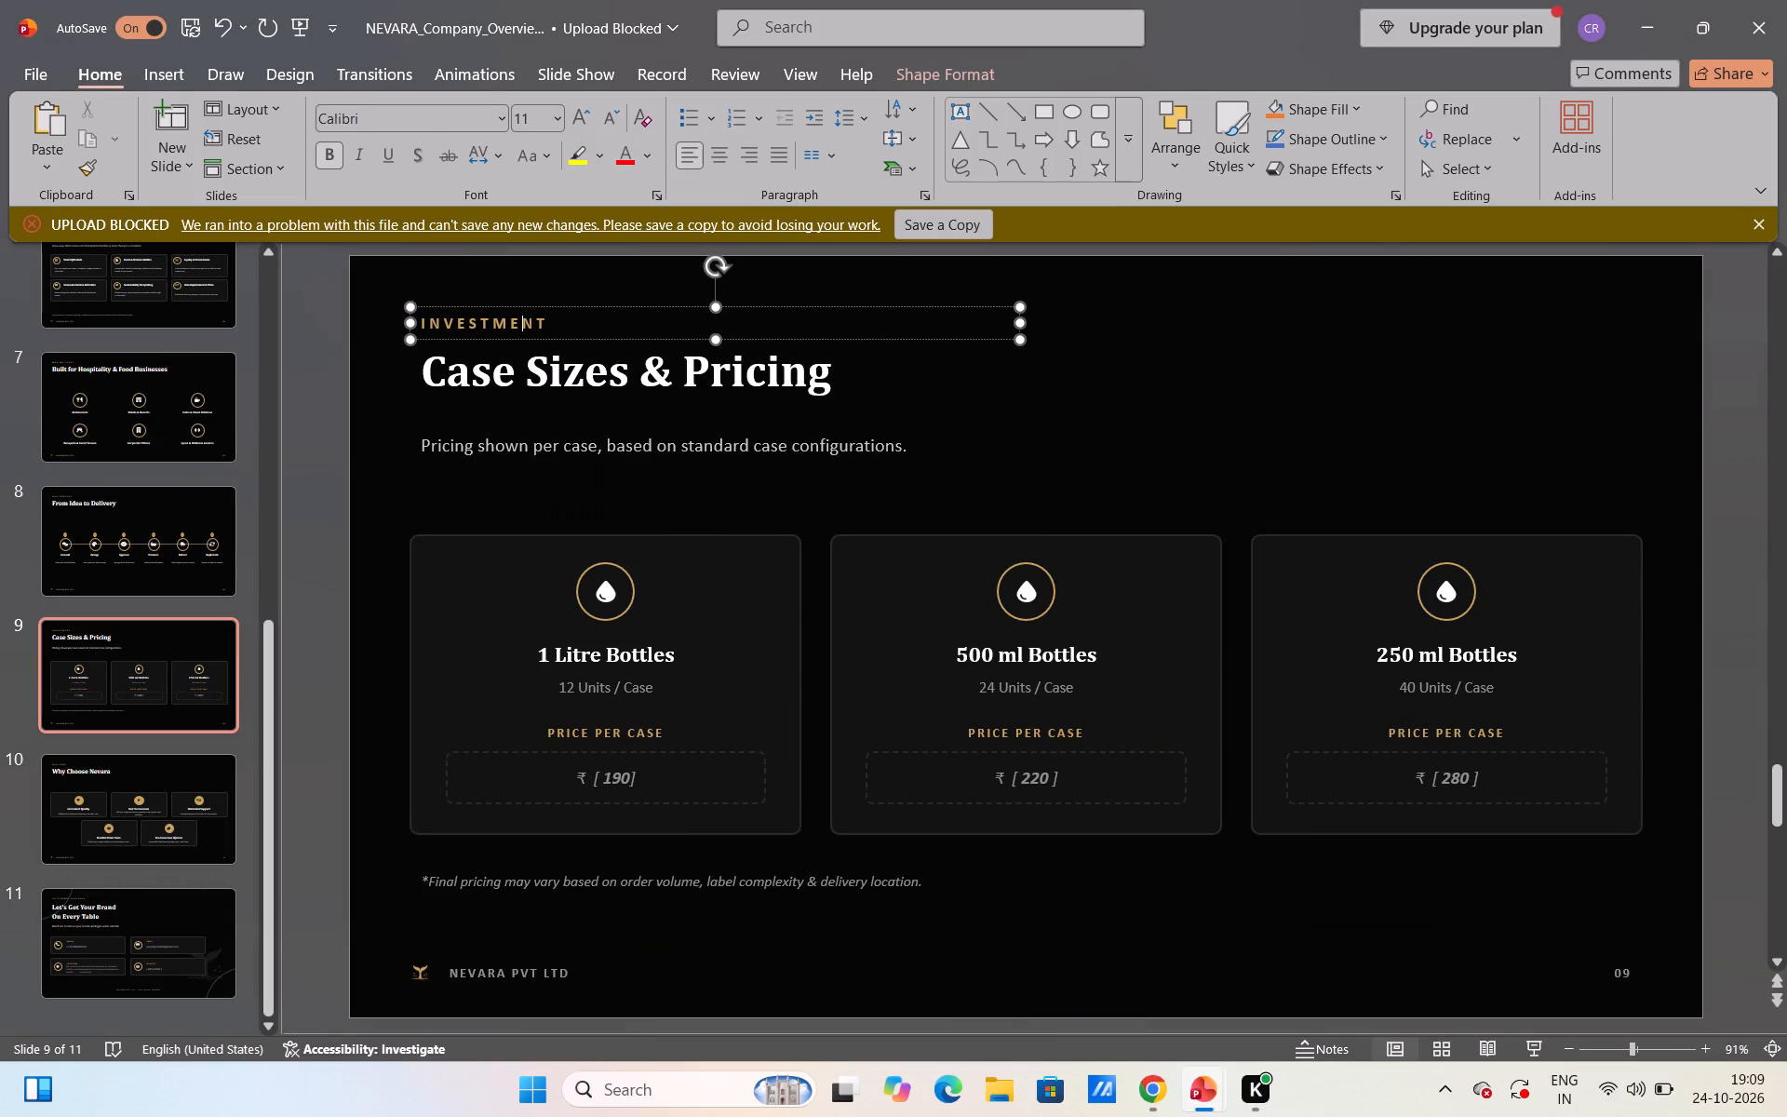
click(517, 323)
key(ctrl+a)
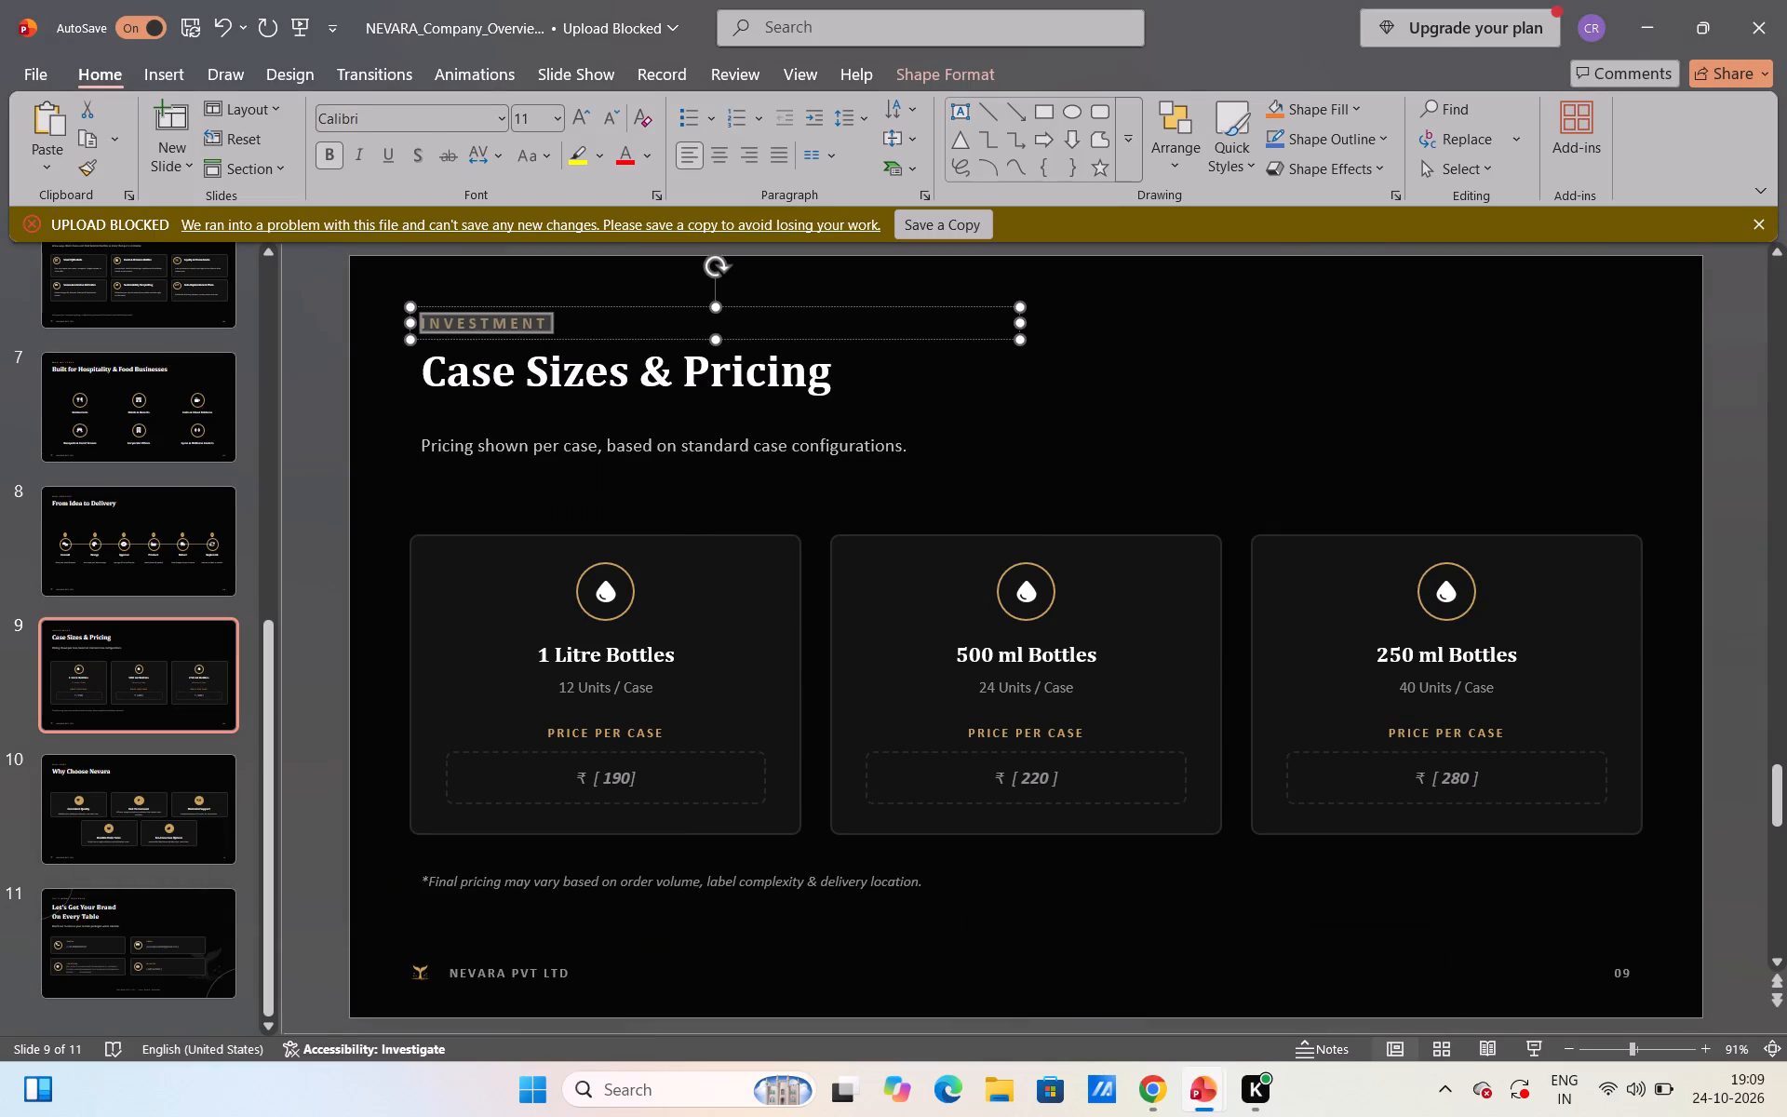
key(ctrl+v)
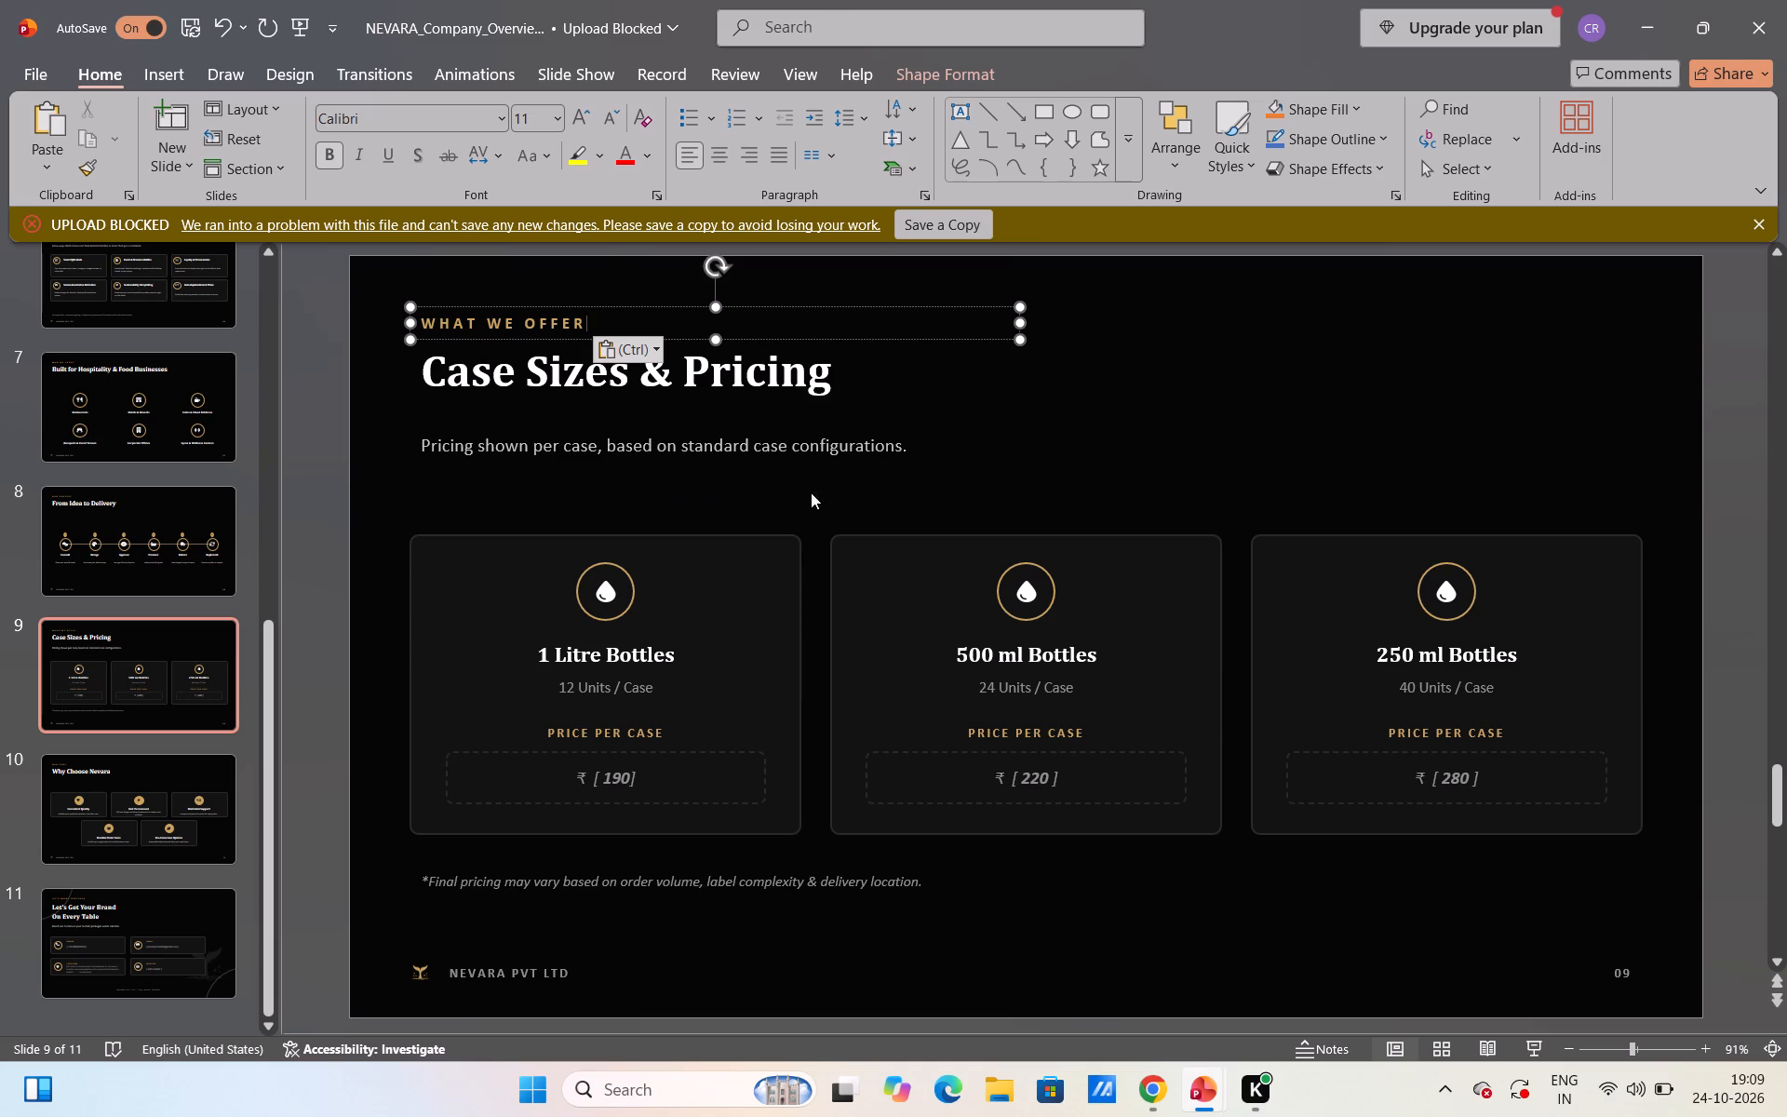
click(1096, 381)
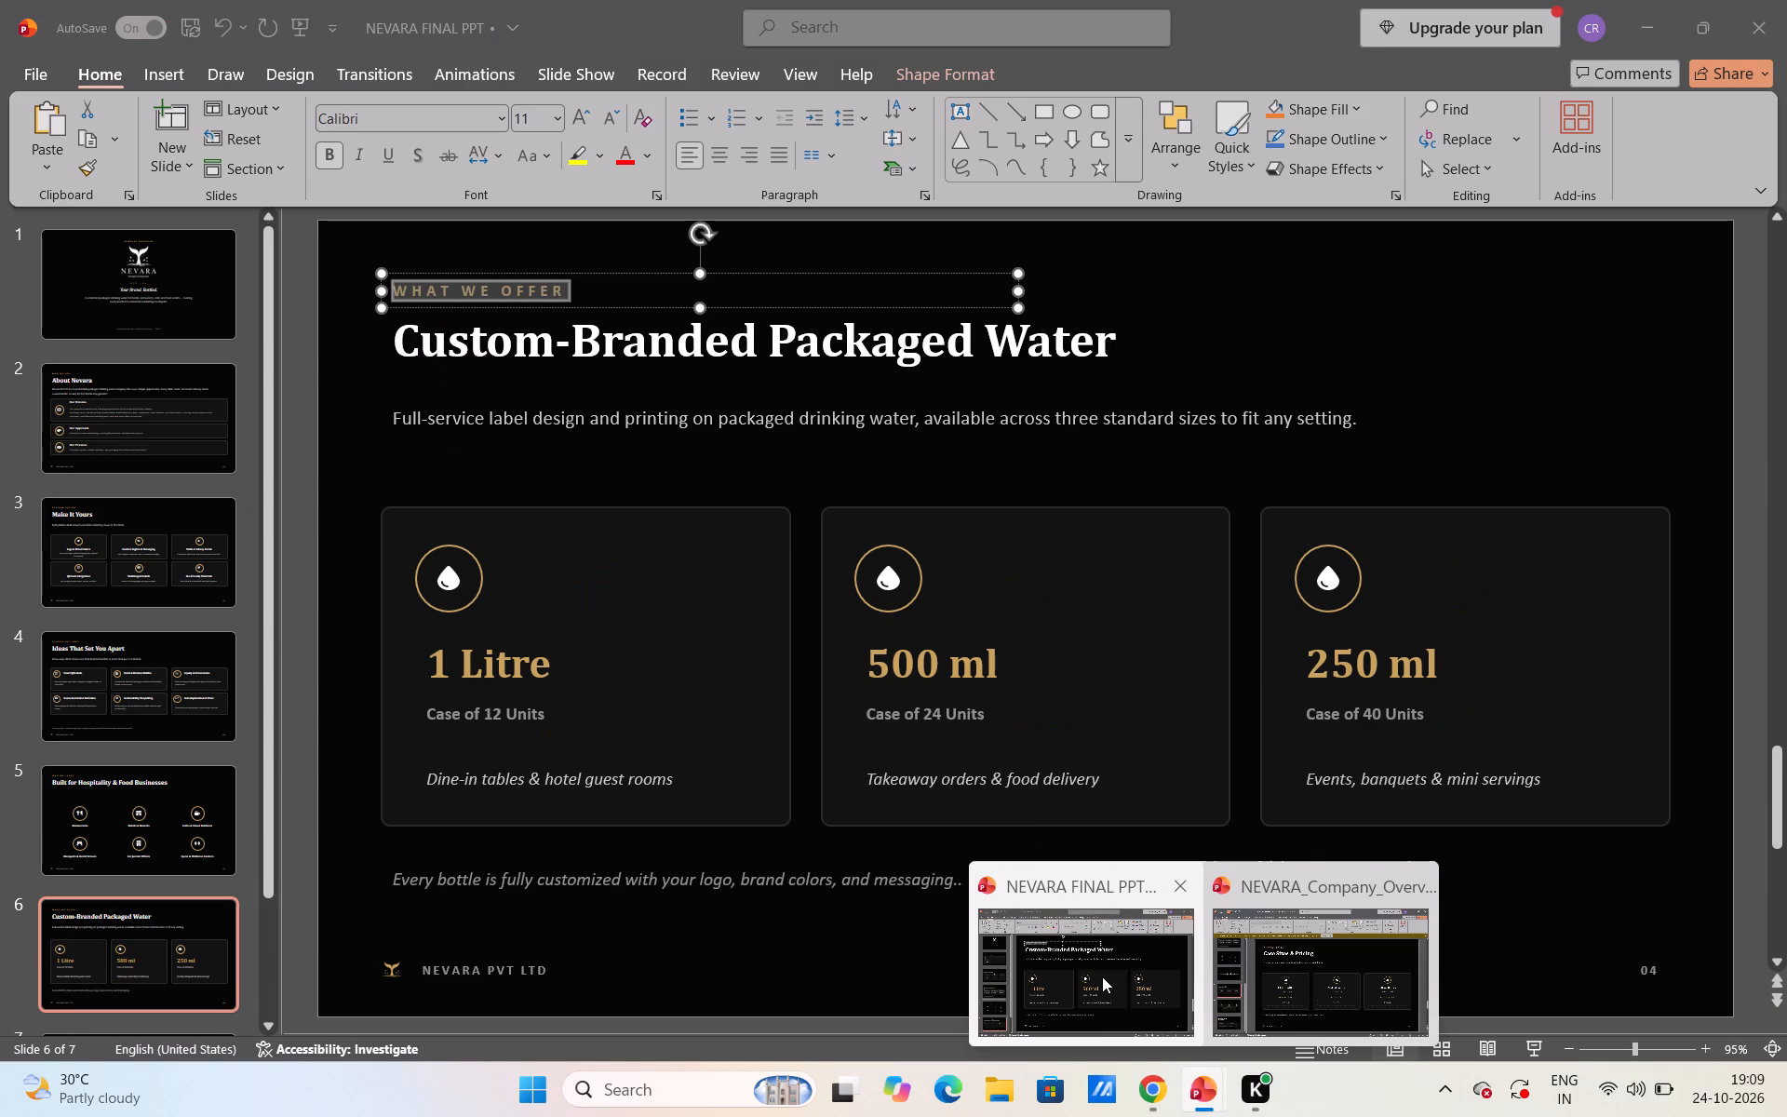
Switch to the NEVARA company overview presentation and capture a screenshot of the whole Case Sizes & Pricing slide.
click(1256, 981)
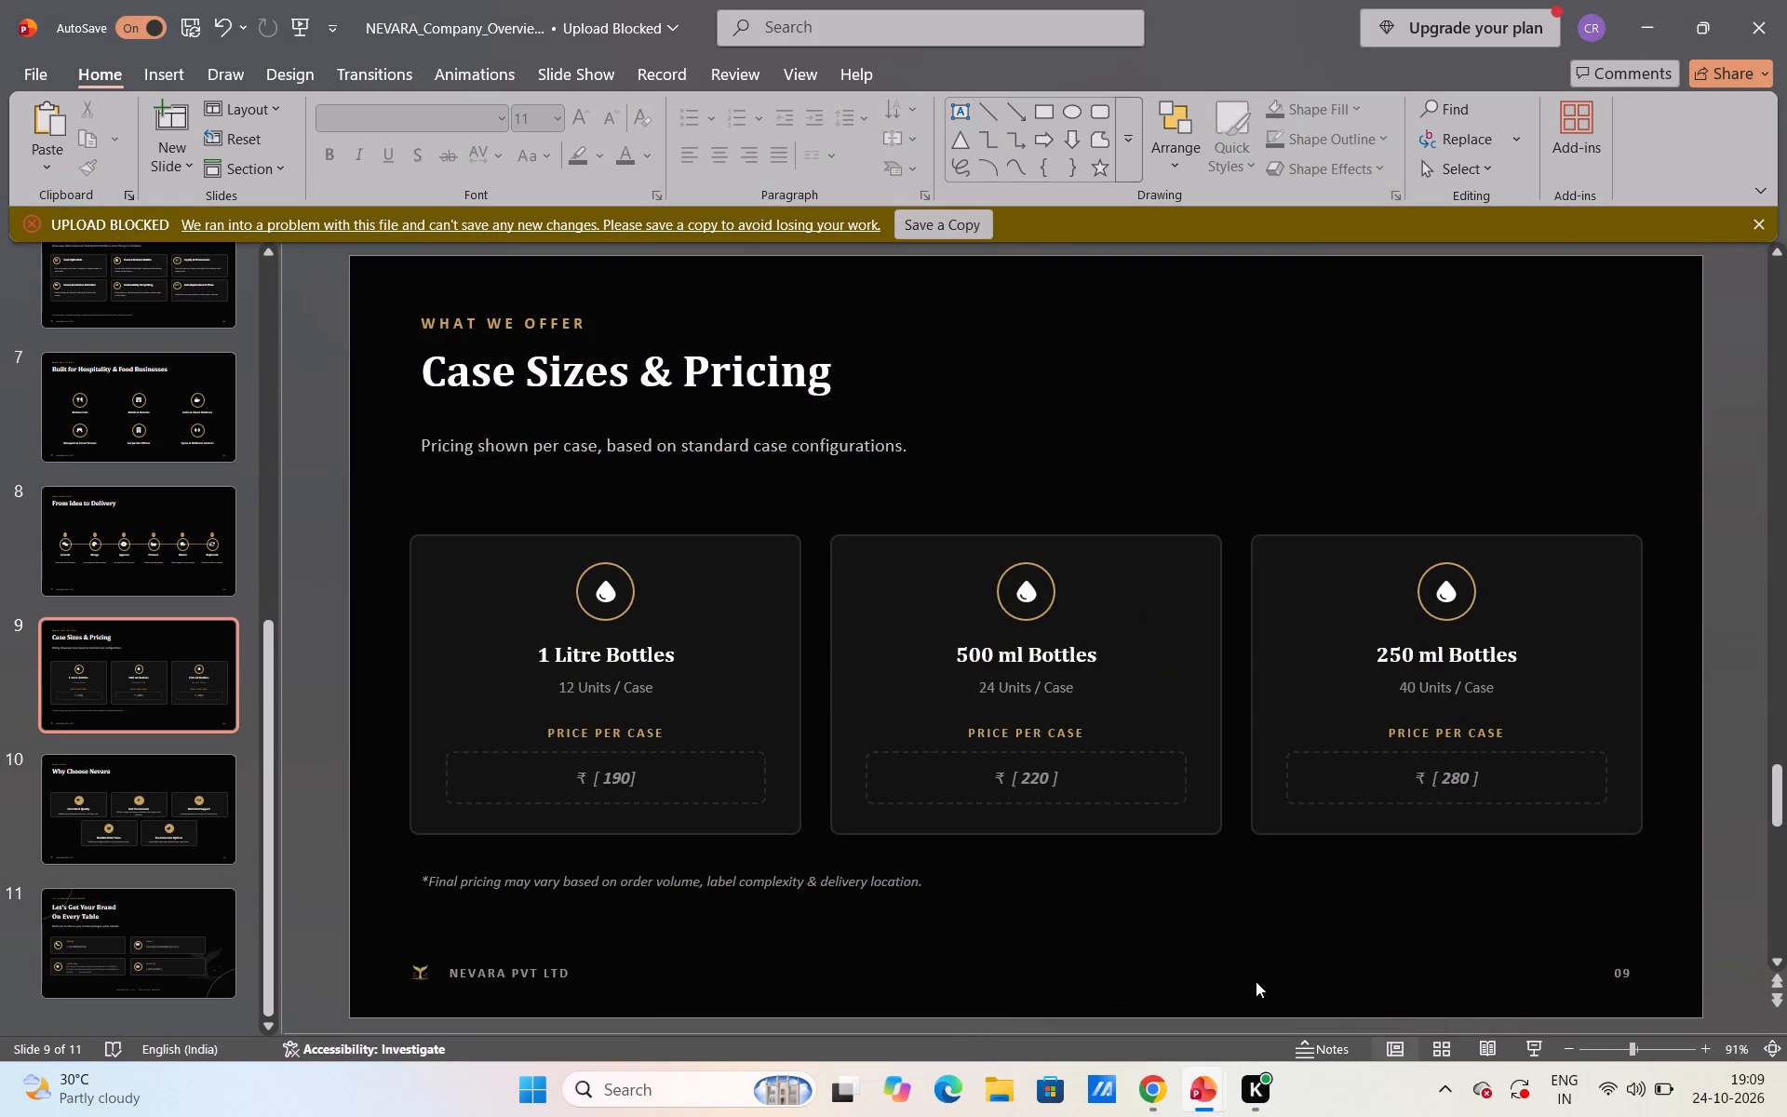
key(Print)
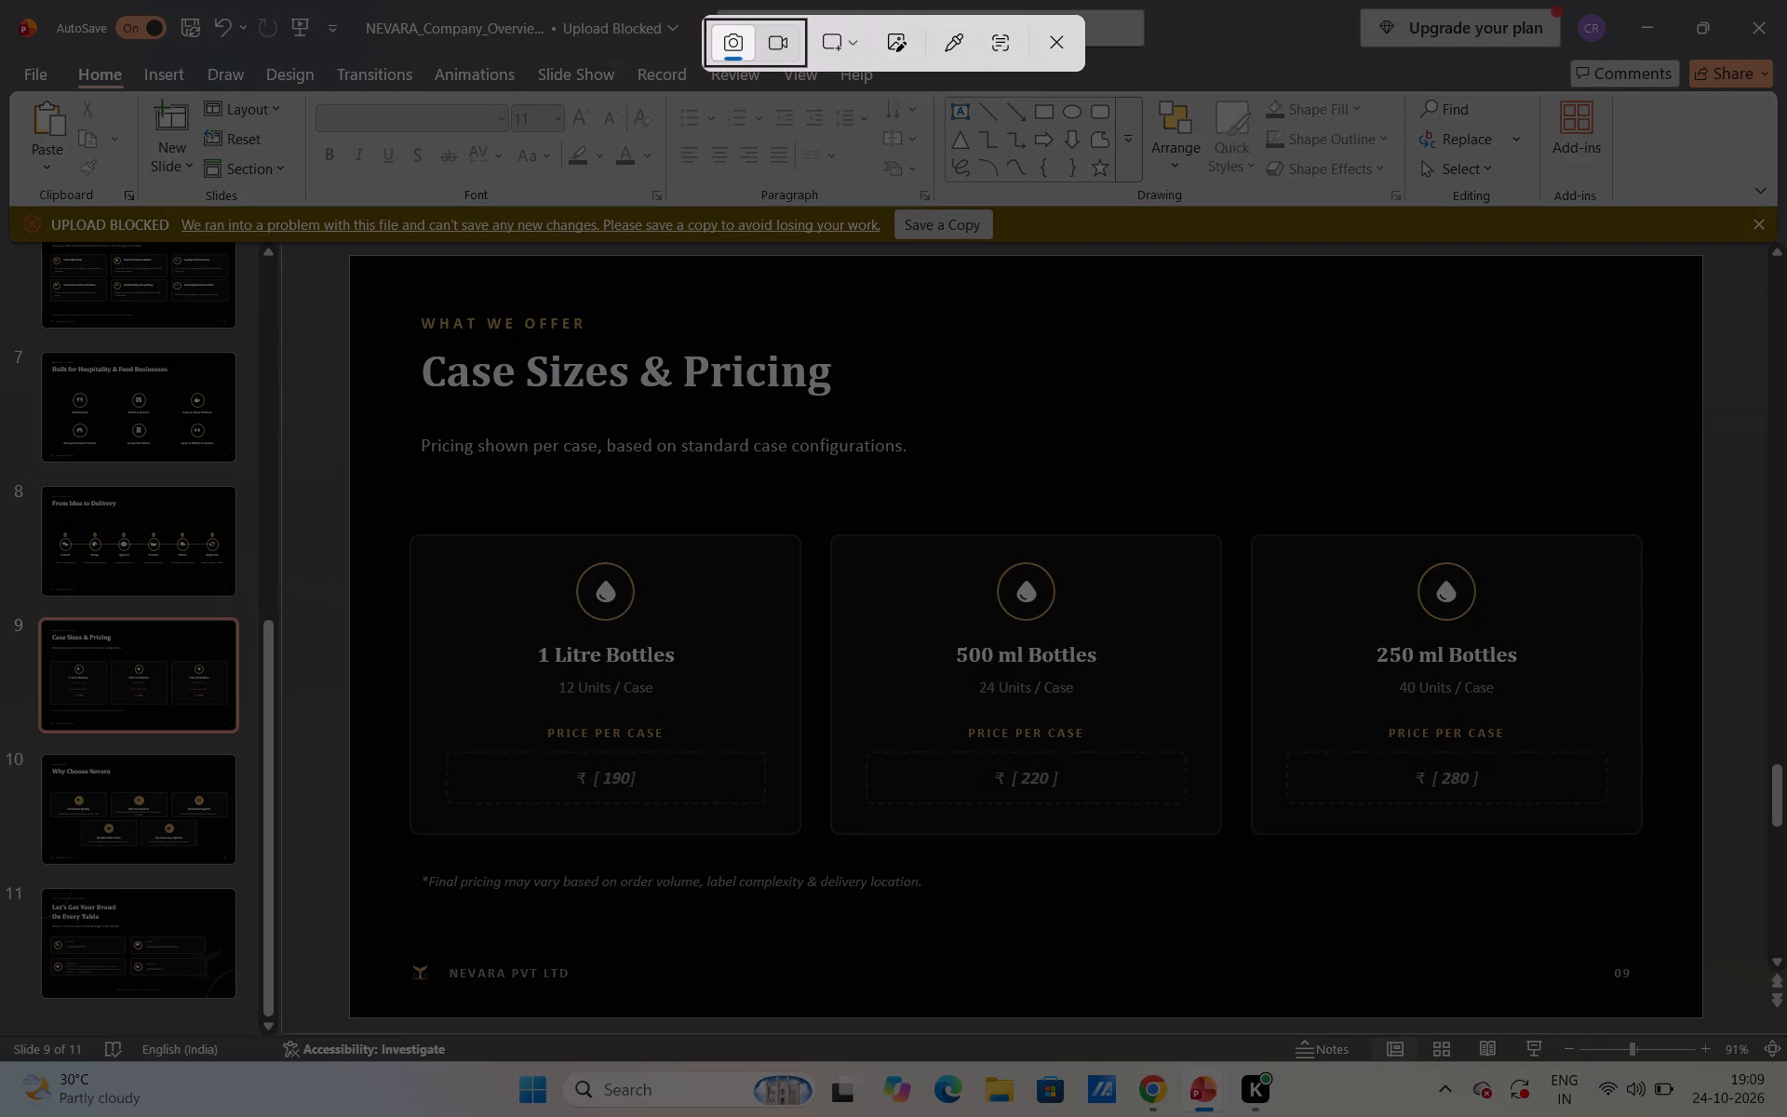
drag(352, 259, 951, 913)
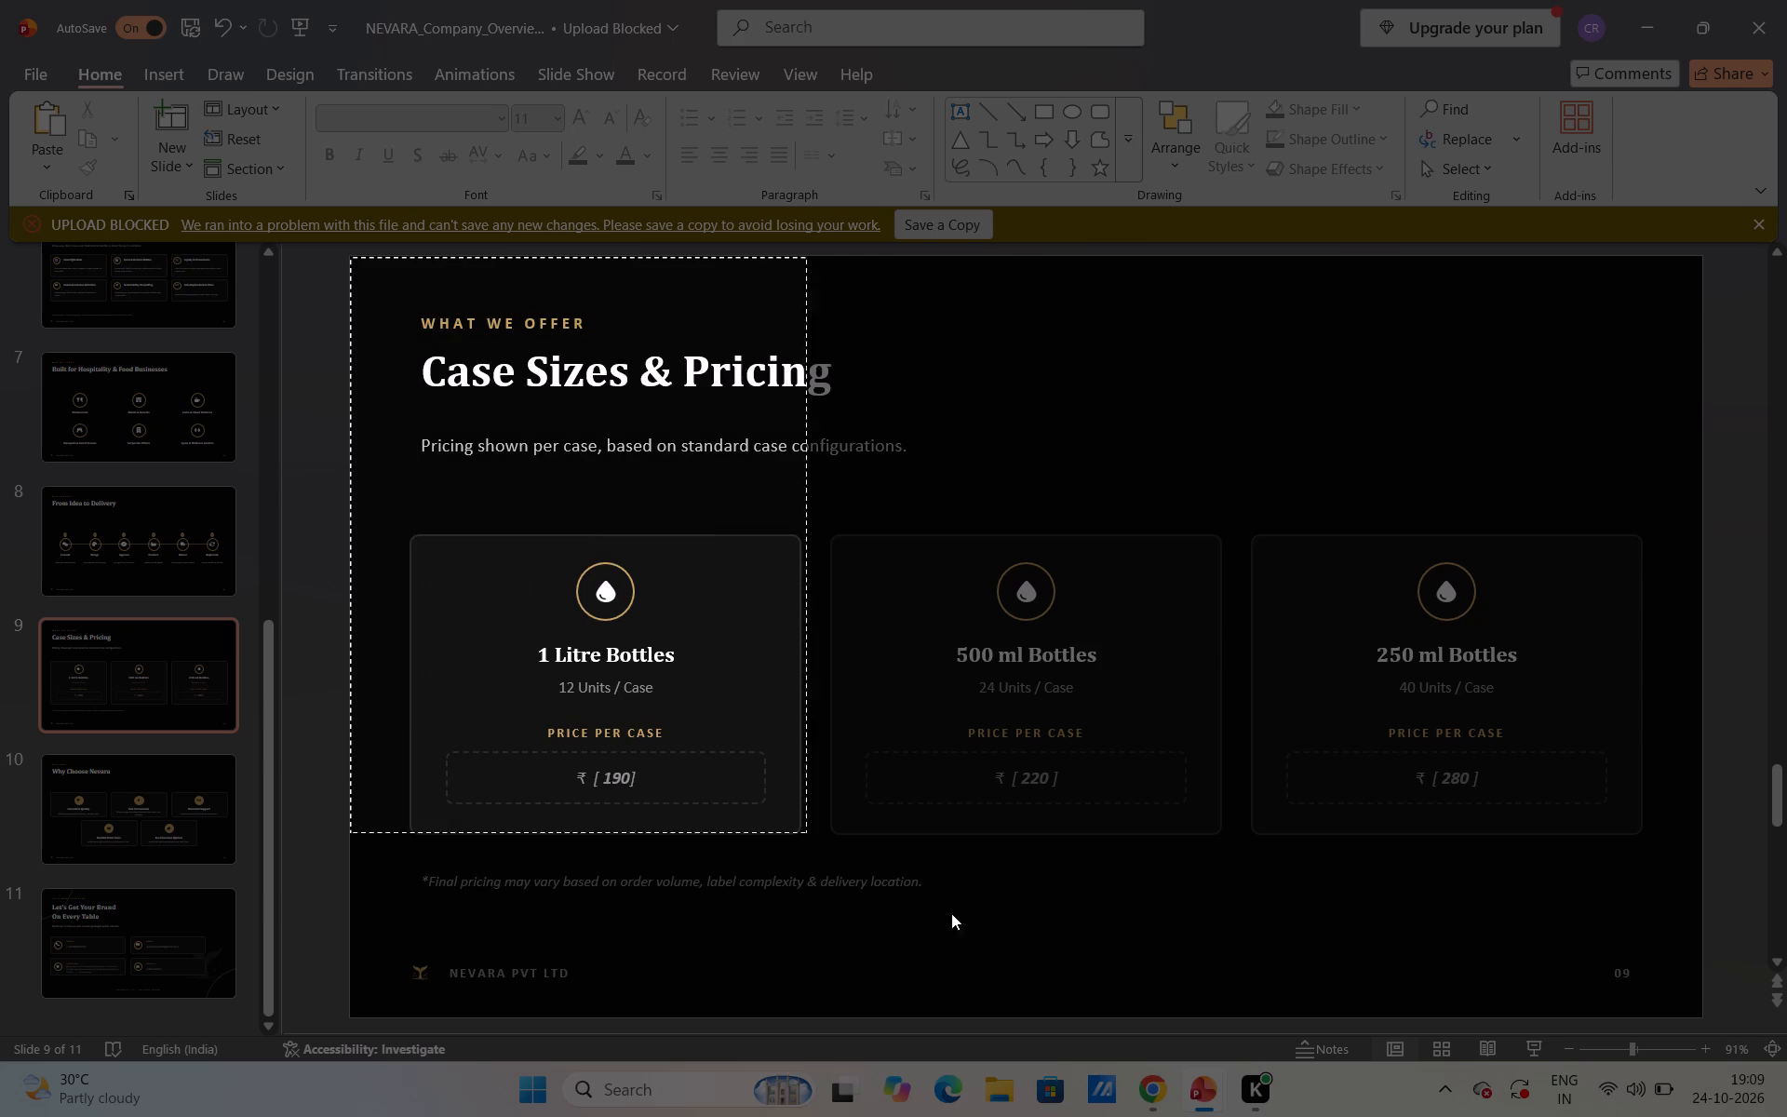
drag(951, 913, 1689, 1008)
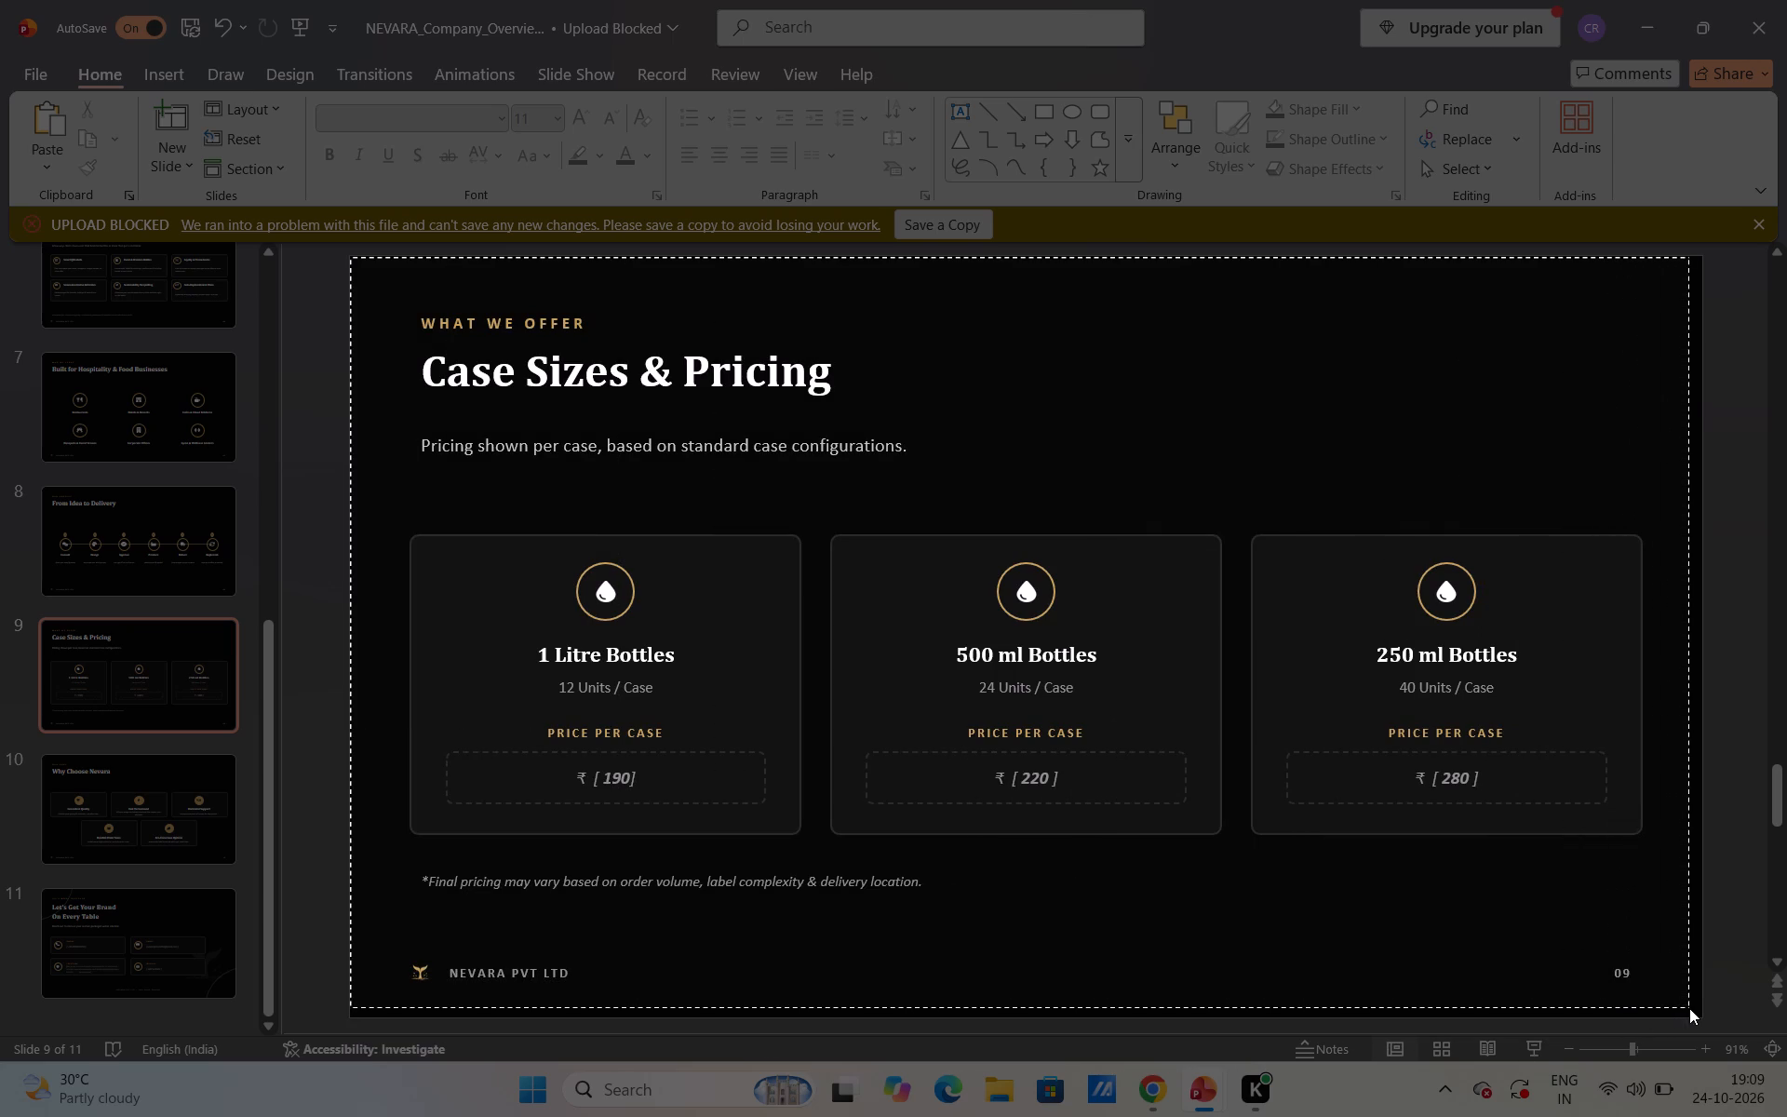
drag(1689, 1008, 1697, 1011)
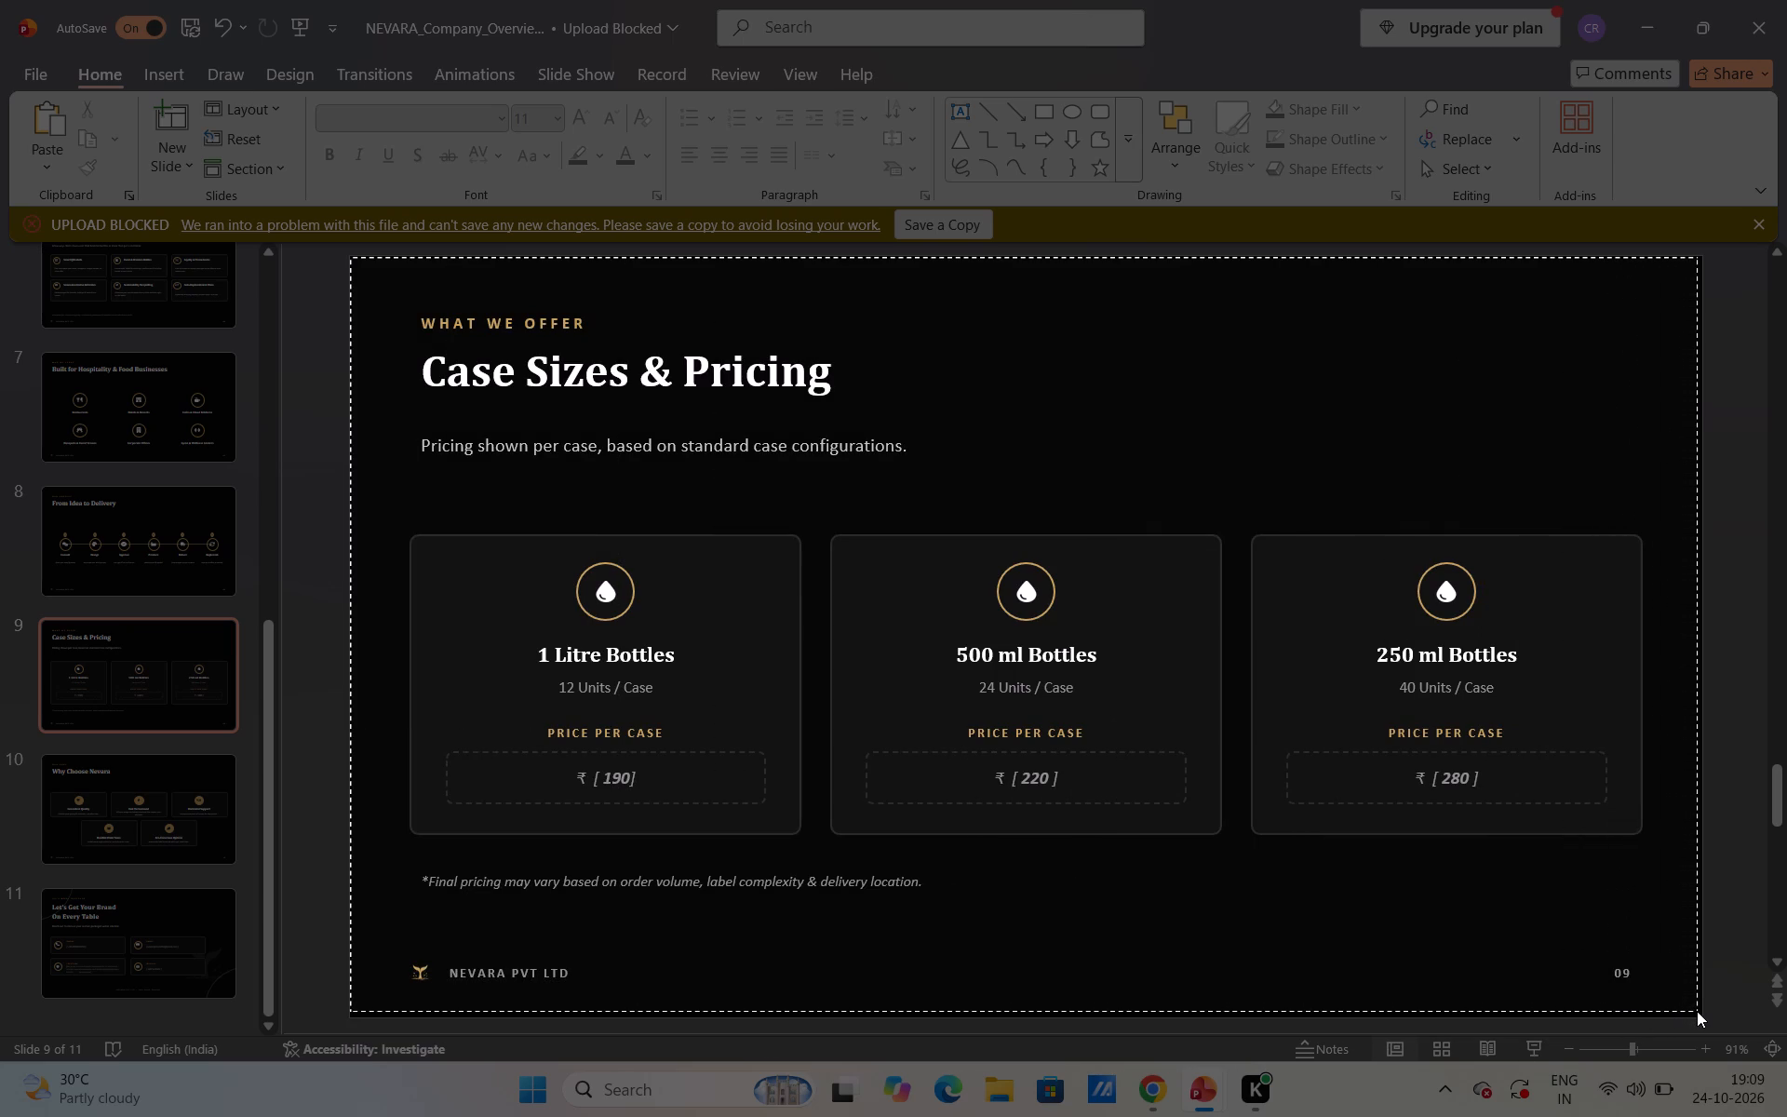
drag(1697, 1011, 1699, 1015)
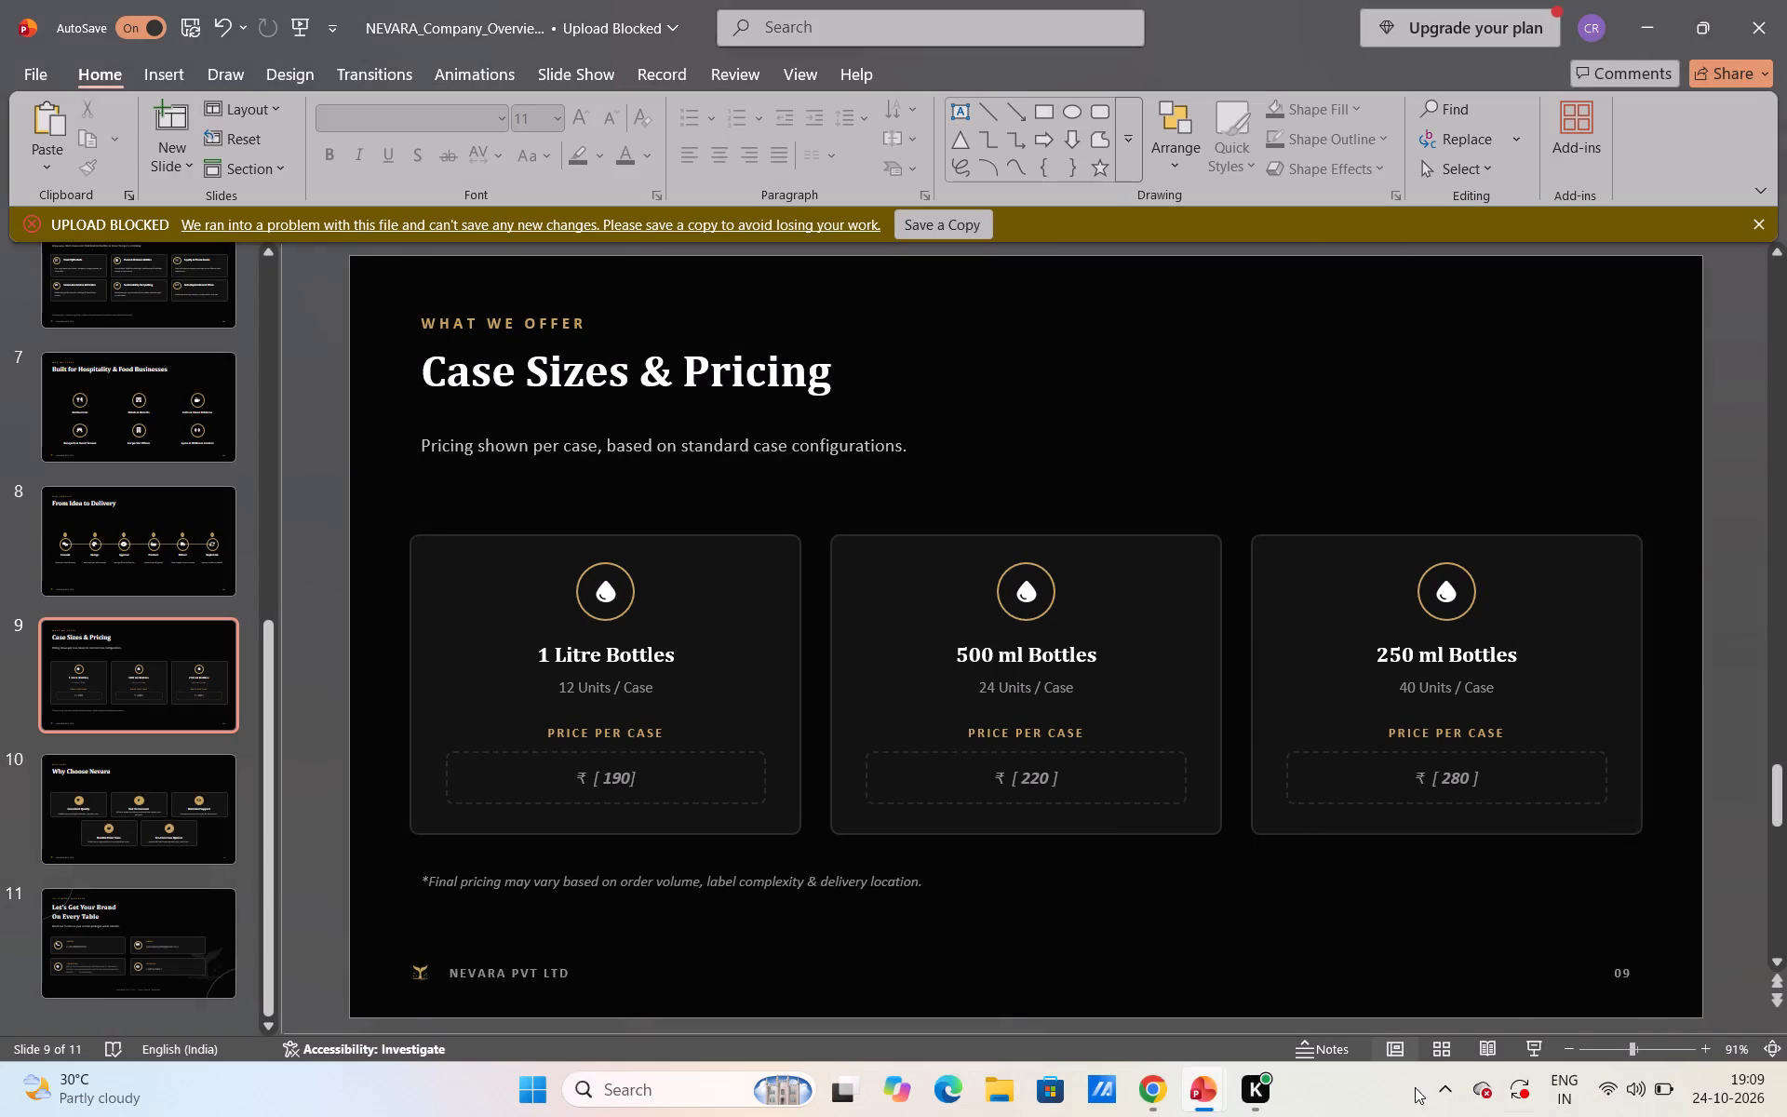
On the Canva postcard, replace the old pricing image with the new capture and enlarge it to the page's left edge.
click(1162, 1074)
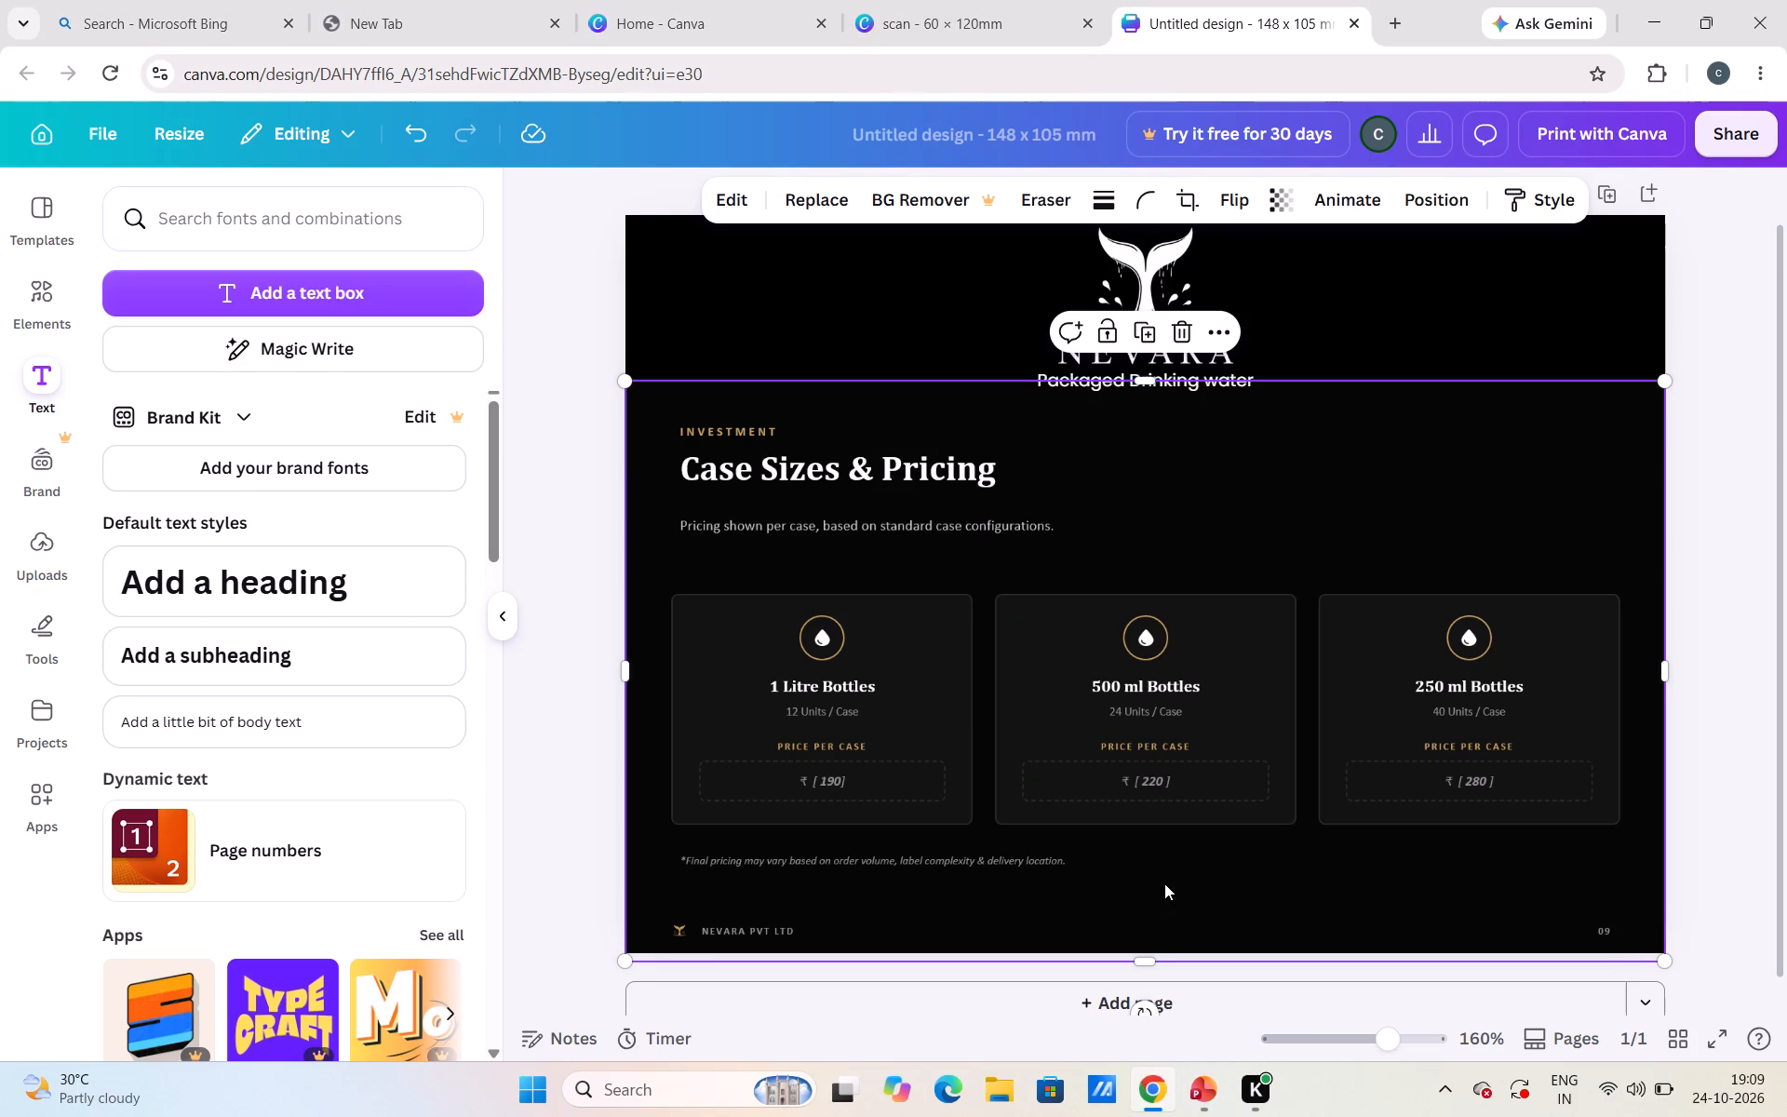
key(BackSpace)
key(ctrl+v)
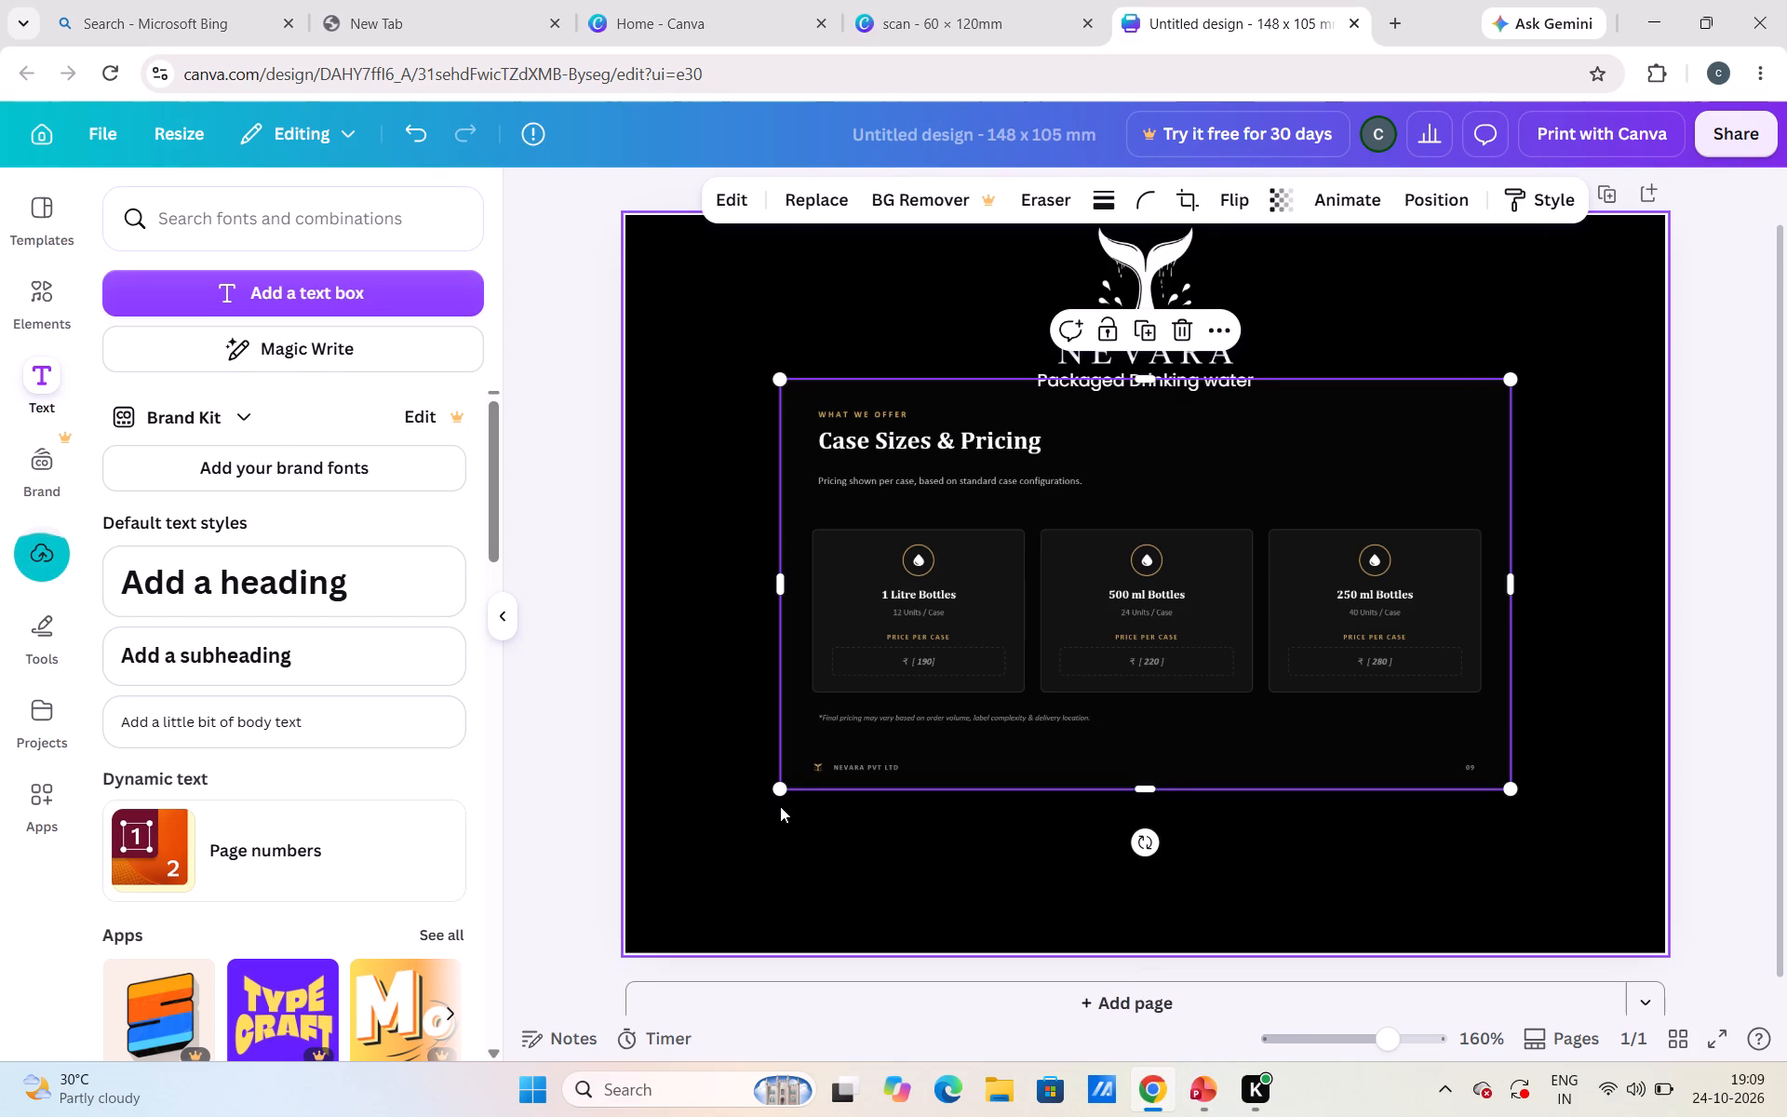
drag(786, 793, 656, 872)
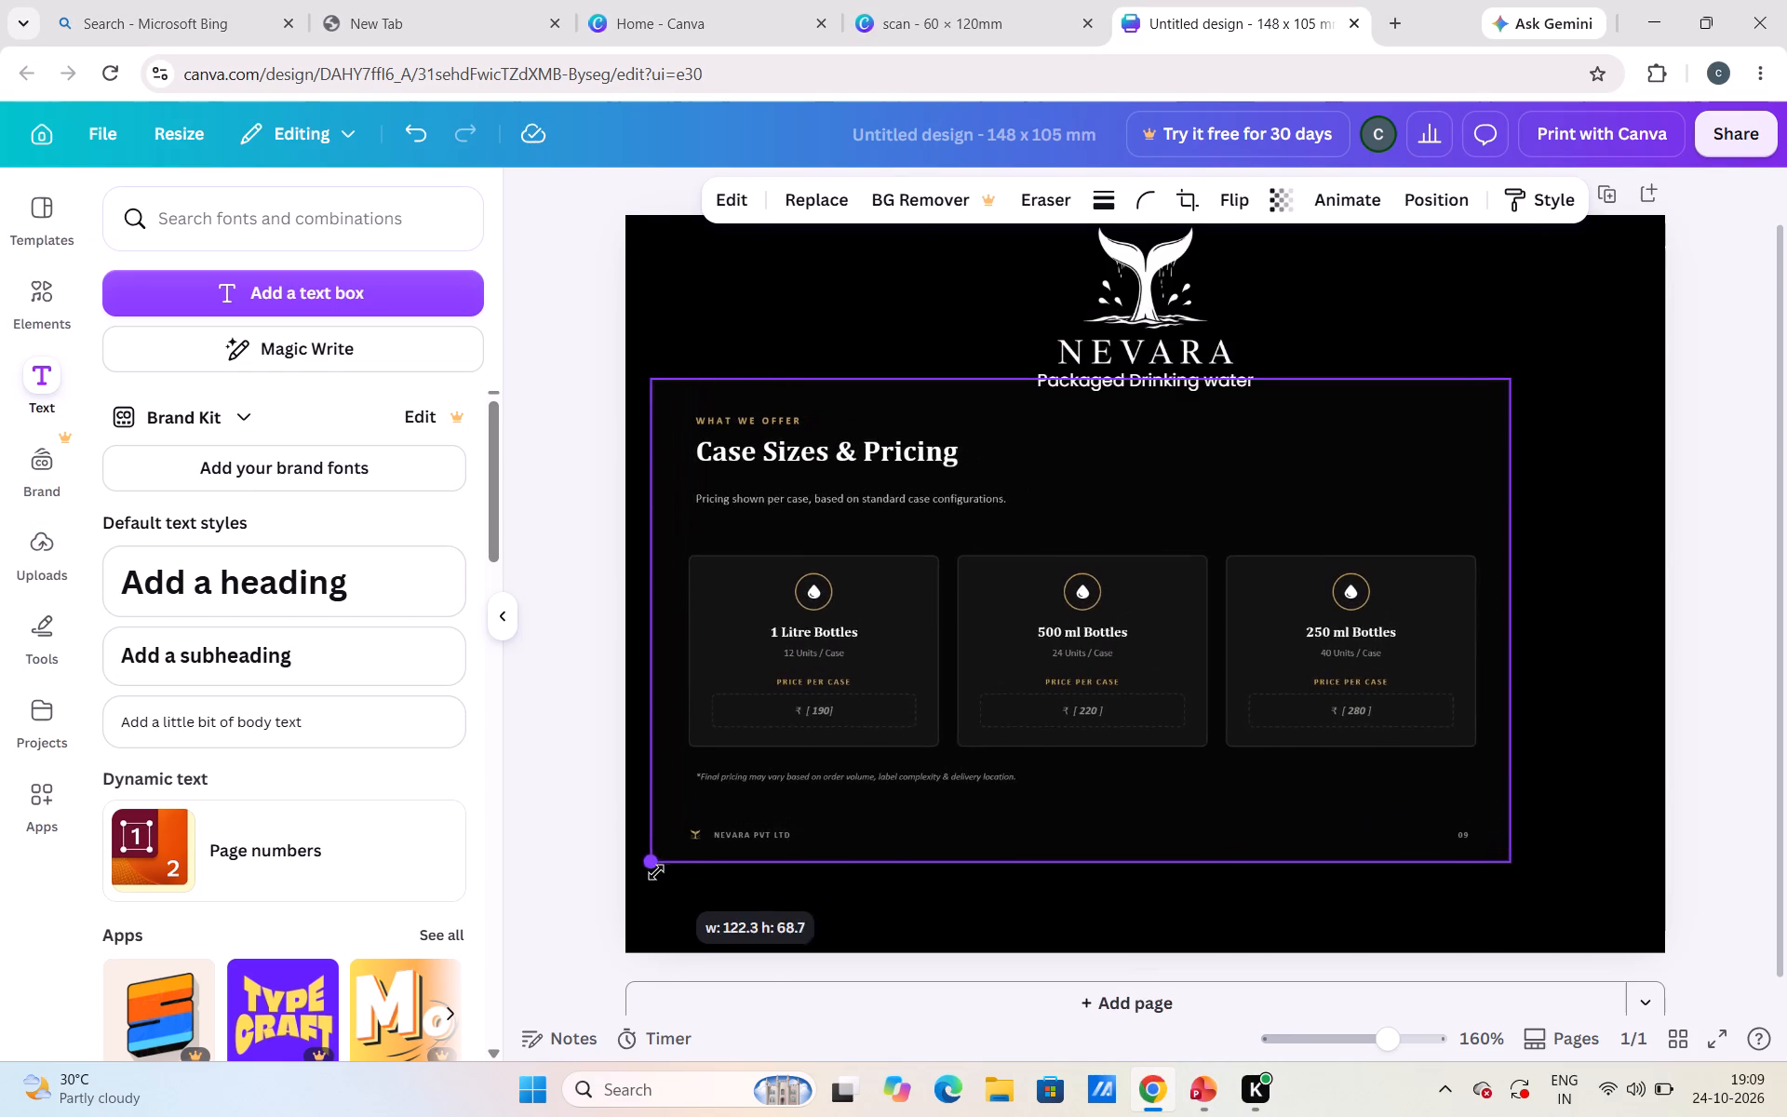
drag(656, 872, 637, 896)
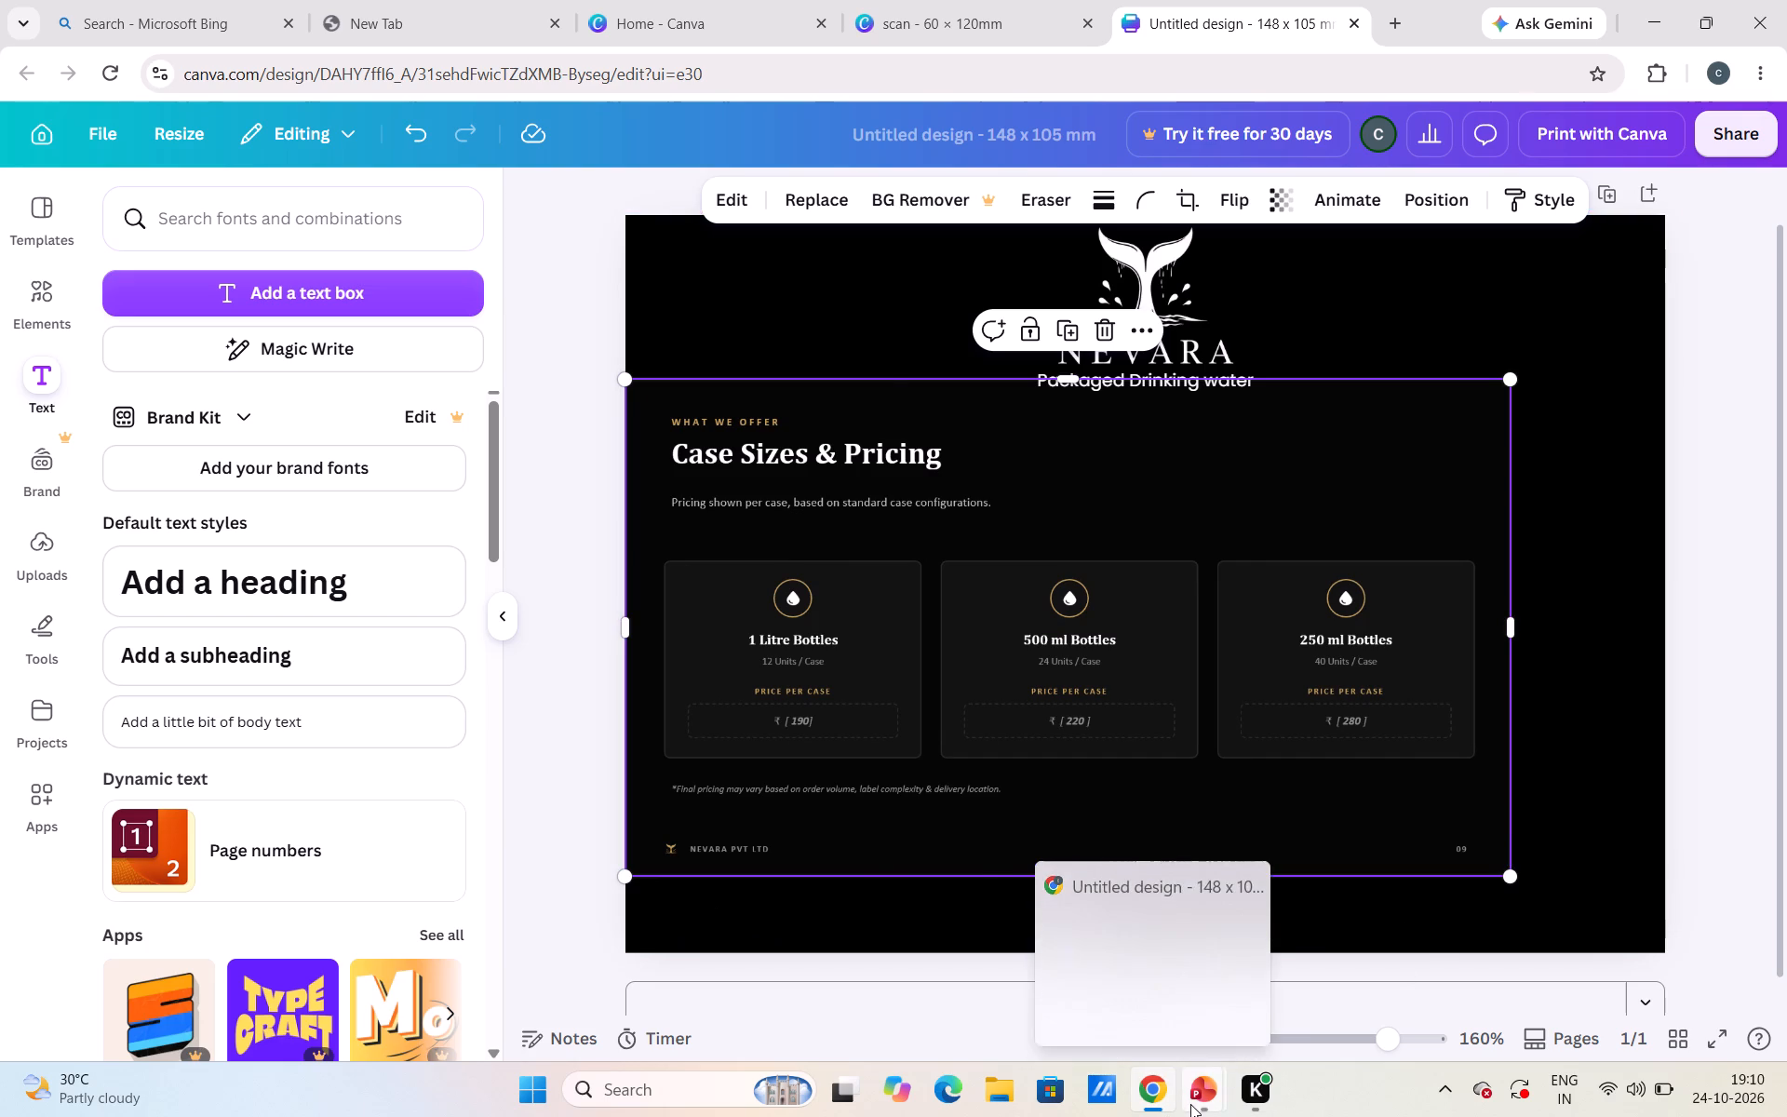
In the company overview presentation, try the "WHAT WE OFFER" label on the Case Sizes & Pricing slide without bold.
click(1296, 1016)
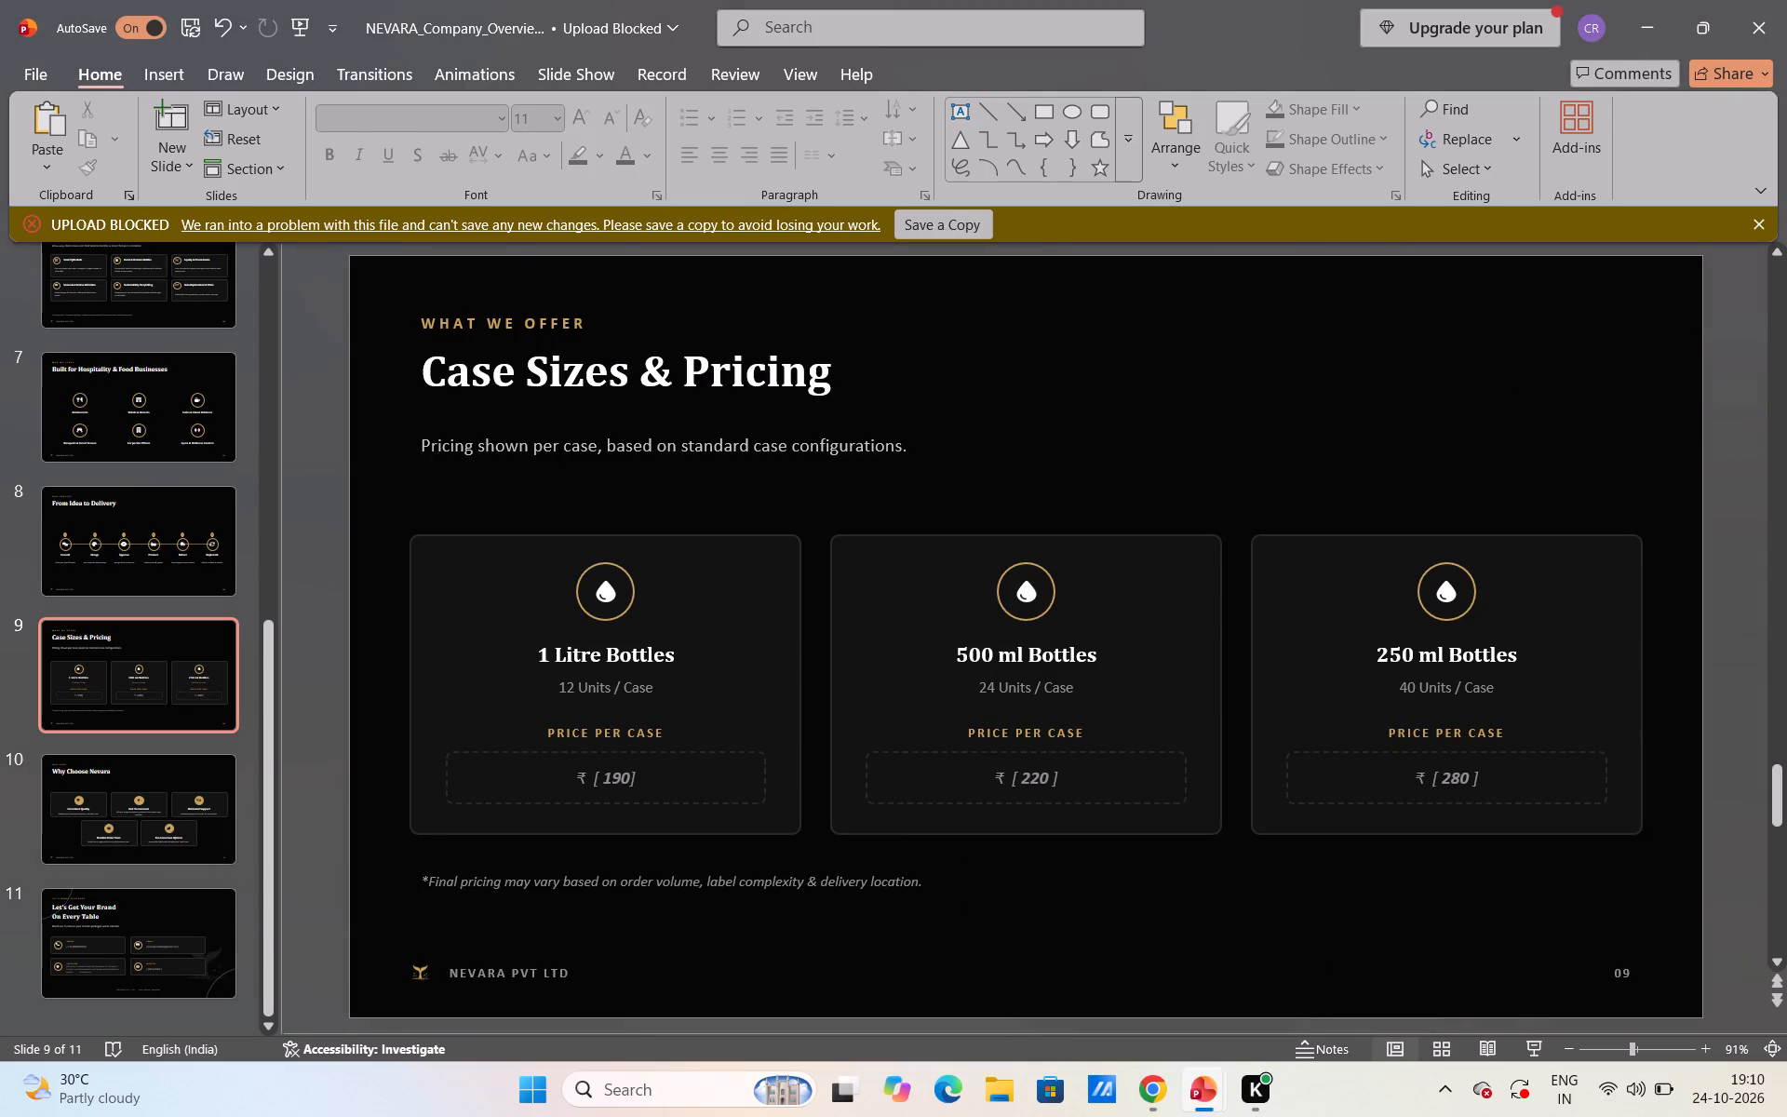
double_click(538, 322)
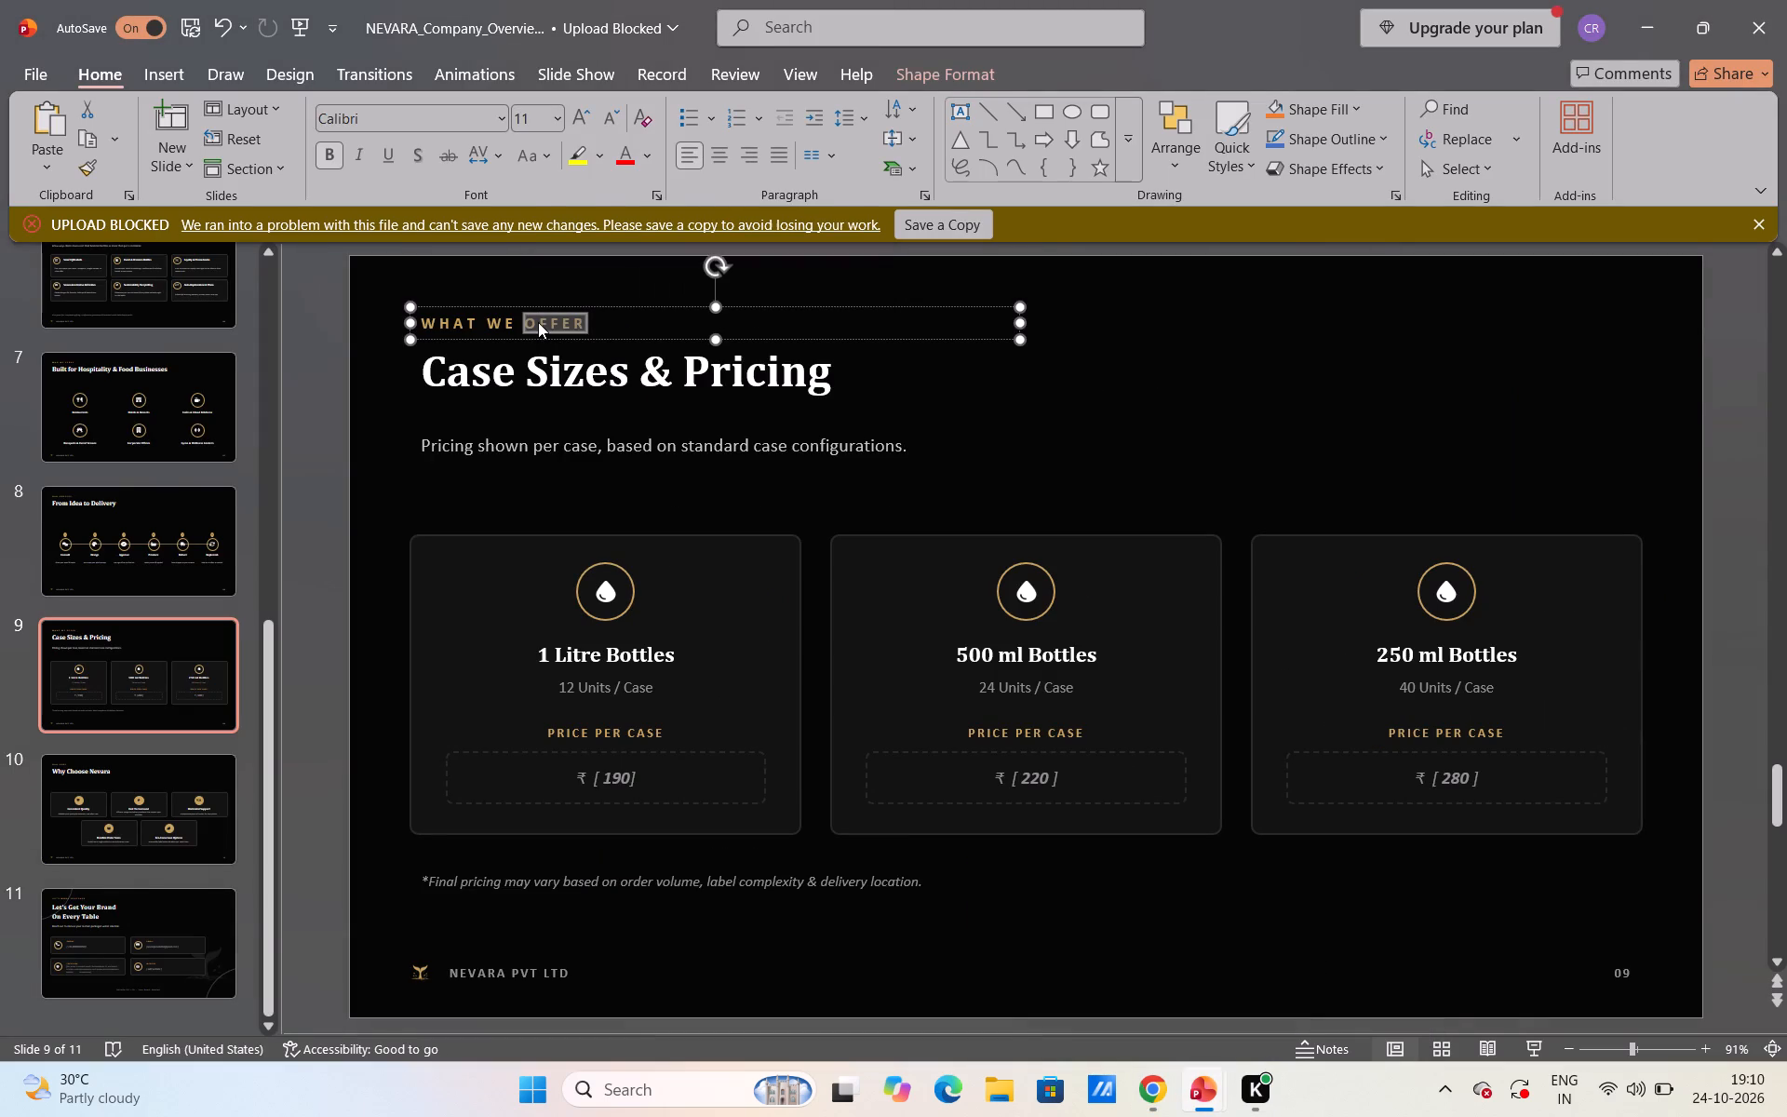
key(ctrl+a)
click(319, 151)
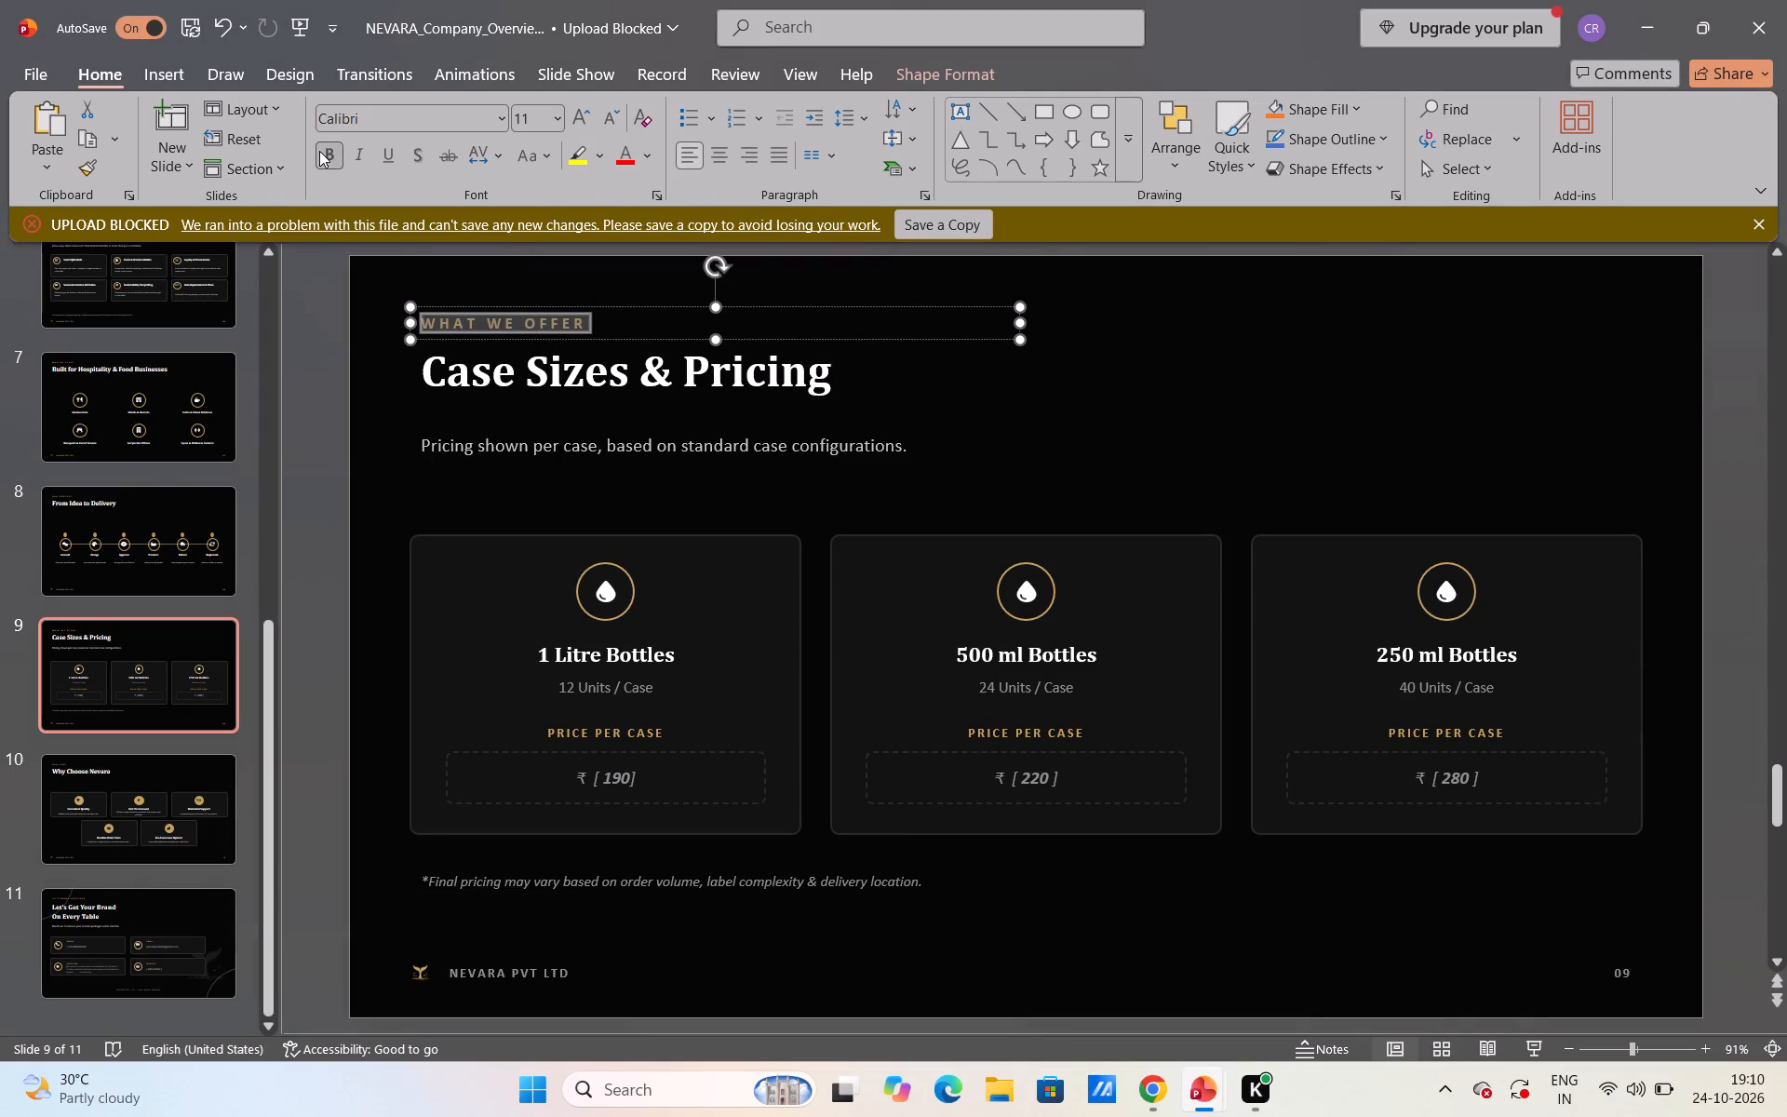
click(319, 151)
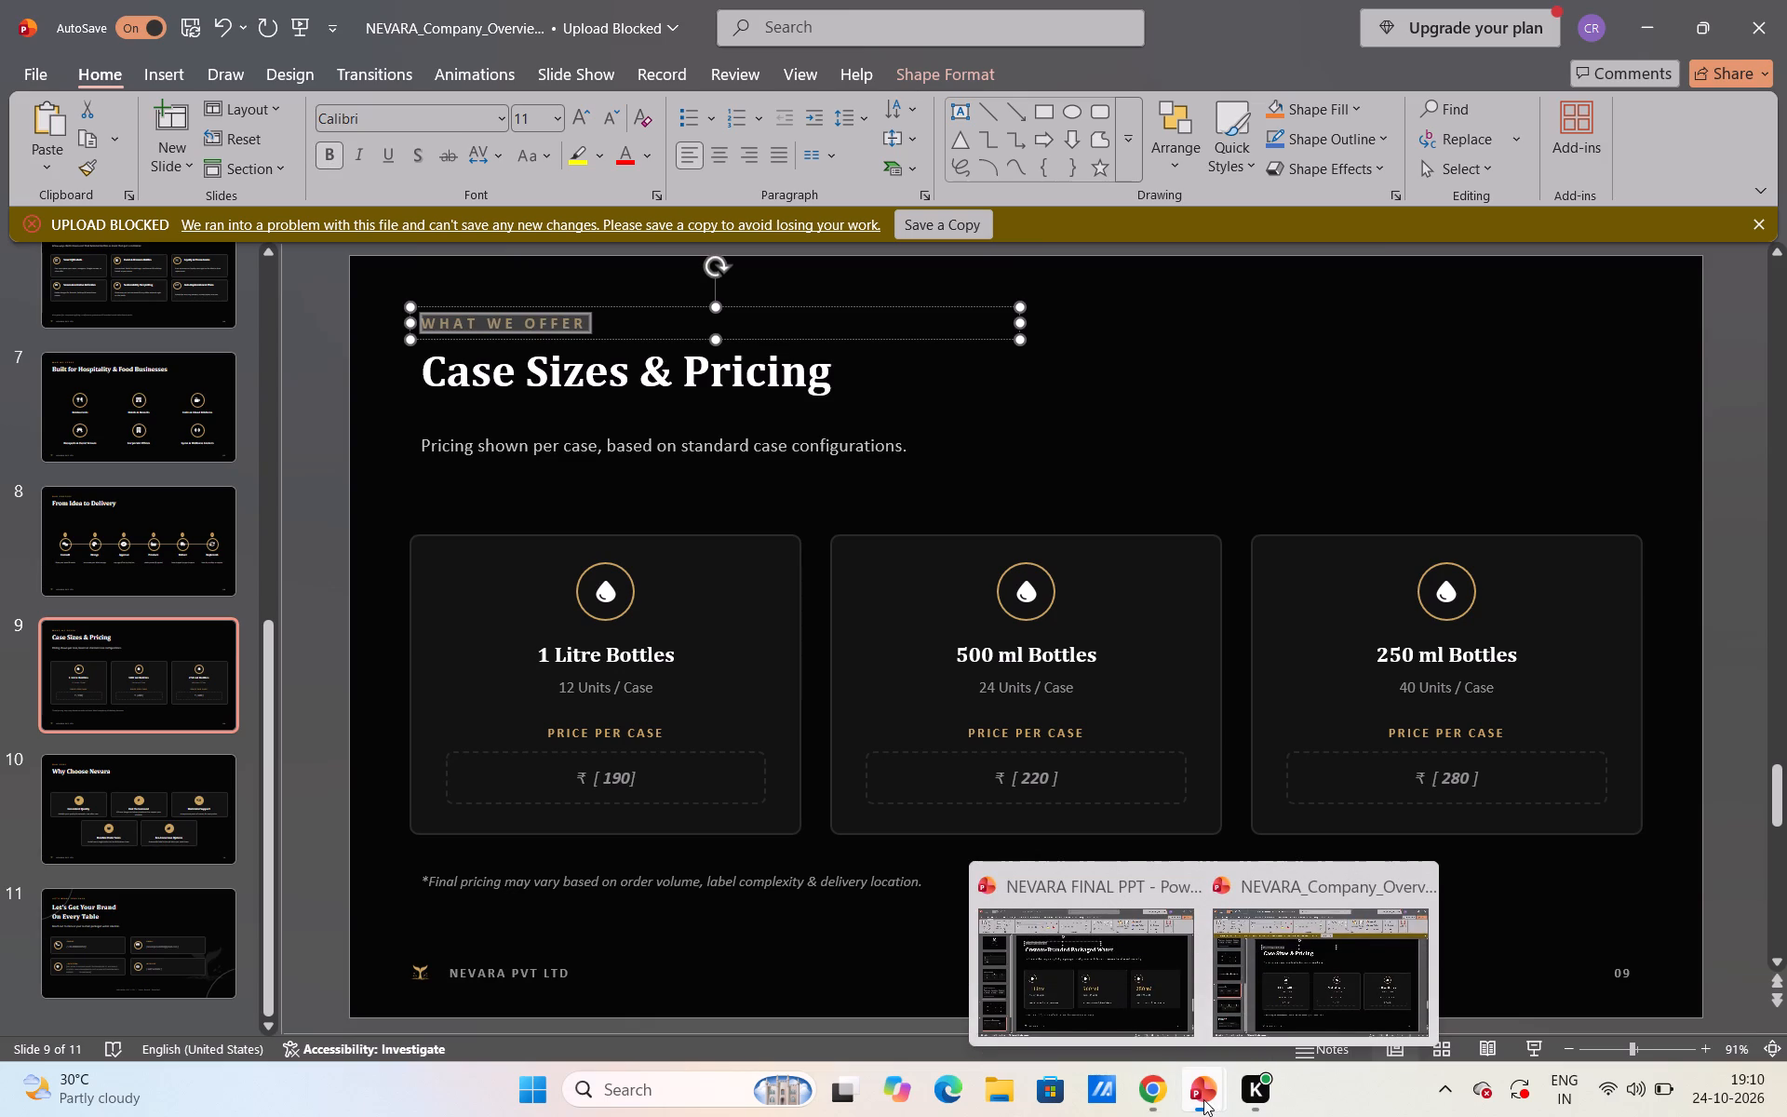
Back on the Canva postcard, enlarge the pricing image to the full page width and nudge it up to the bottom edge.
click(1151, 1074)
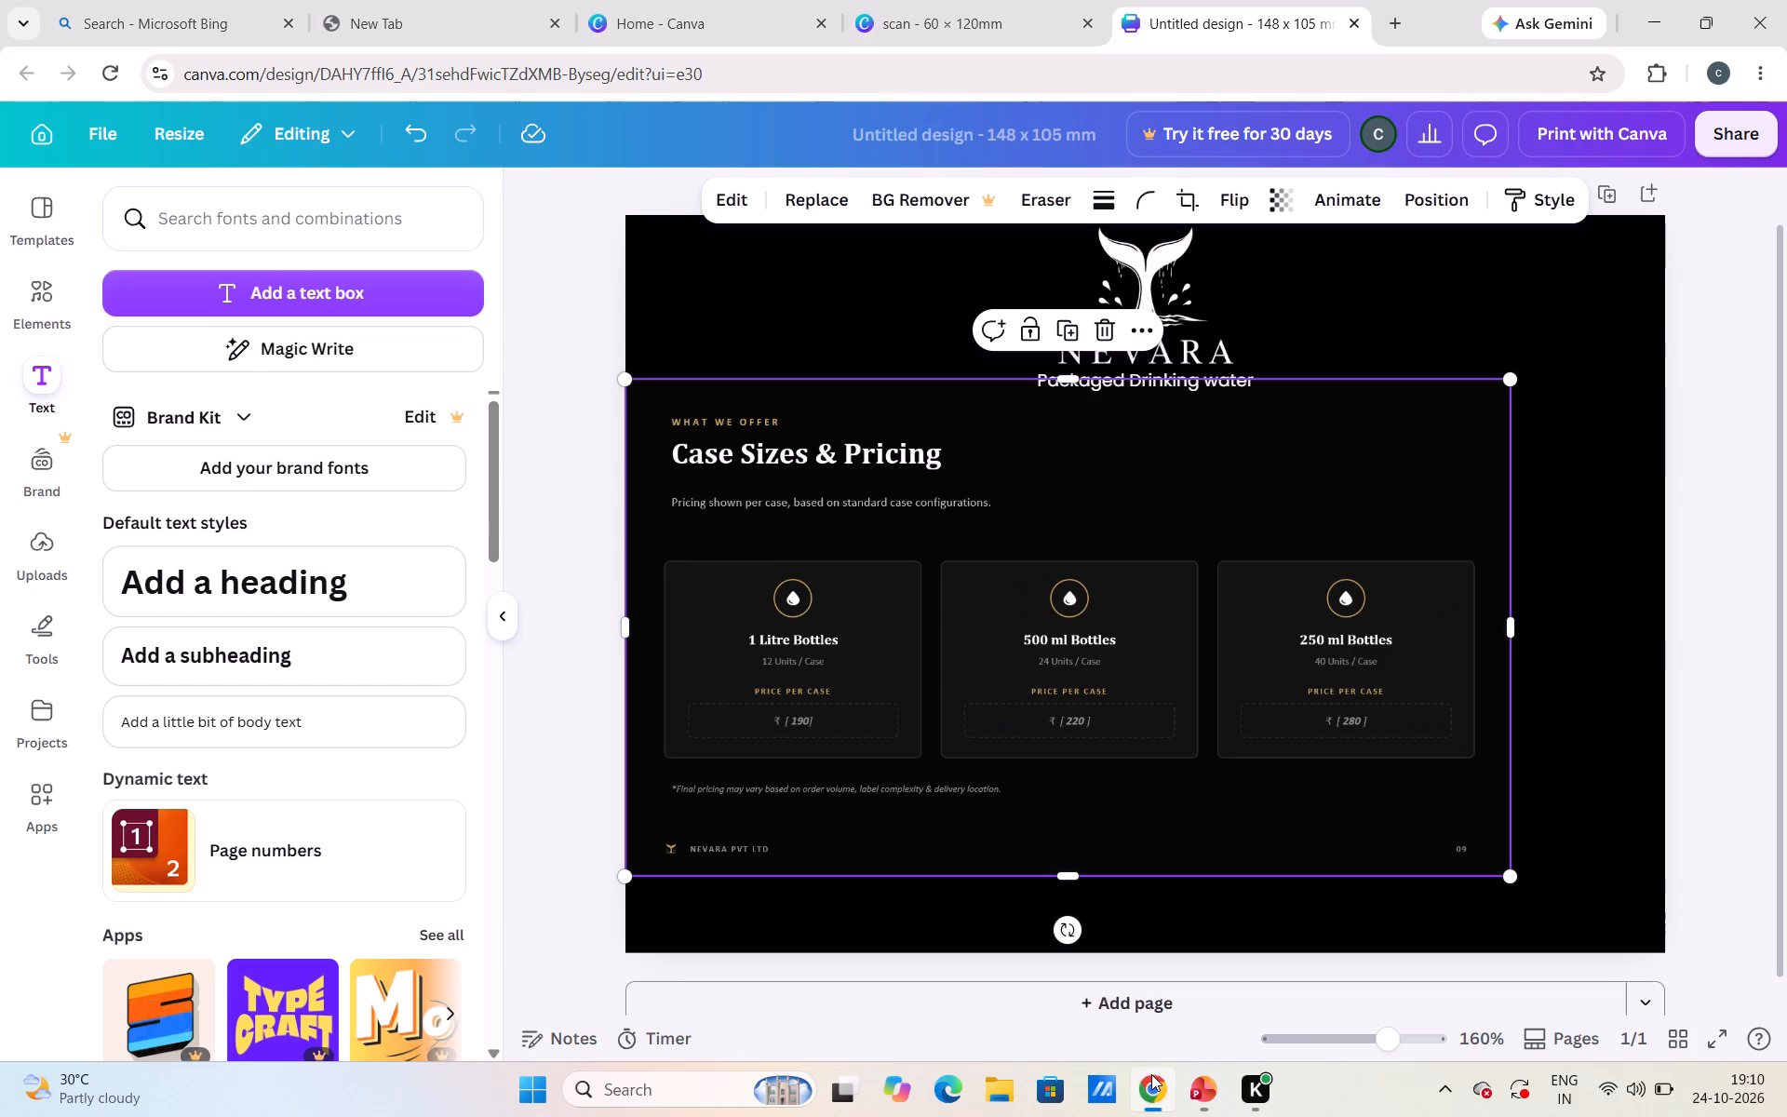
drag(1512, 876, 1686, 939)
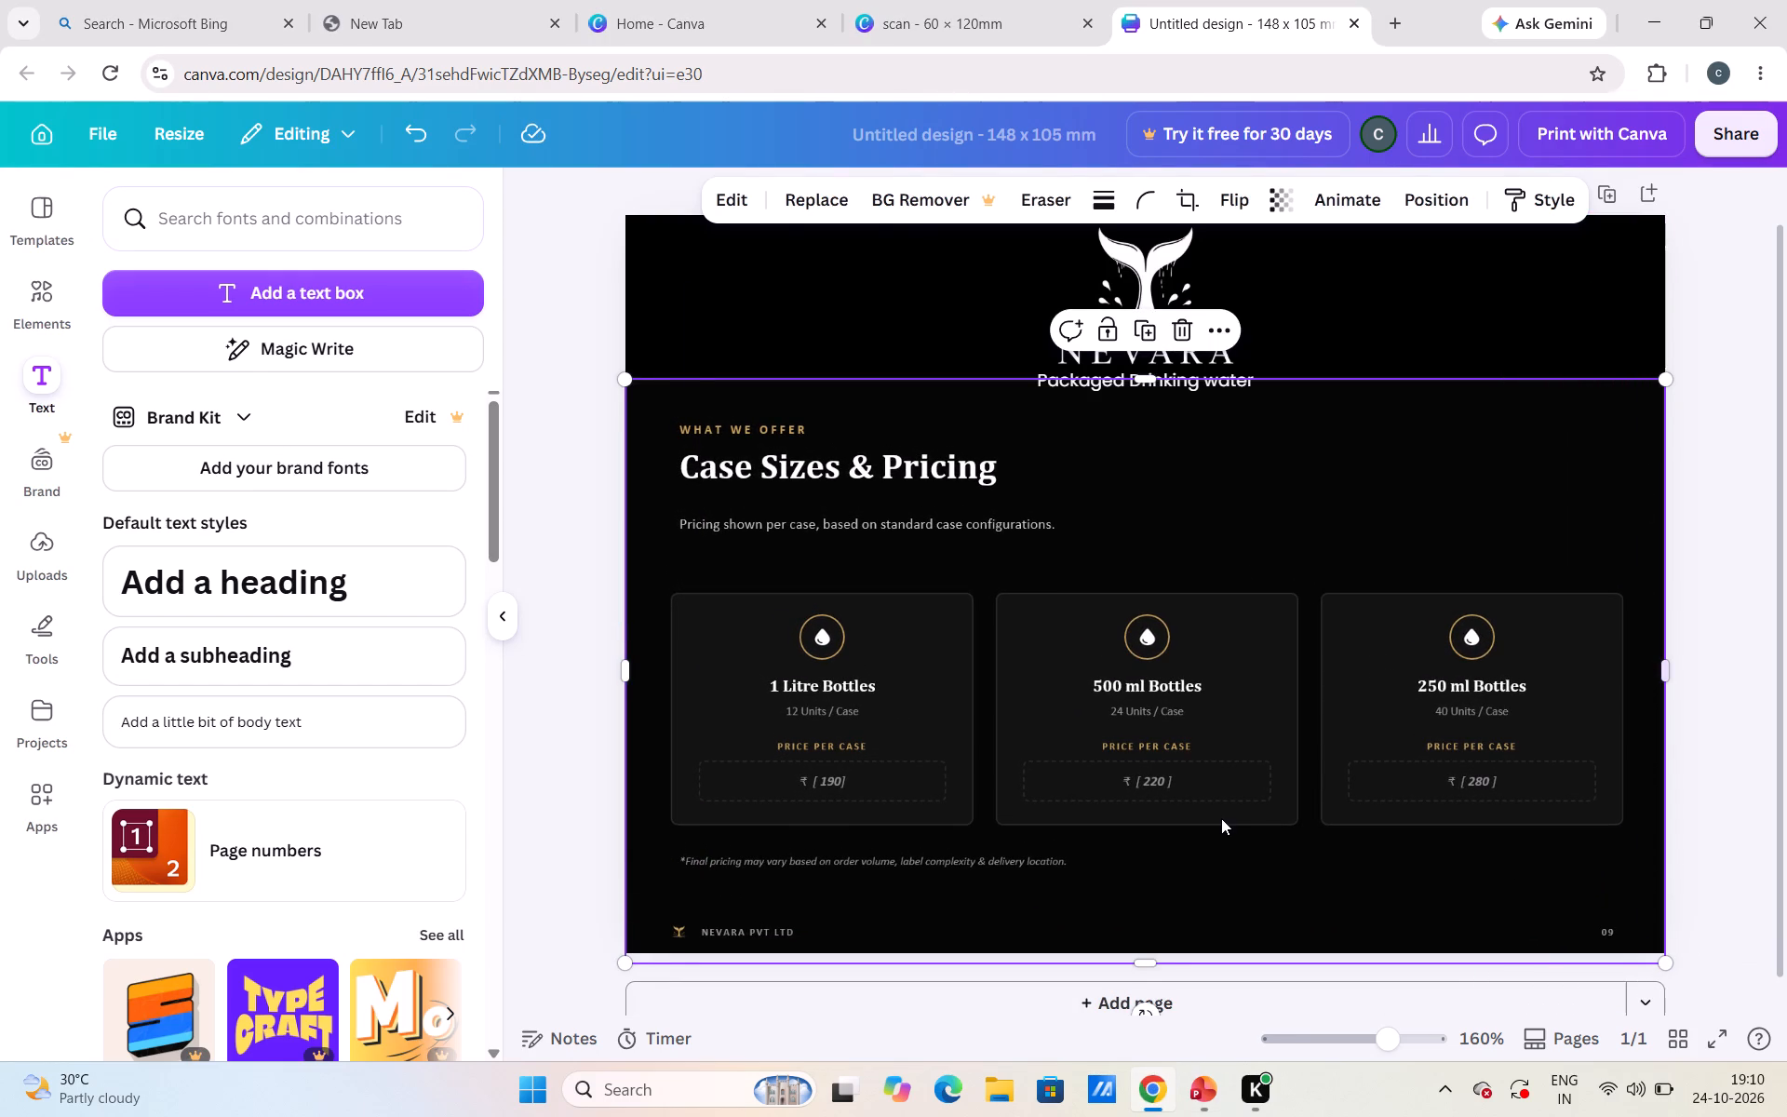
click(528, 539)
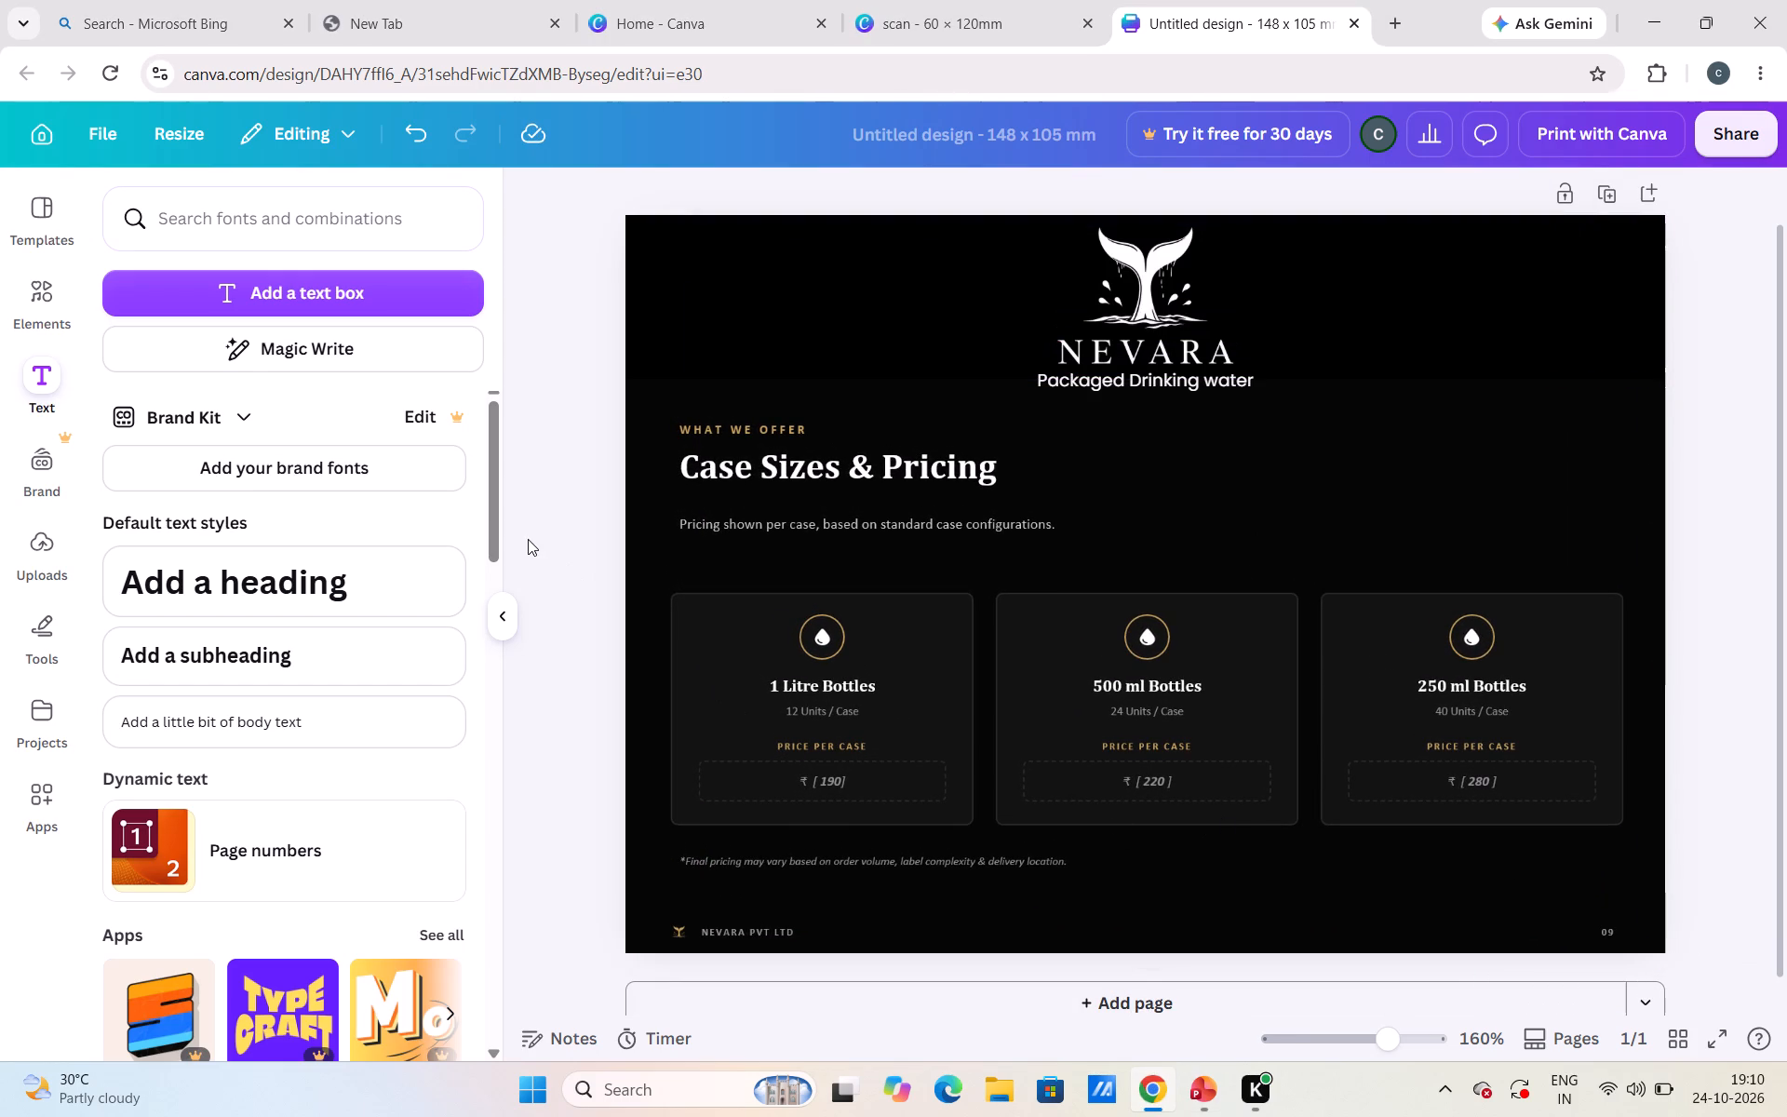
click(919, 612)
key(Up)
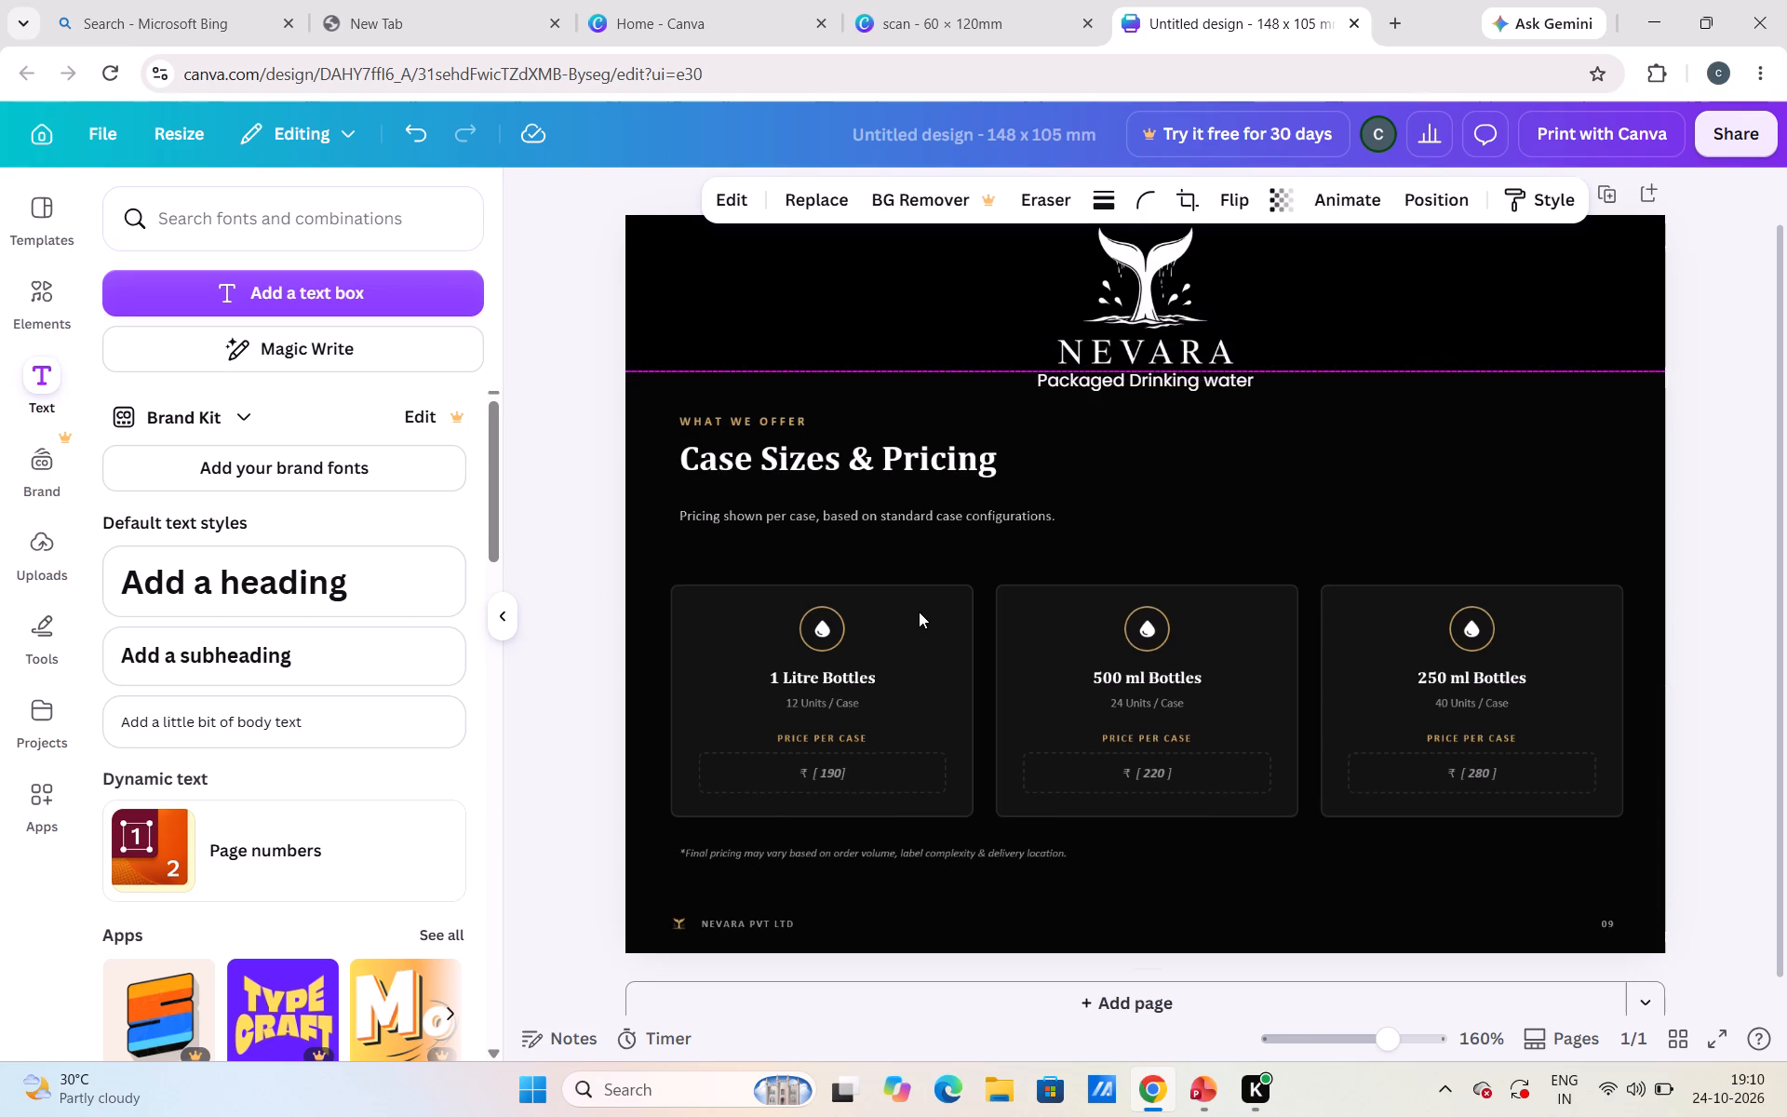
key(Up)
key(Down)
click(552, 499)
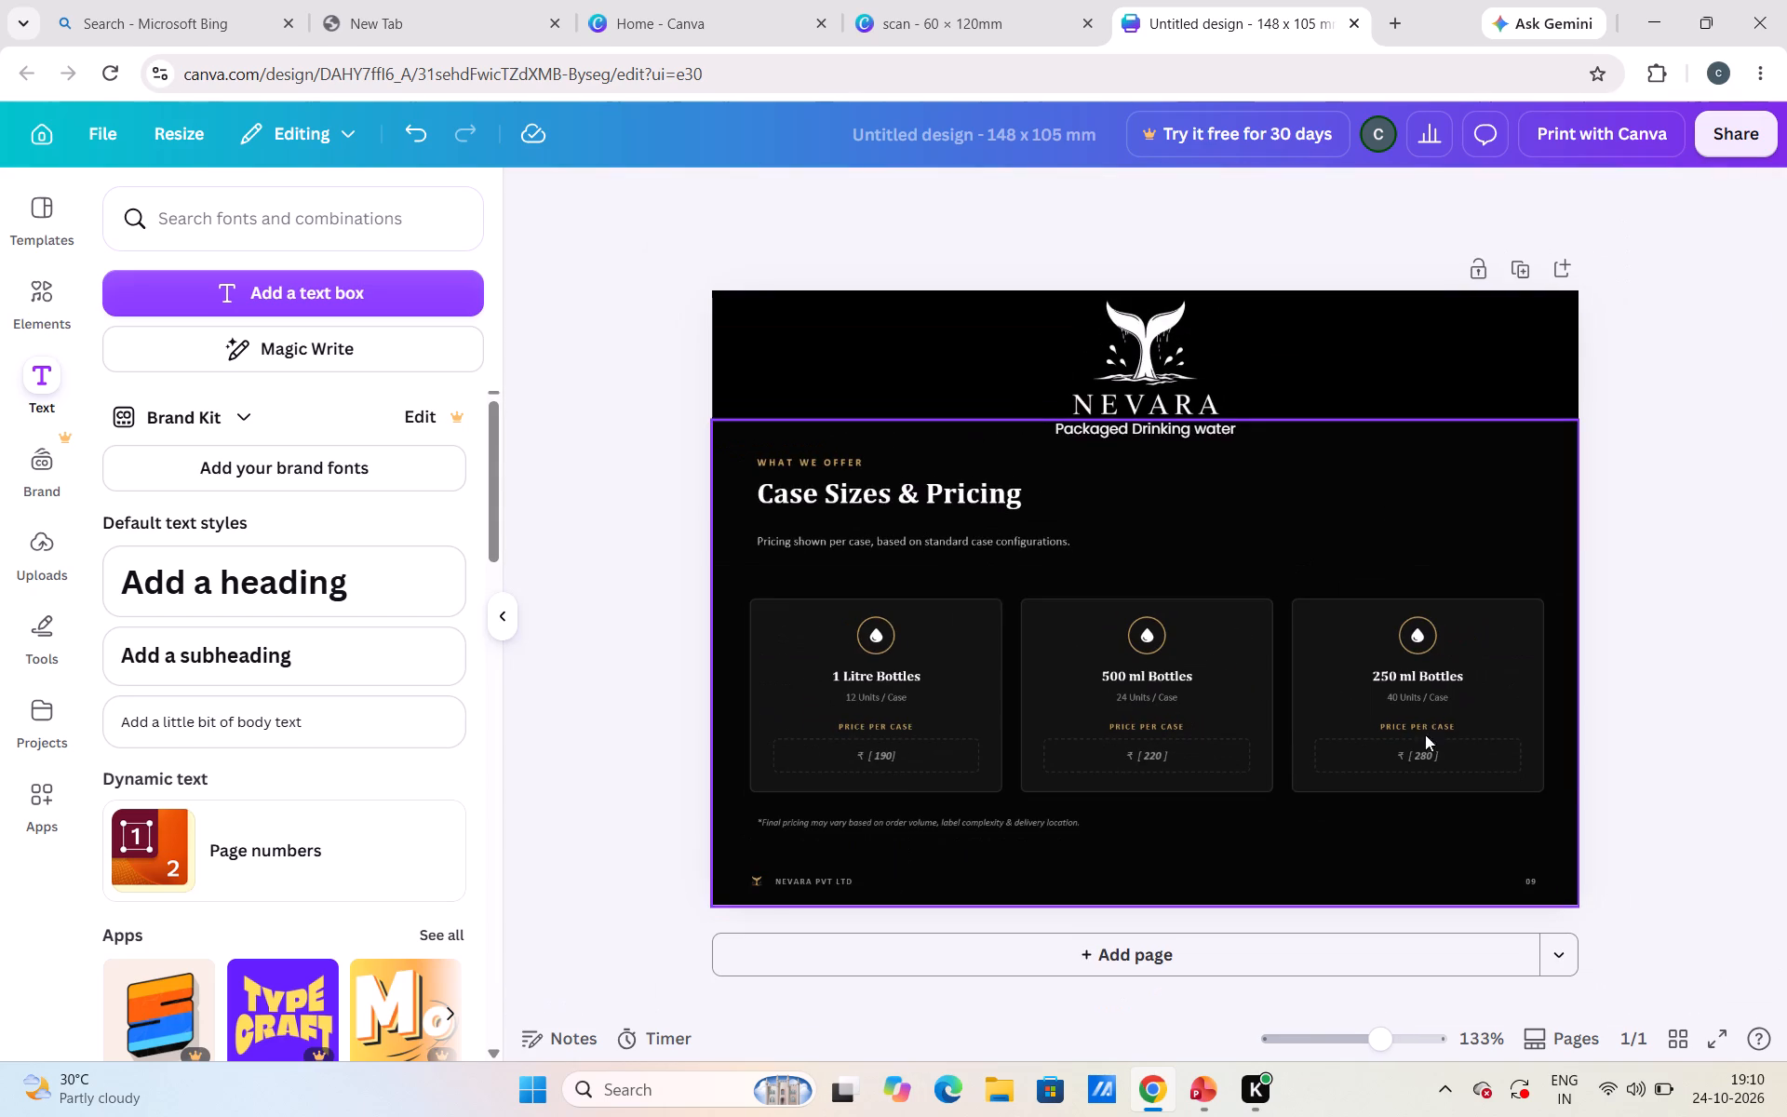
click(1698, 747)
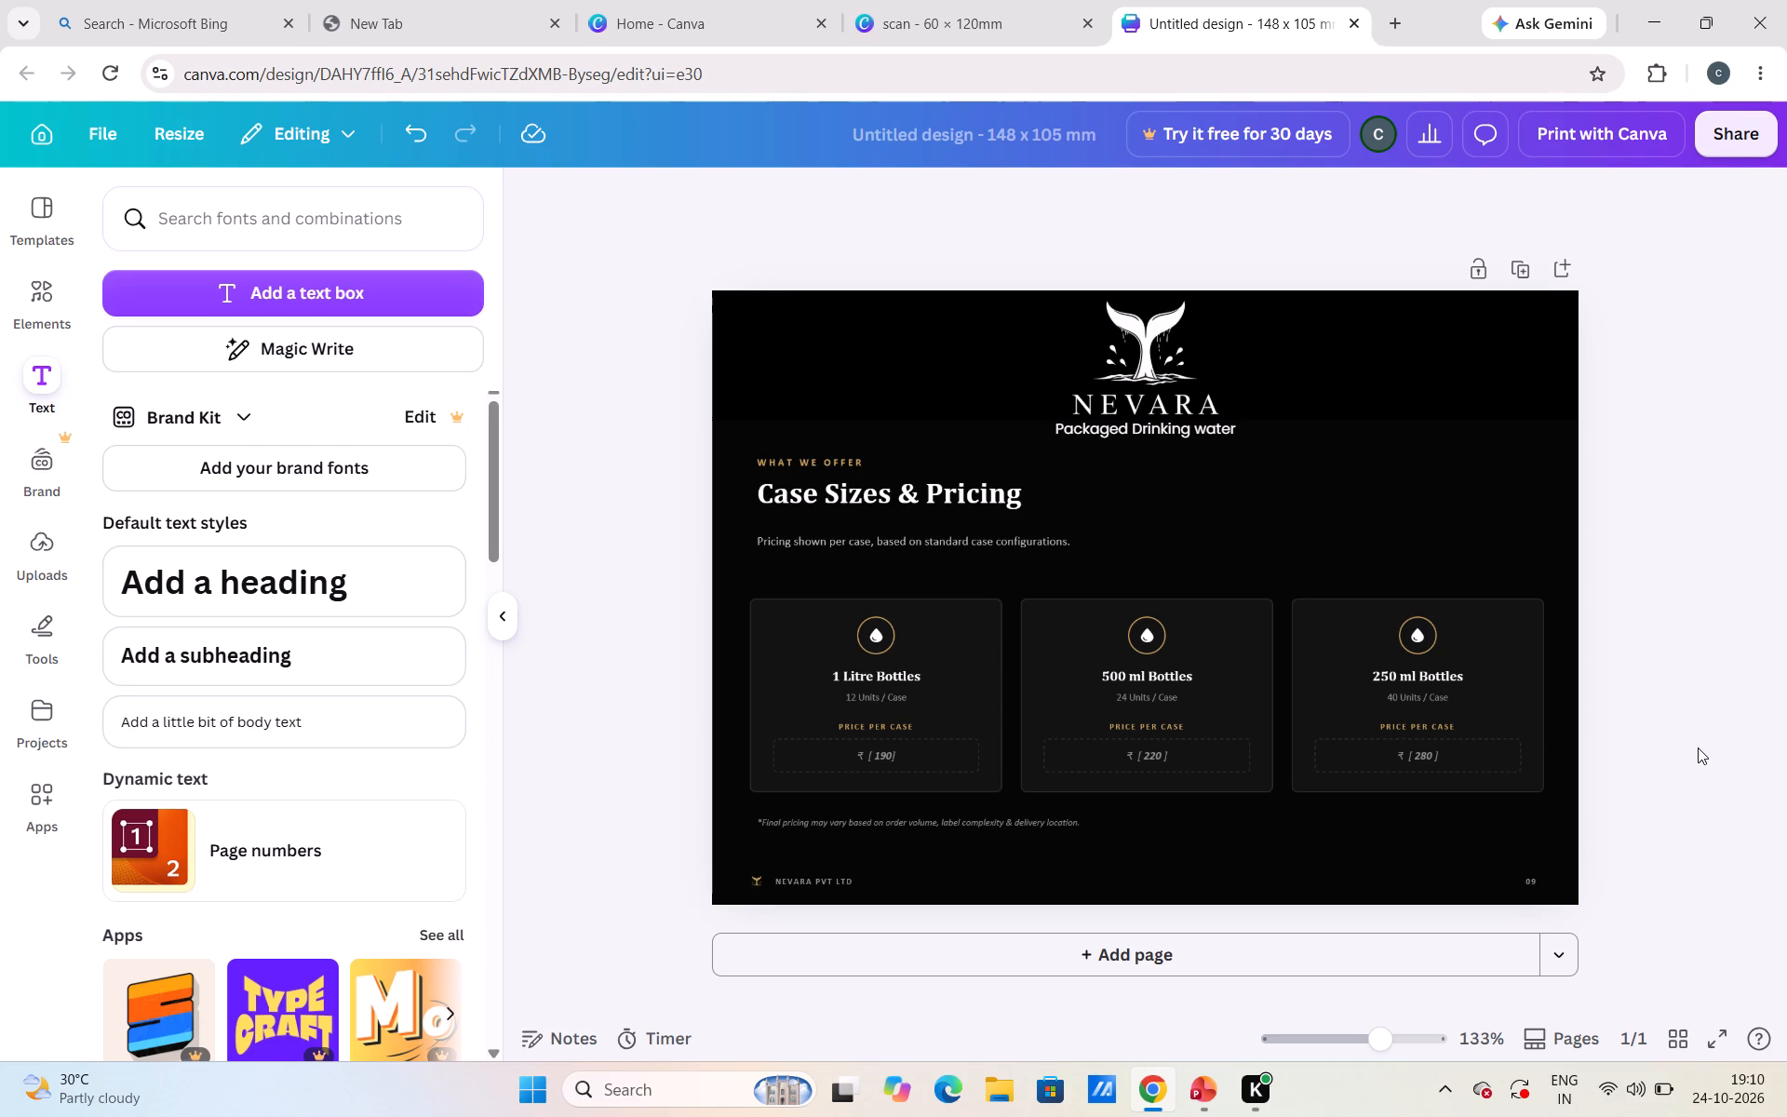
Move the pricing slide image up to the postcard's top edge, over the NEVARA logo.
drag(1139, 797, 1128, 729)
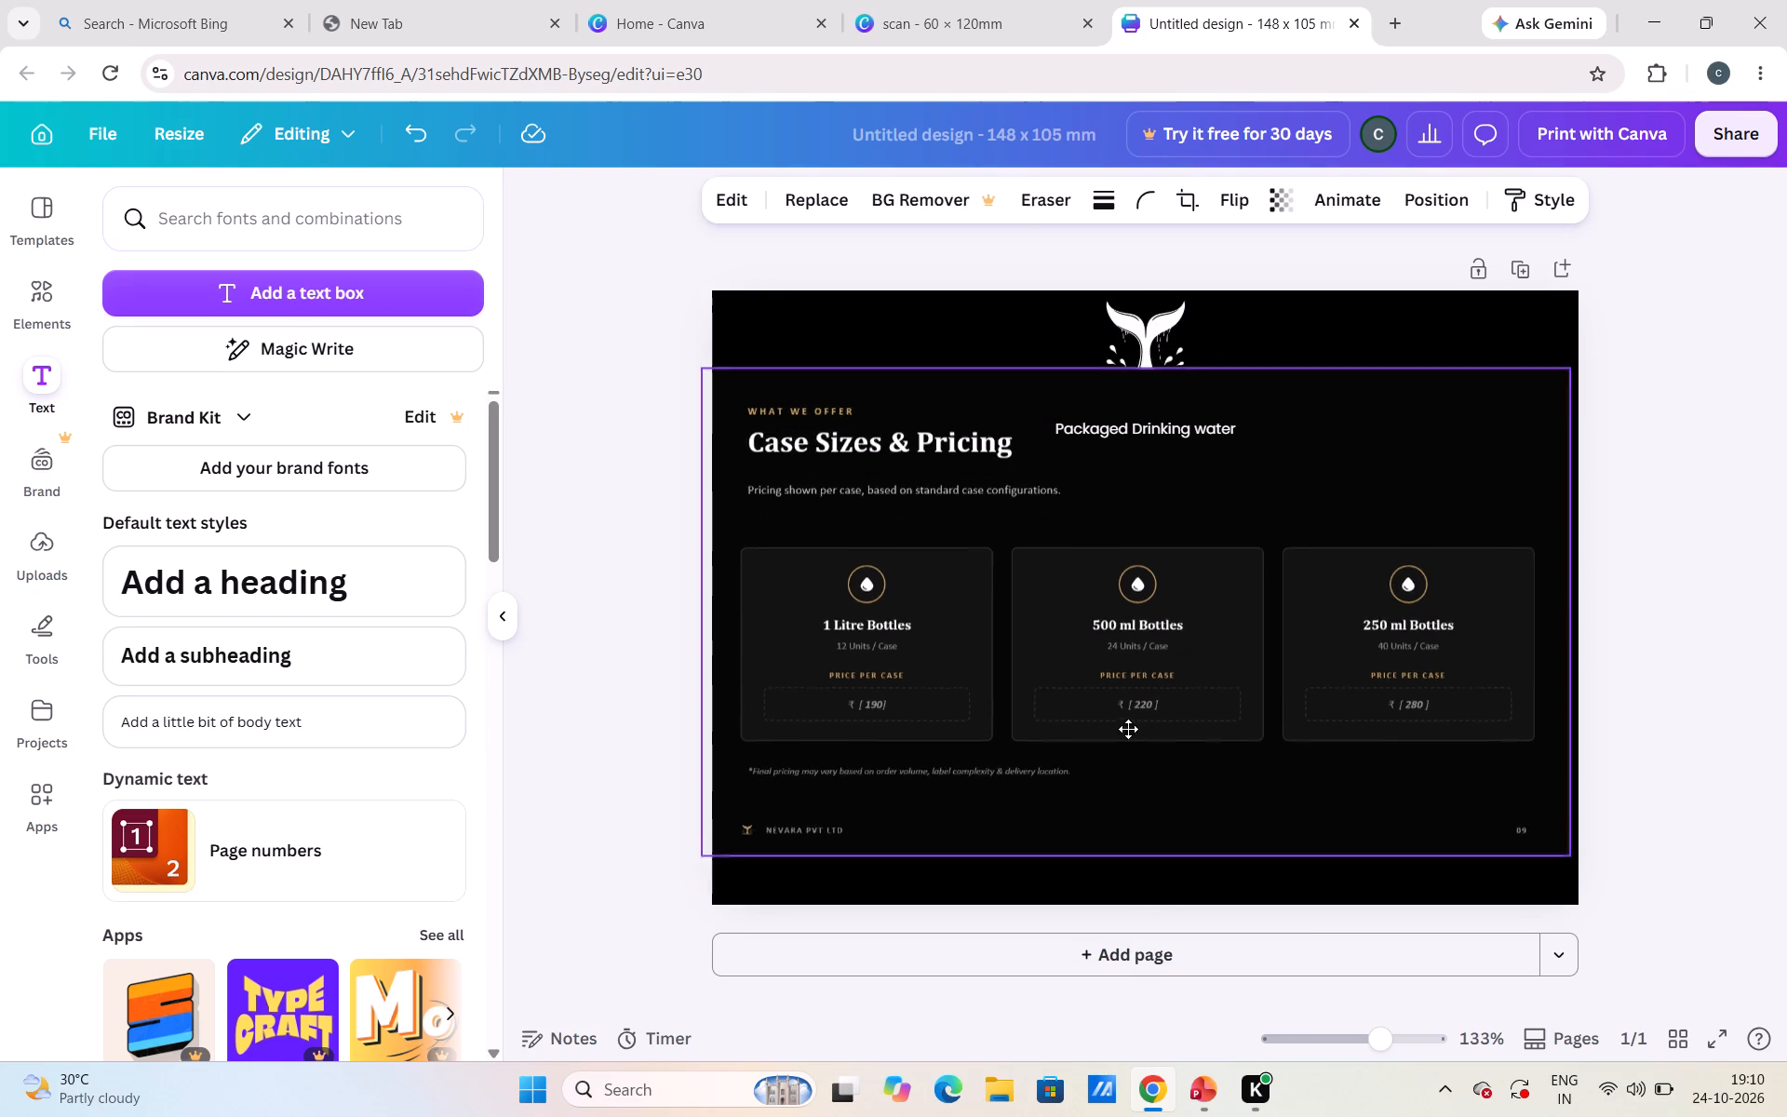
drag(1128, 729, 1143, 666)
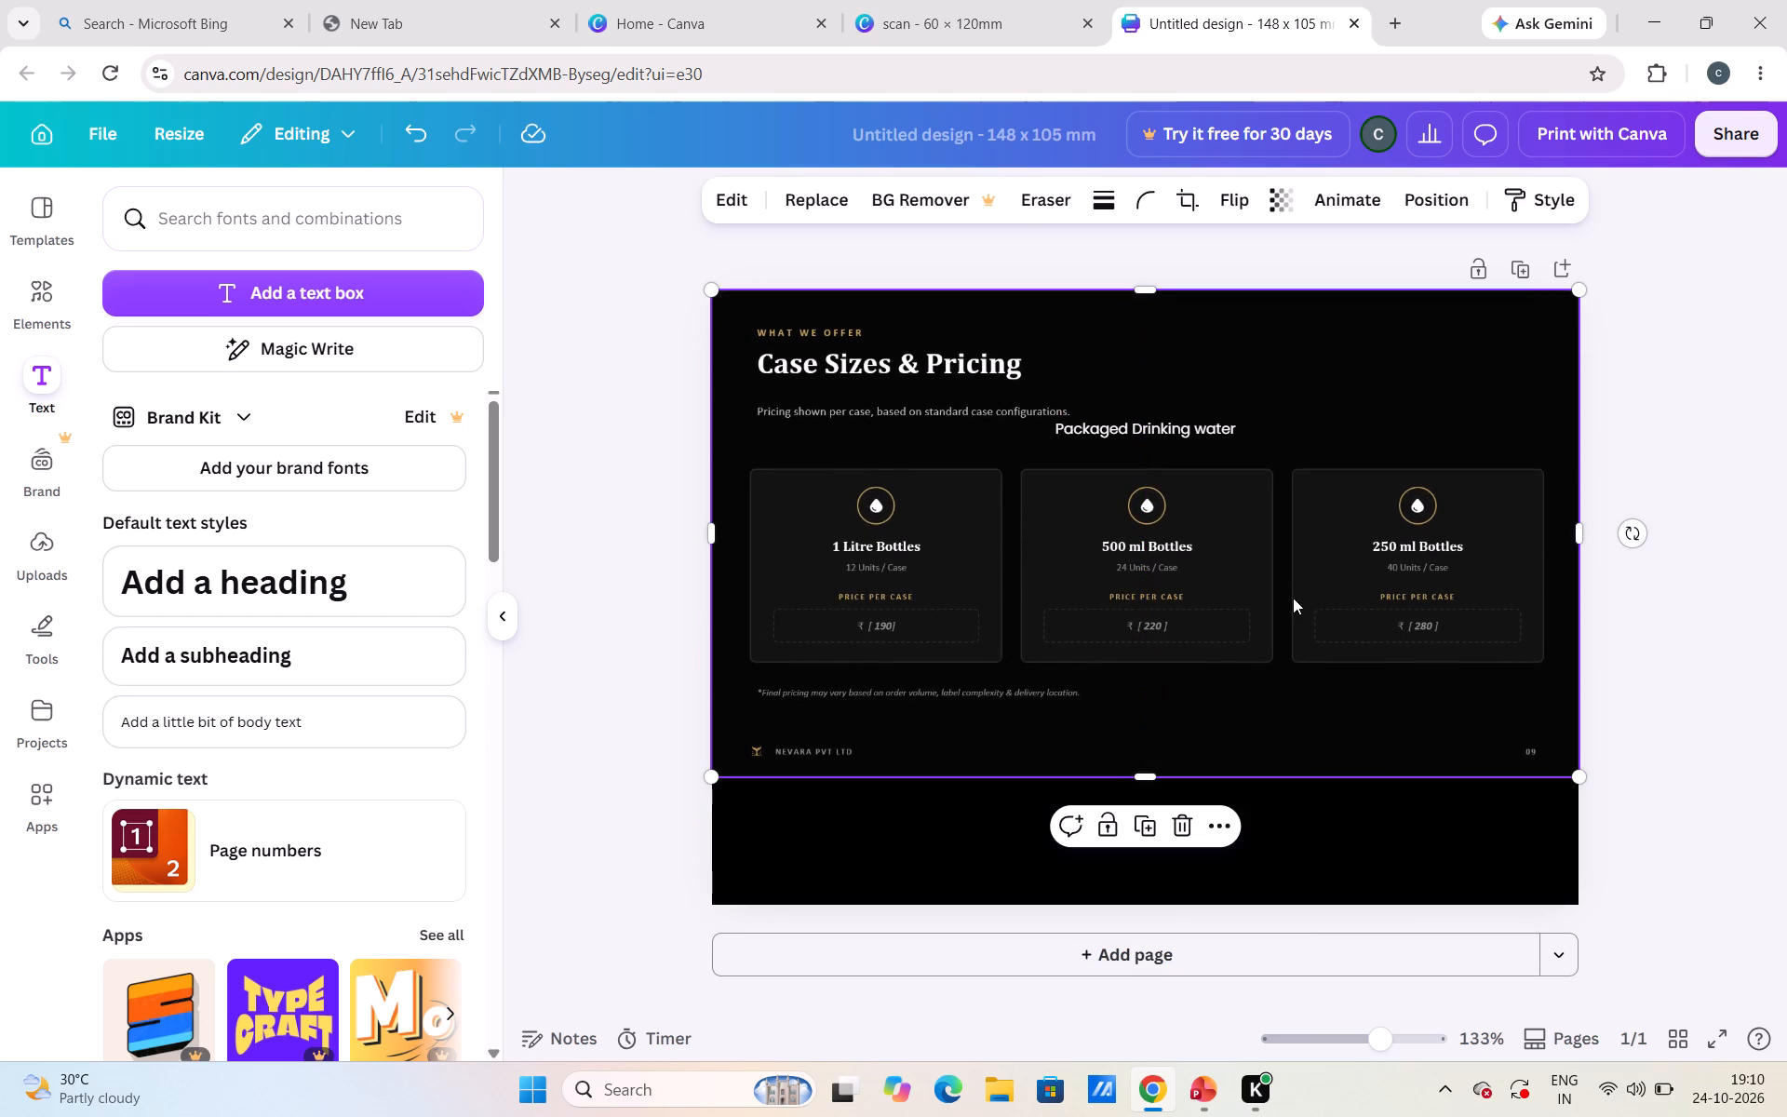
click(1143, 380)
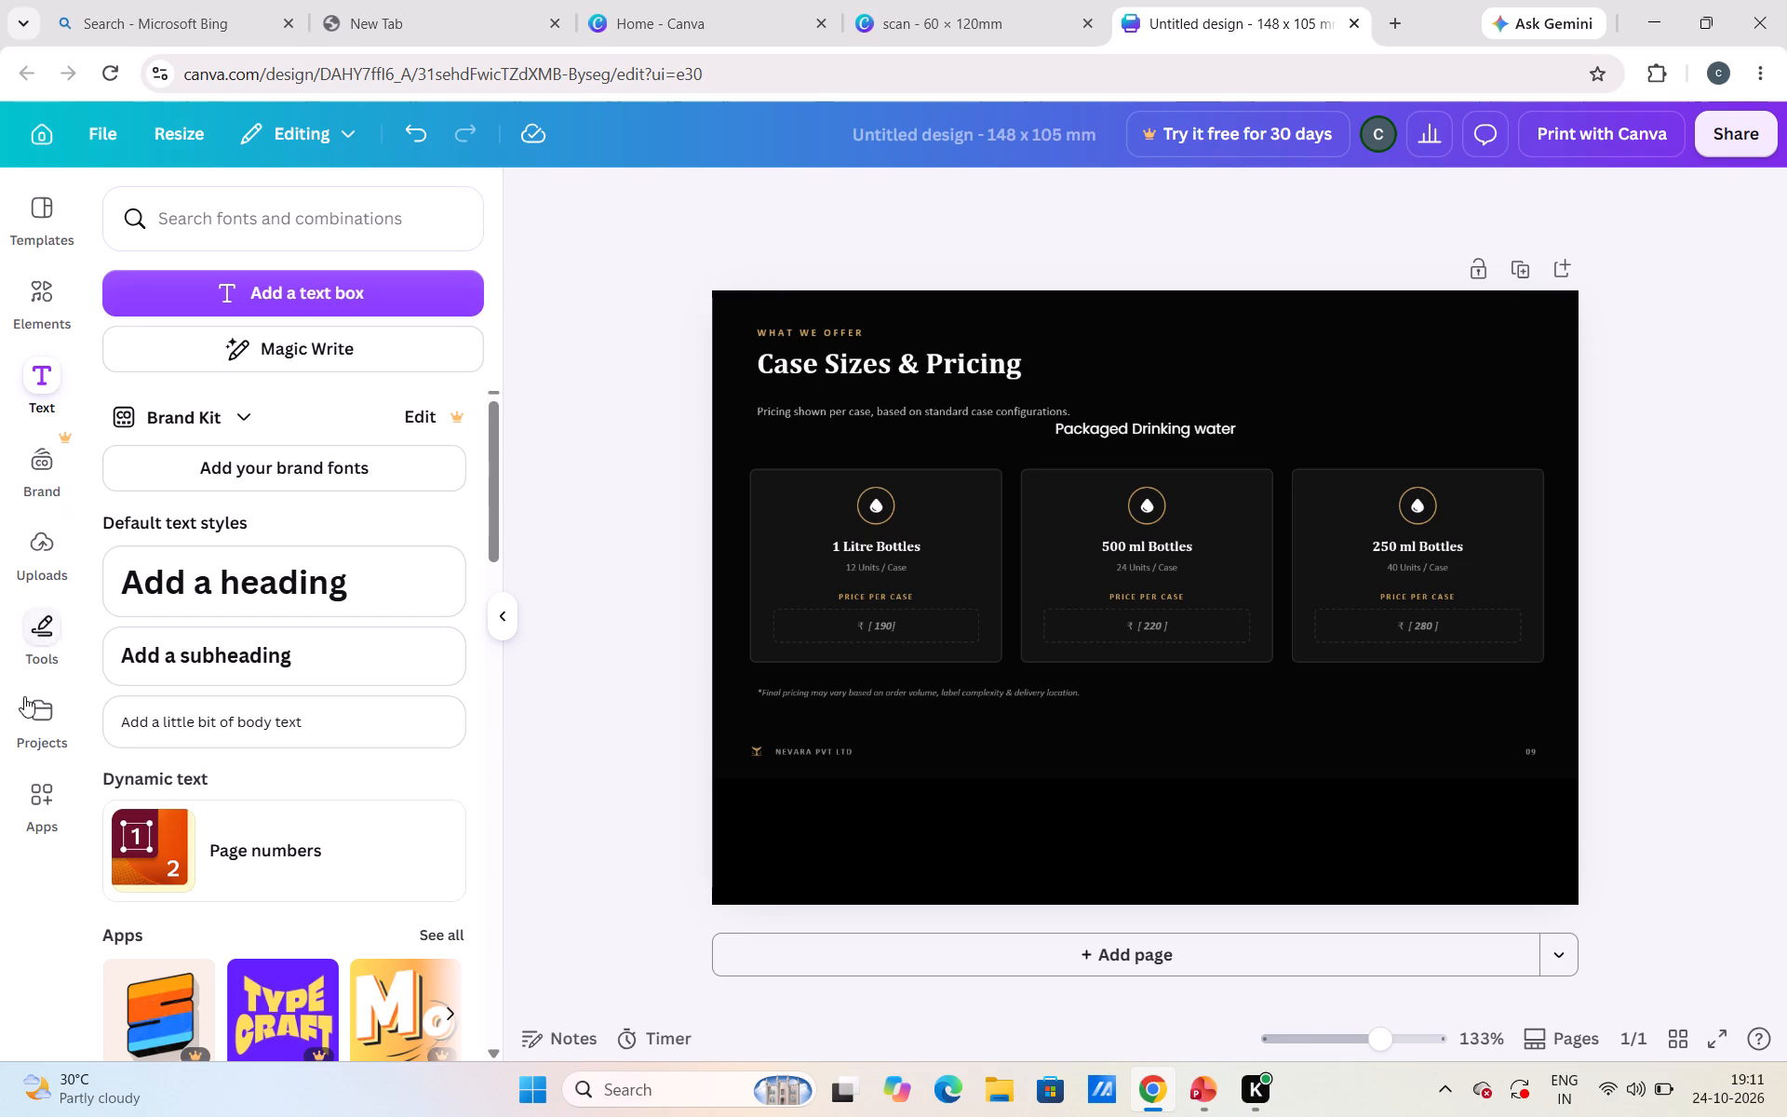
click(1074, 404)
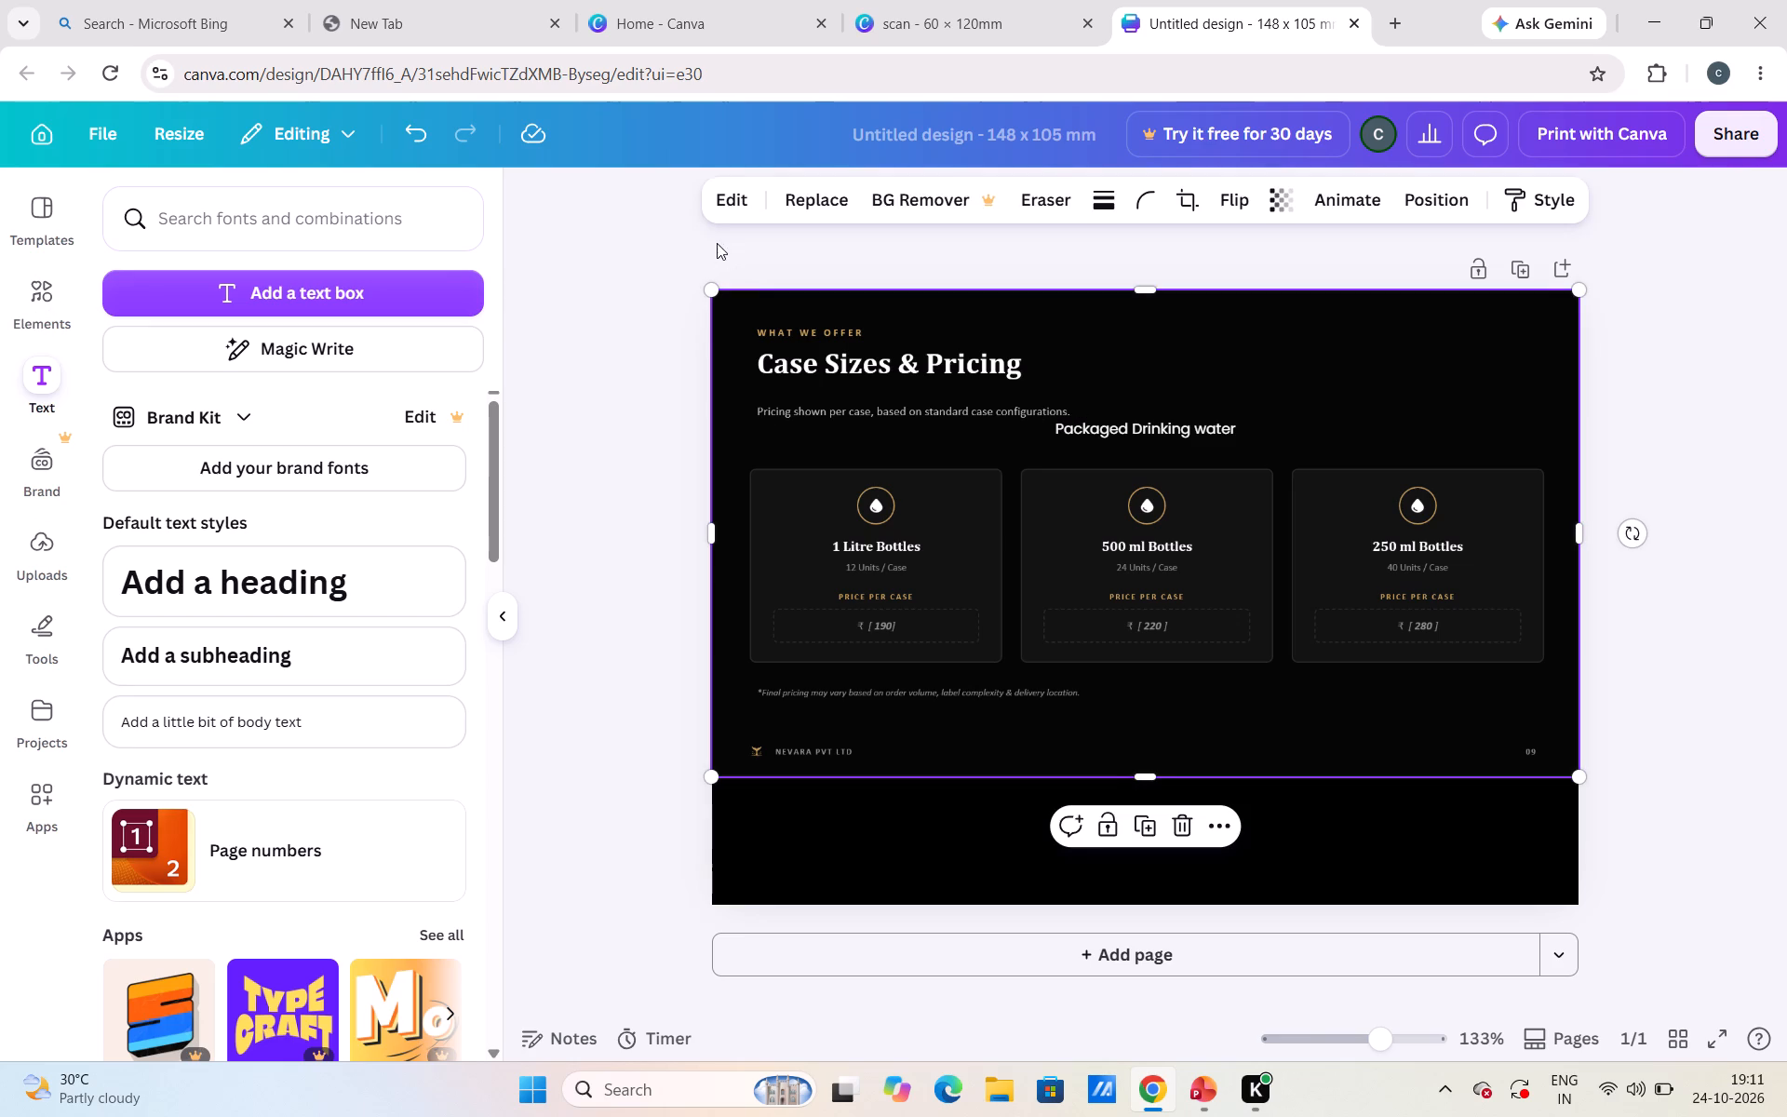
click(715, 292)
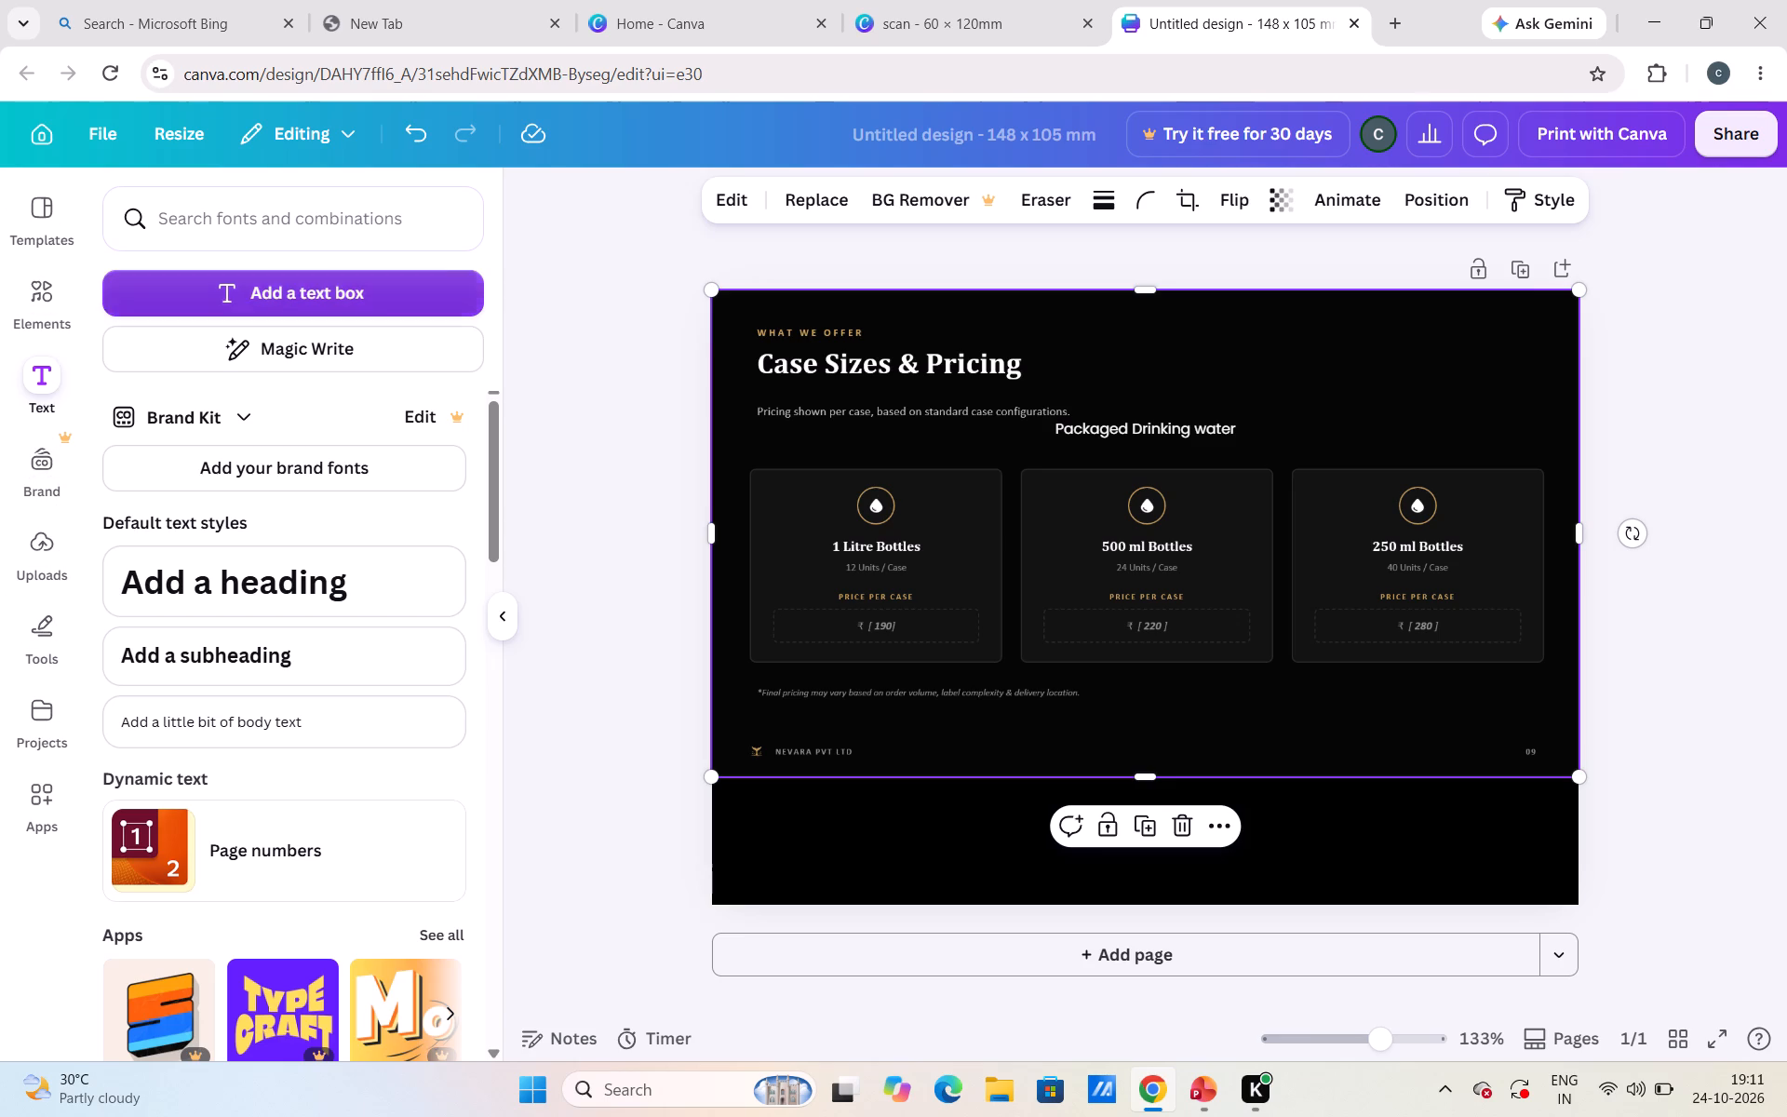
From the Canva home page, create a new blank Presentation design.
click(746, 0)
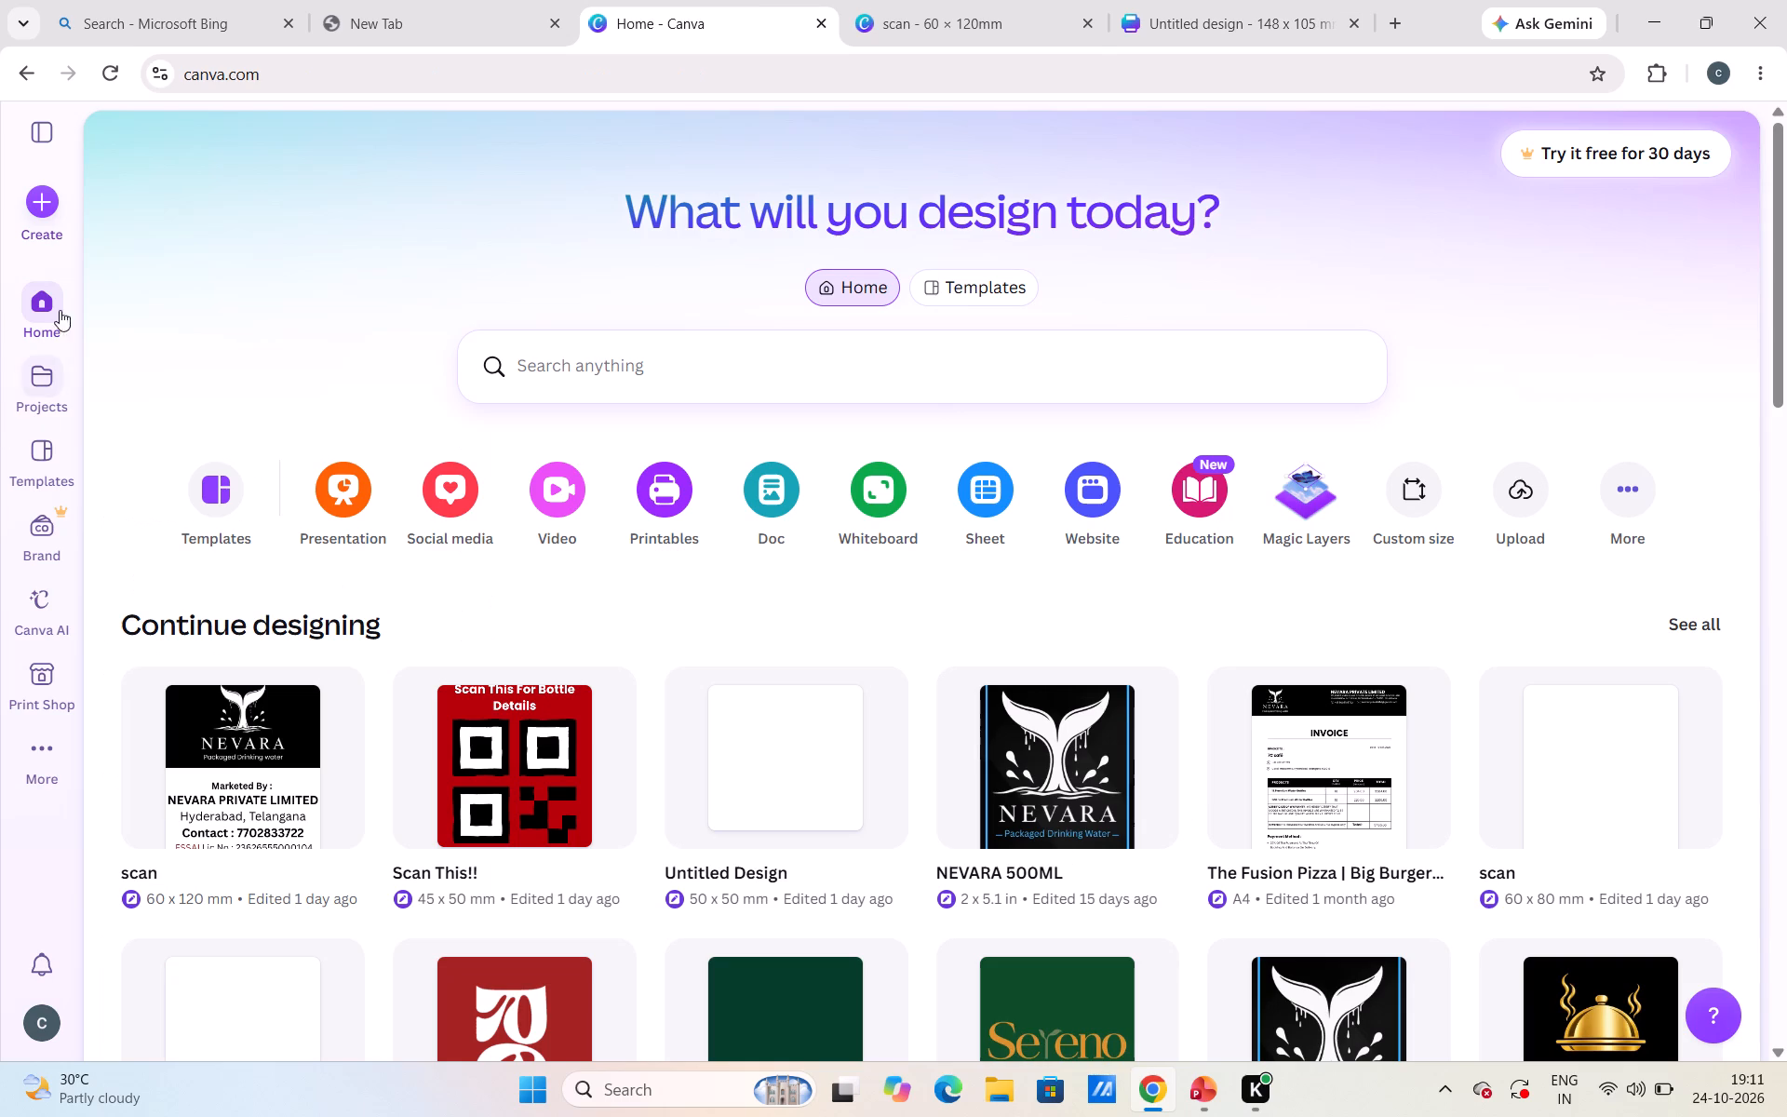
click(47, 200)
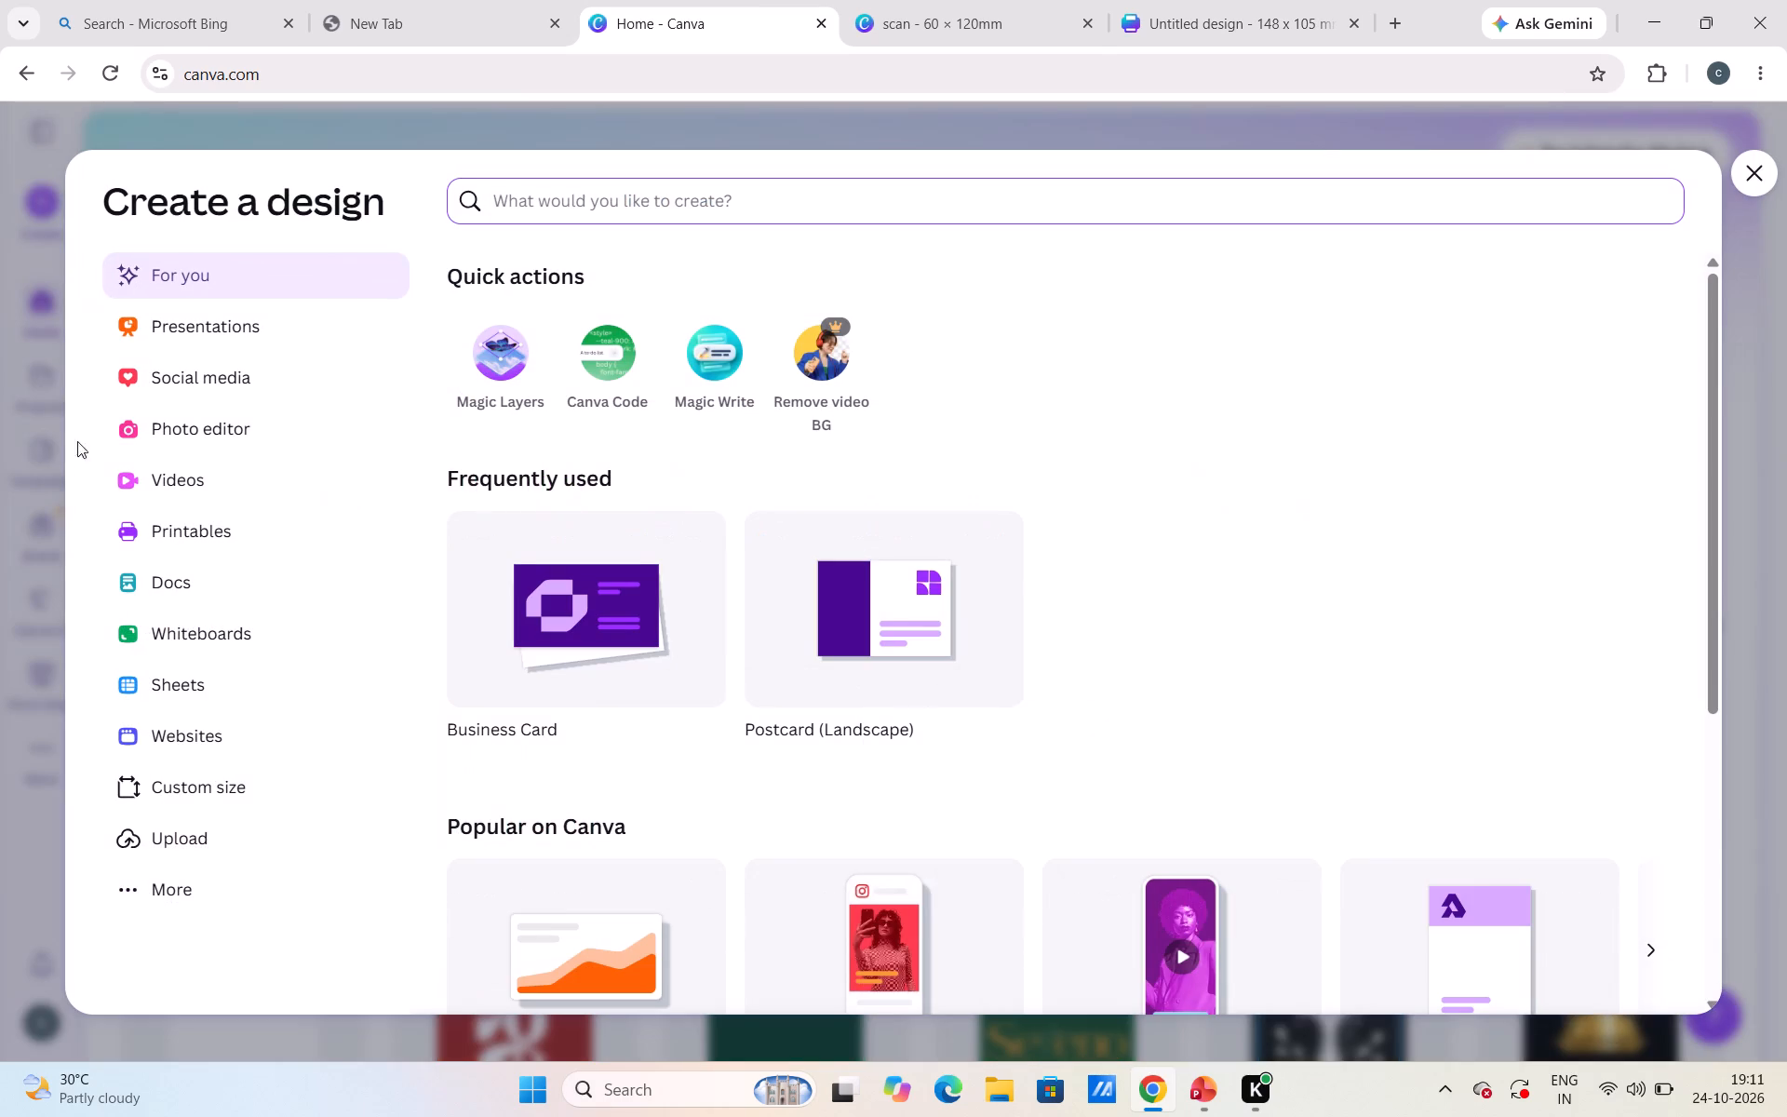
click(266, 332)
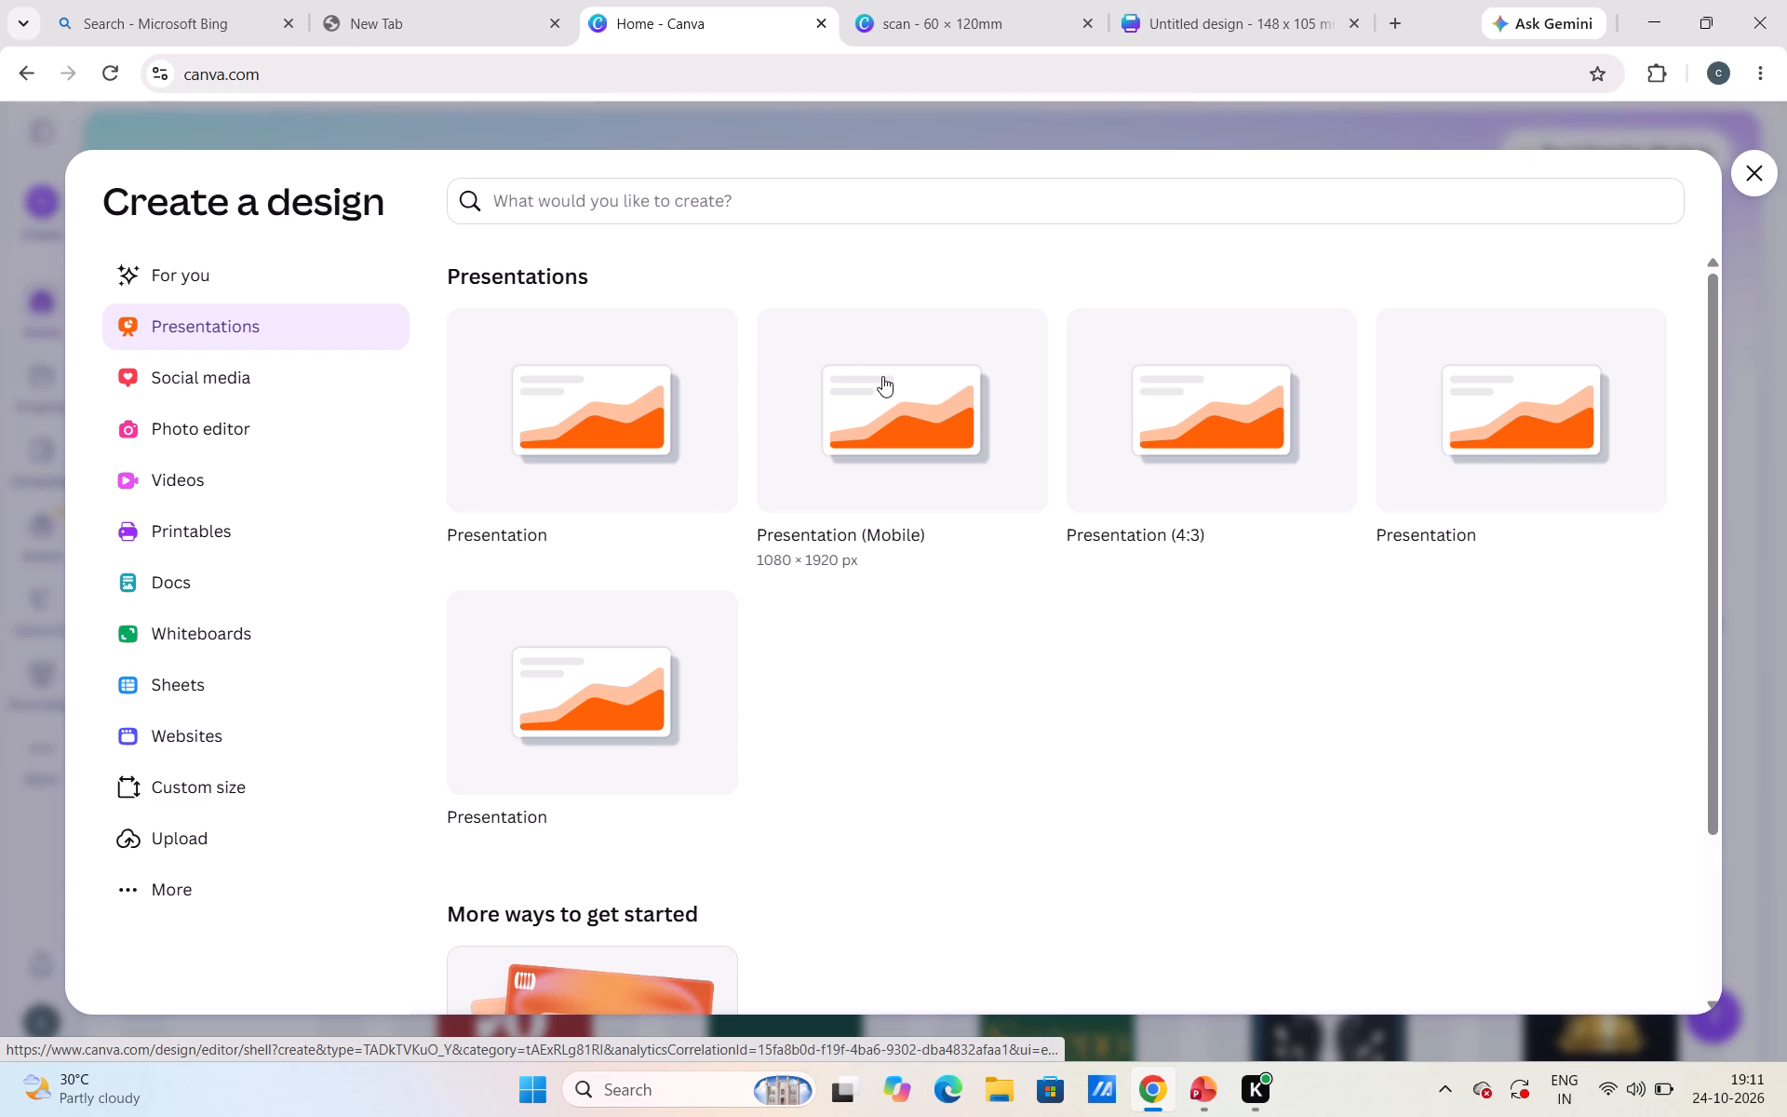
click(563, 401)
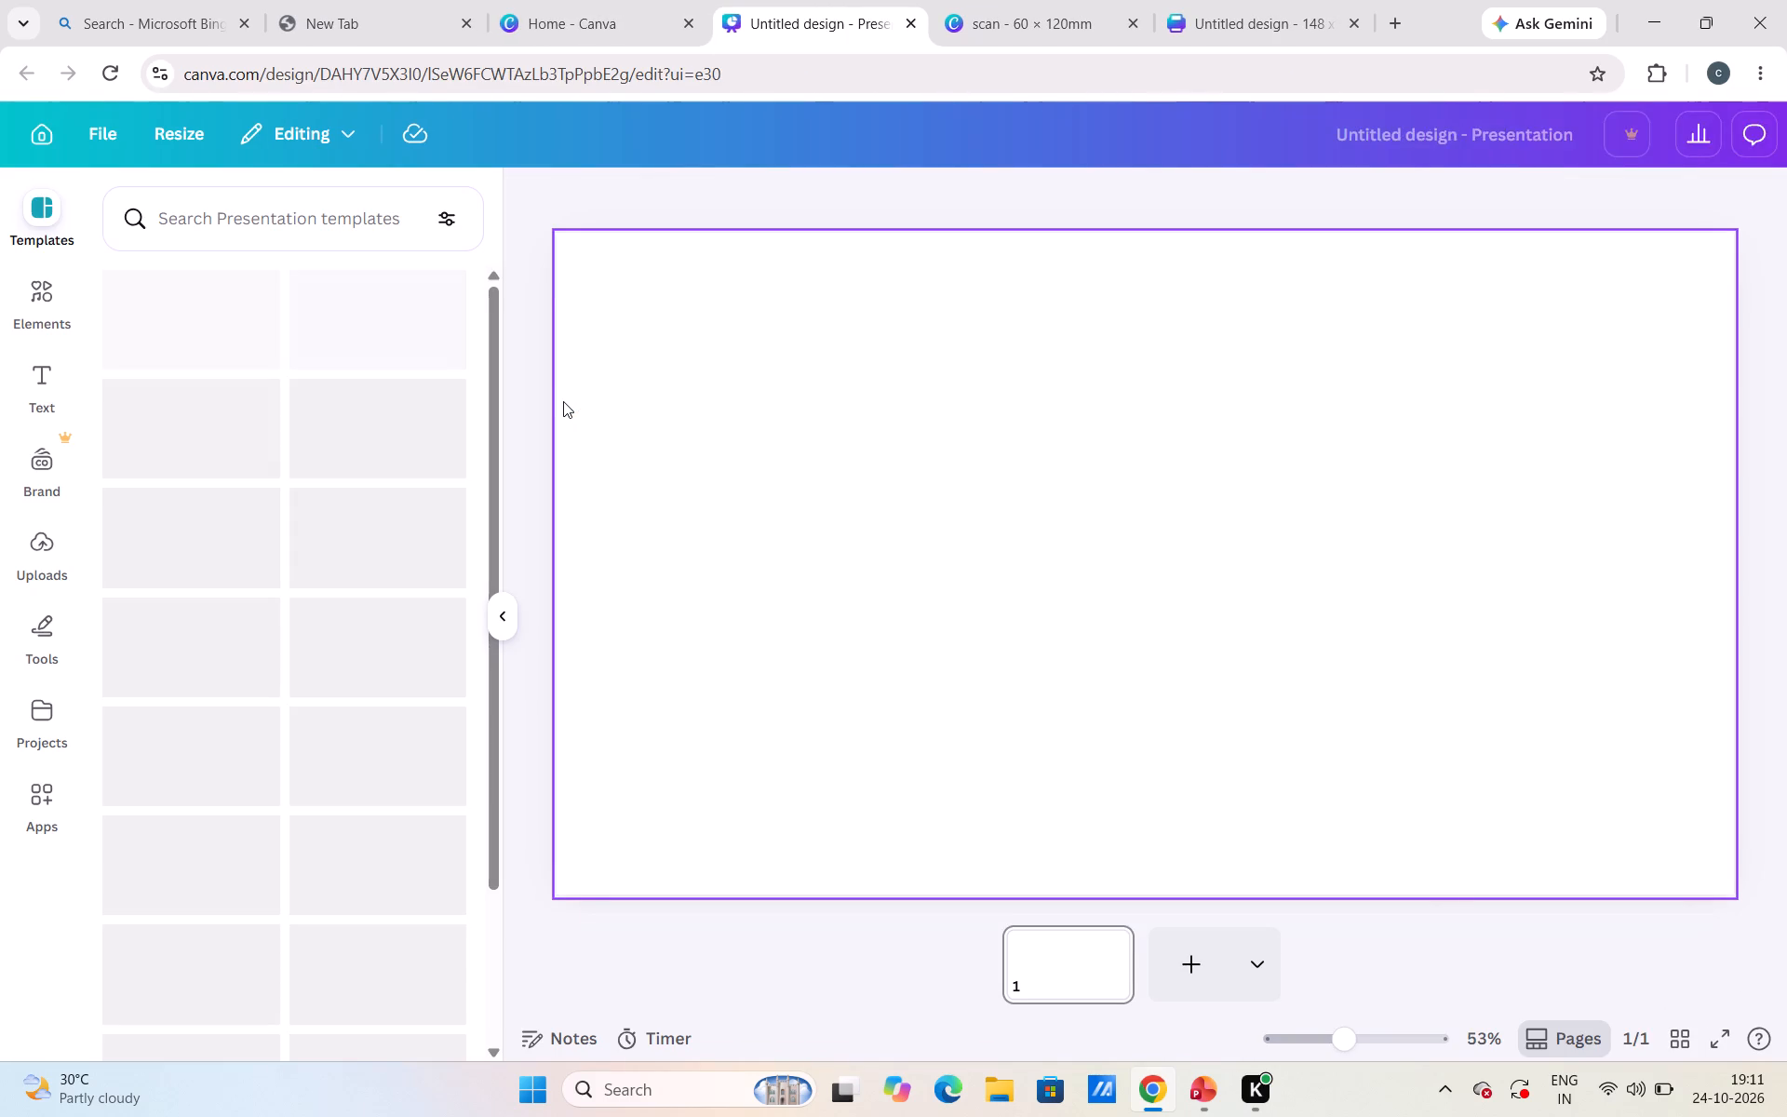
Paste the captured Case Sizes & Pricing slide onto the blank presentation page and enlarge it to fill the page.
click(869, 559)
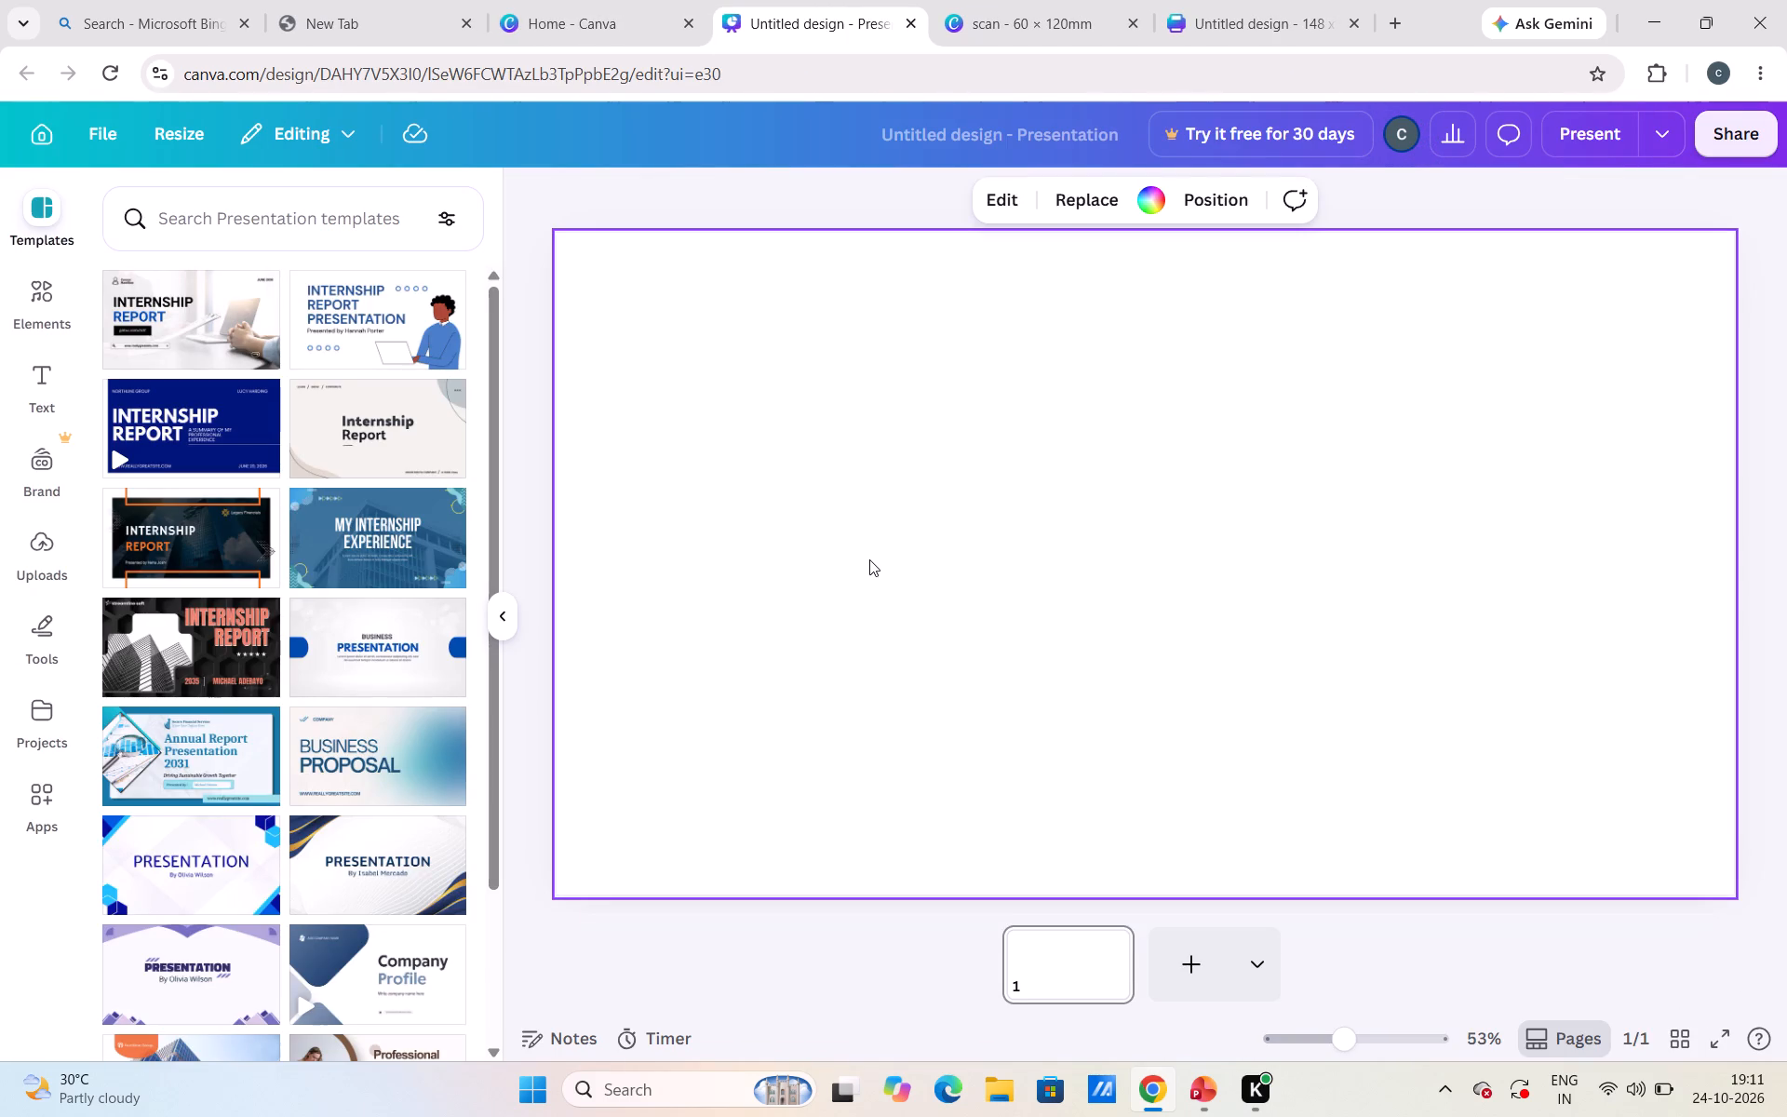
key(ctrl+v)
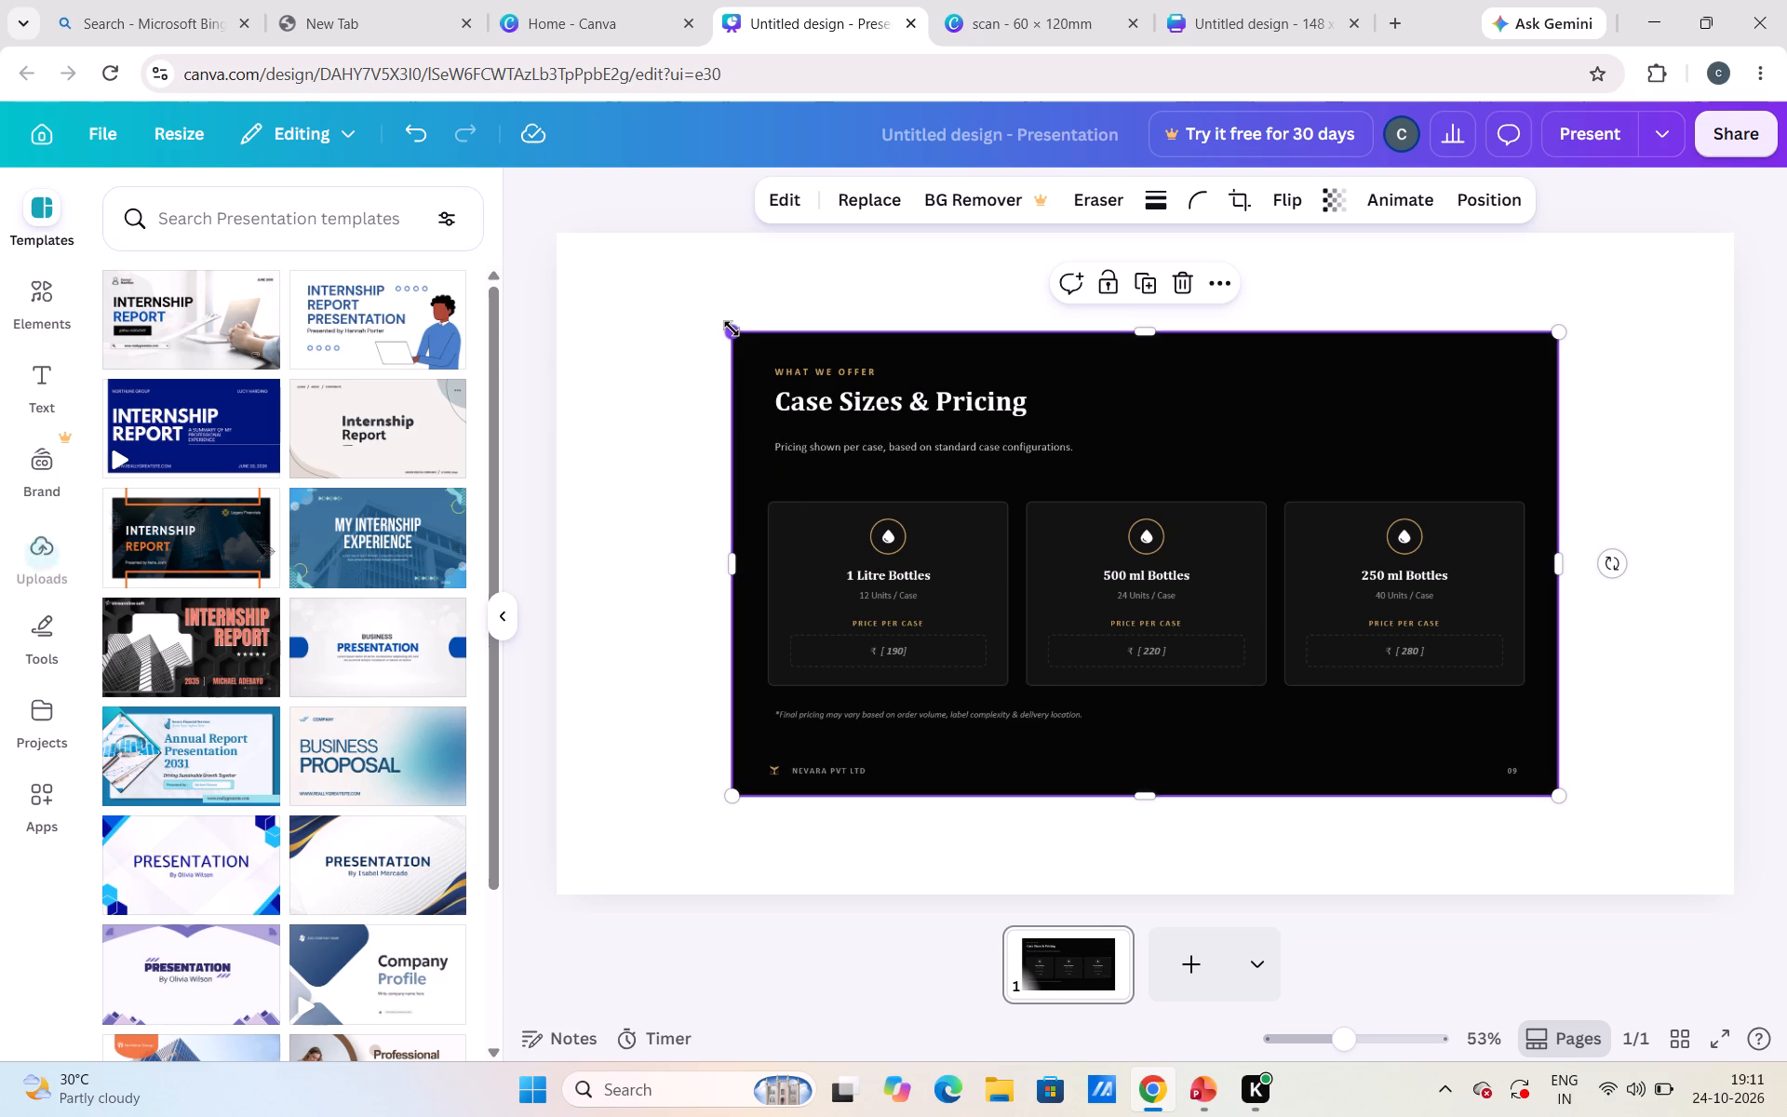
drag(732, 329, 553, 241)
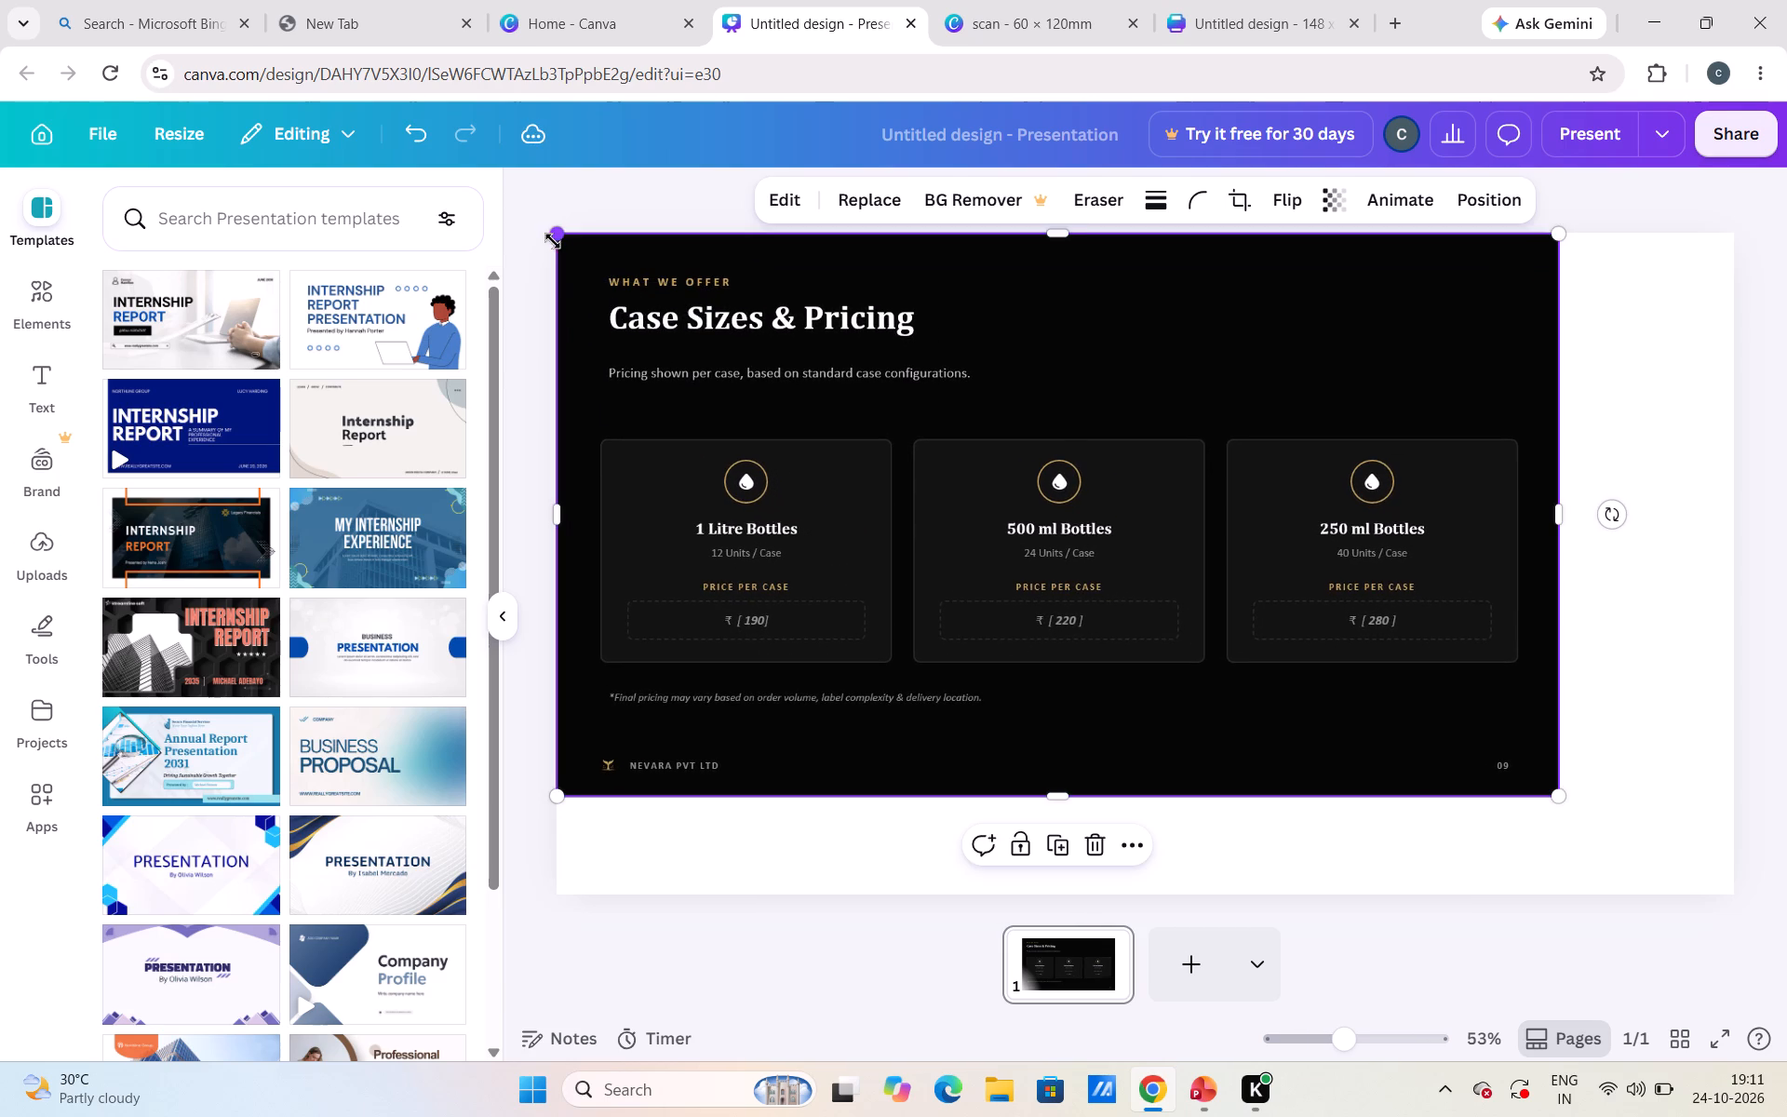
drag(1552, 791, 1616, 819)
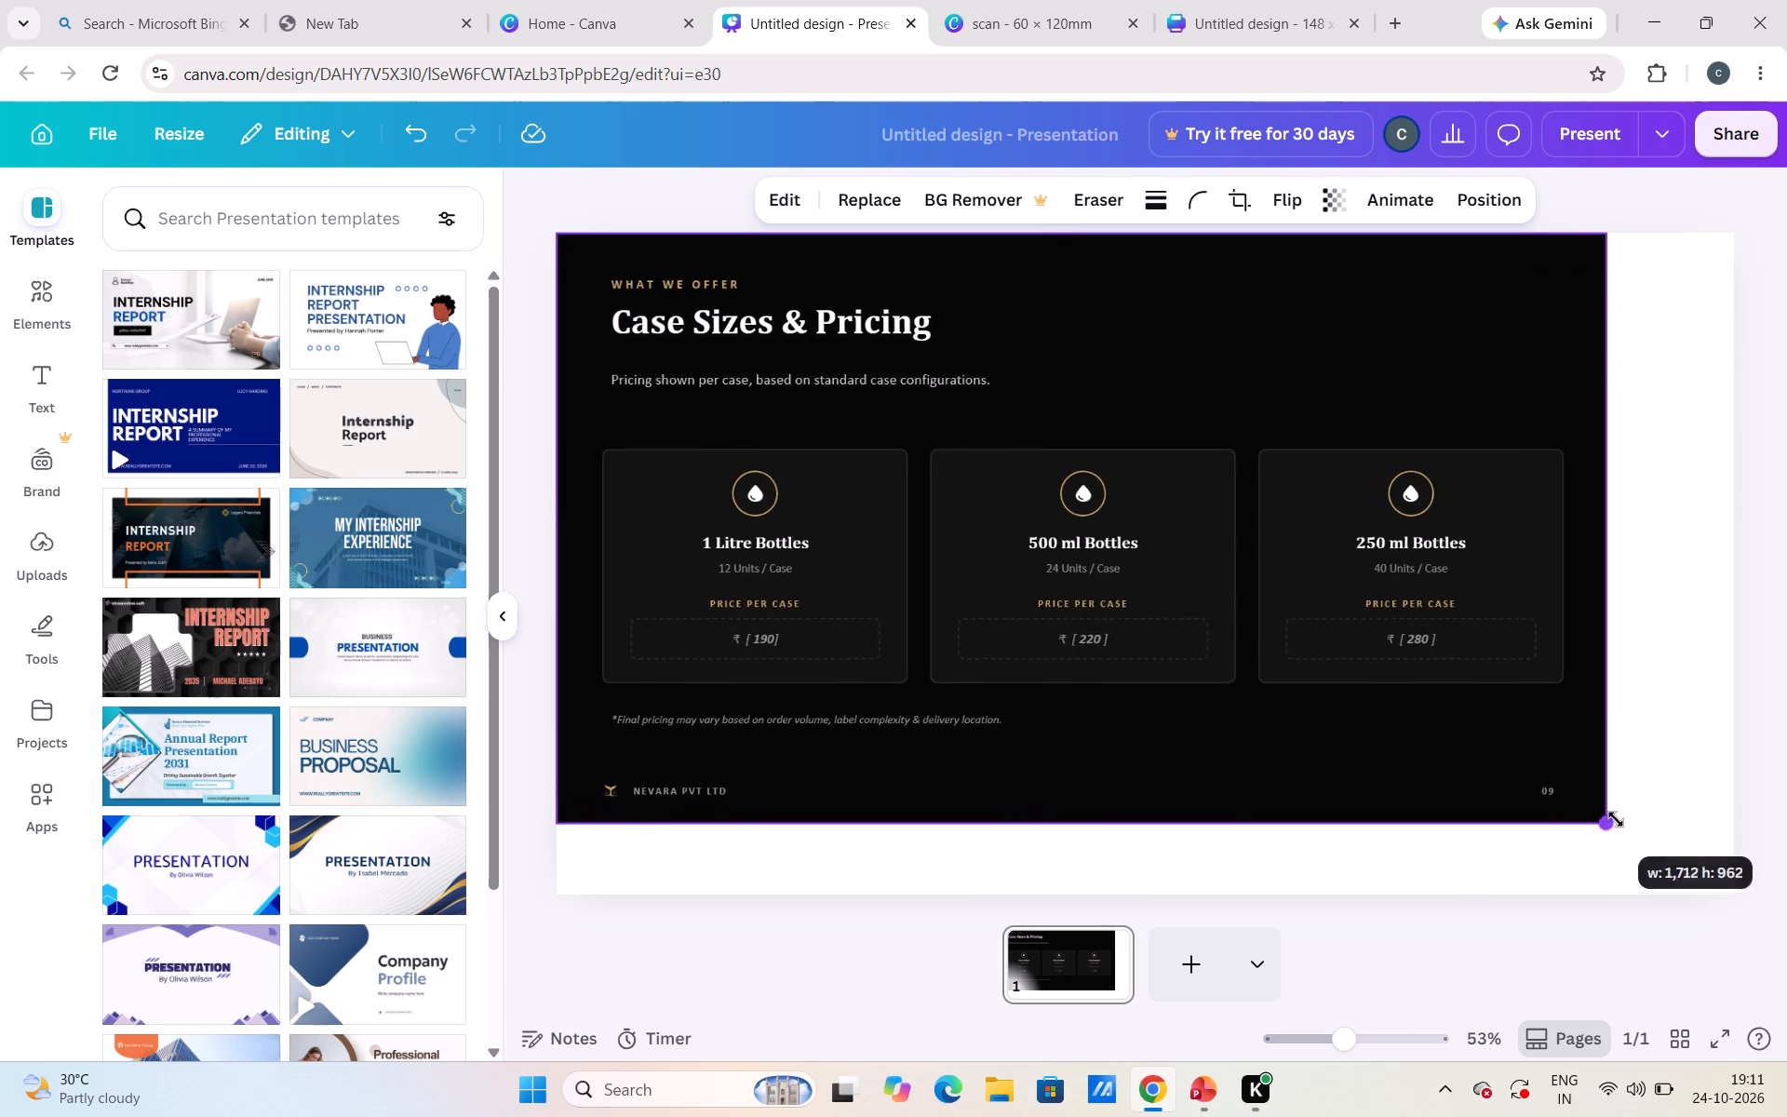
drag(1616, 819, 1725, 892)
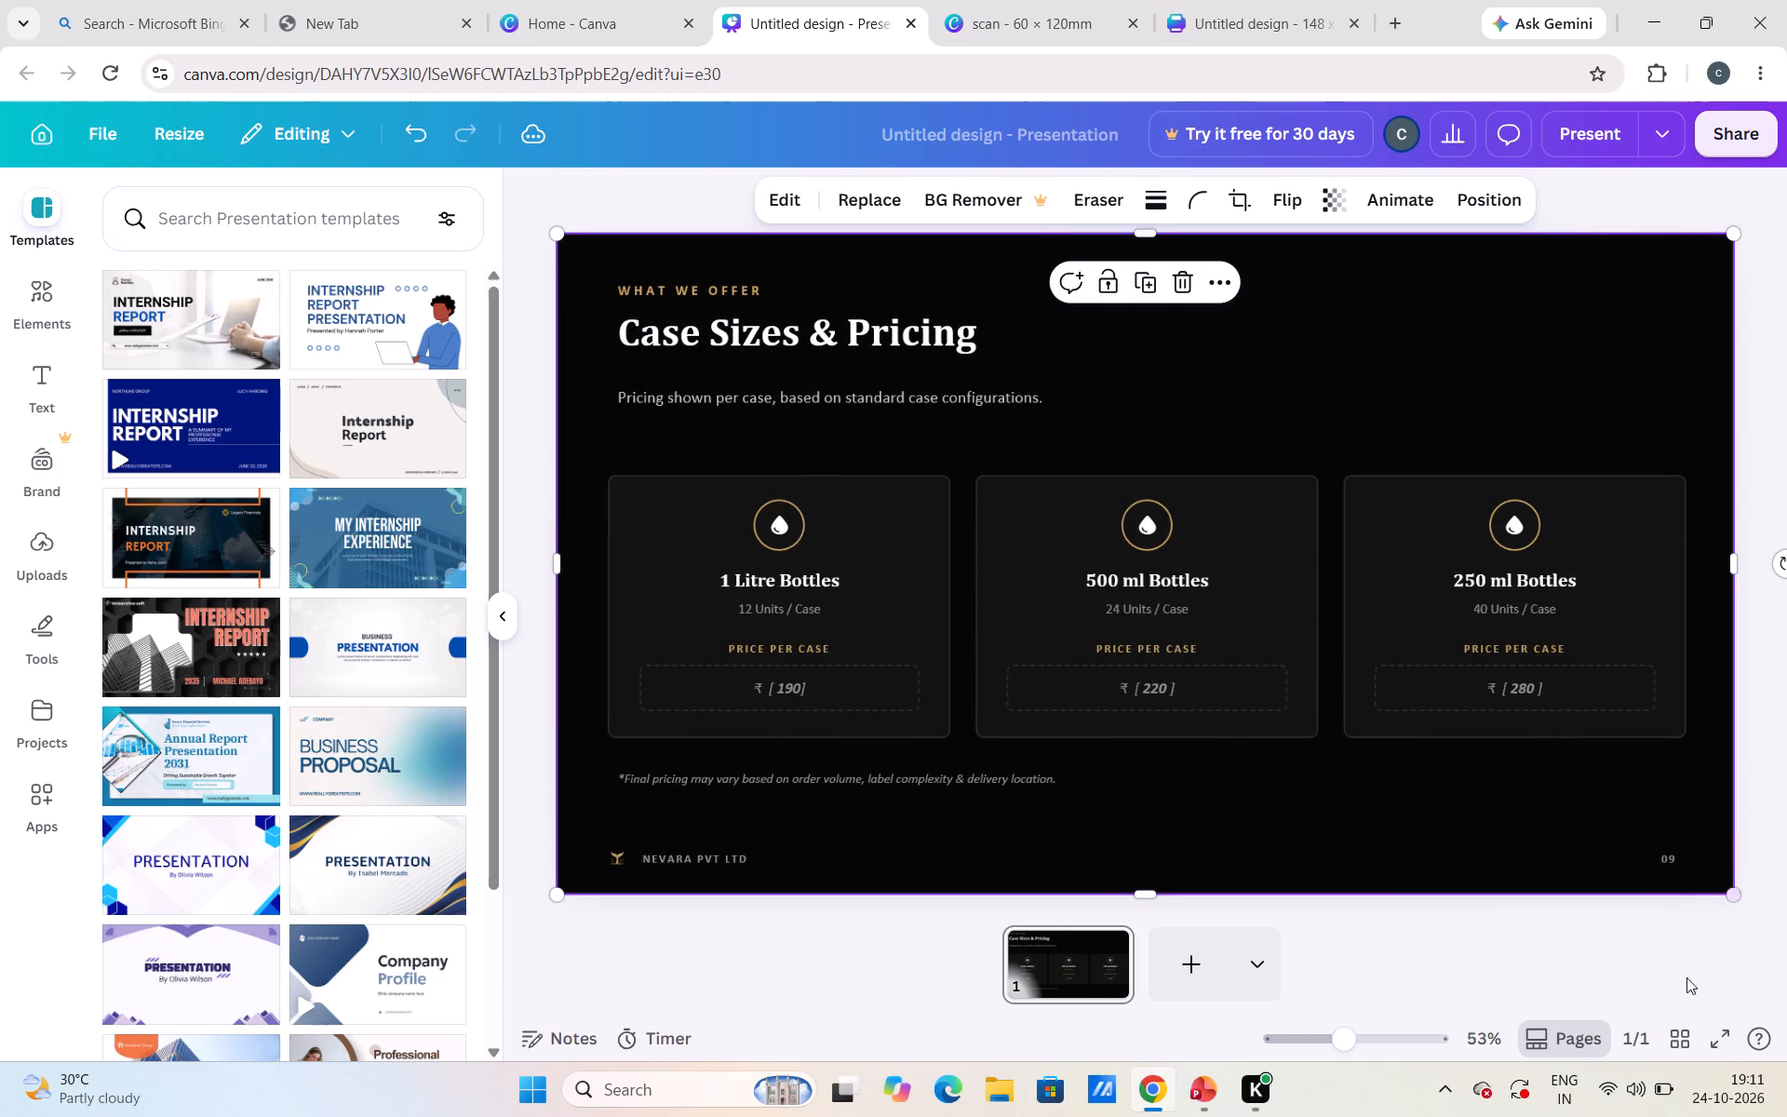
Switch to the 148 × 105 mm postcard and move the pricing slide image down, clear of the NEVARA logo and tagline.
click(1570, 961)
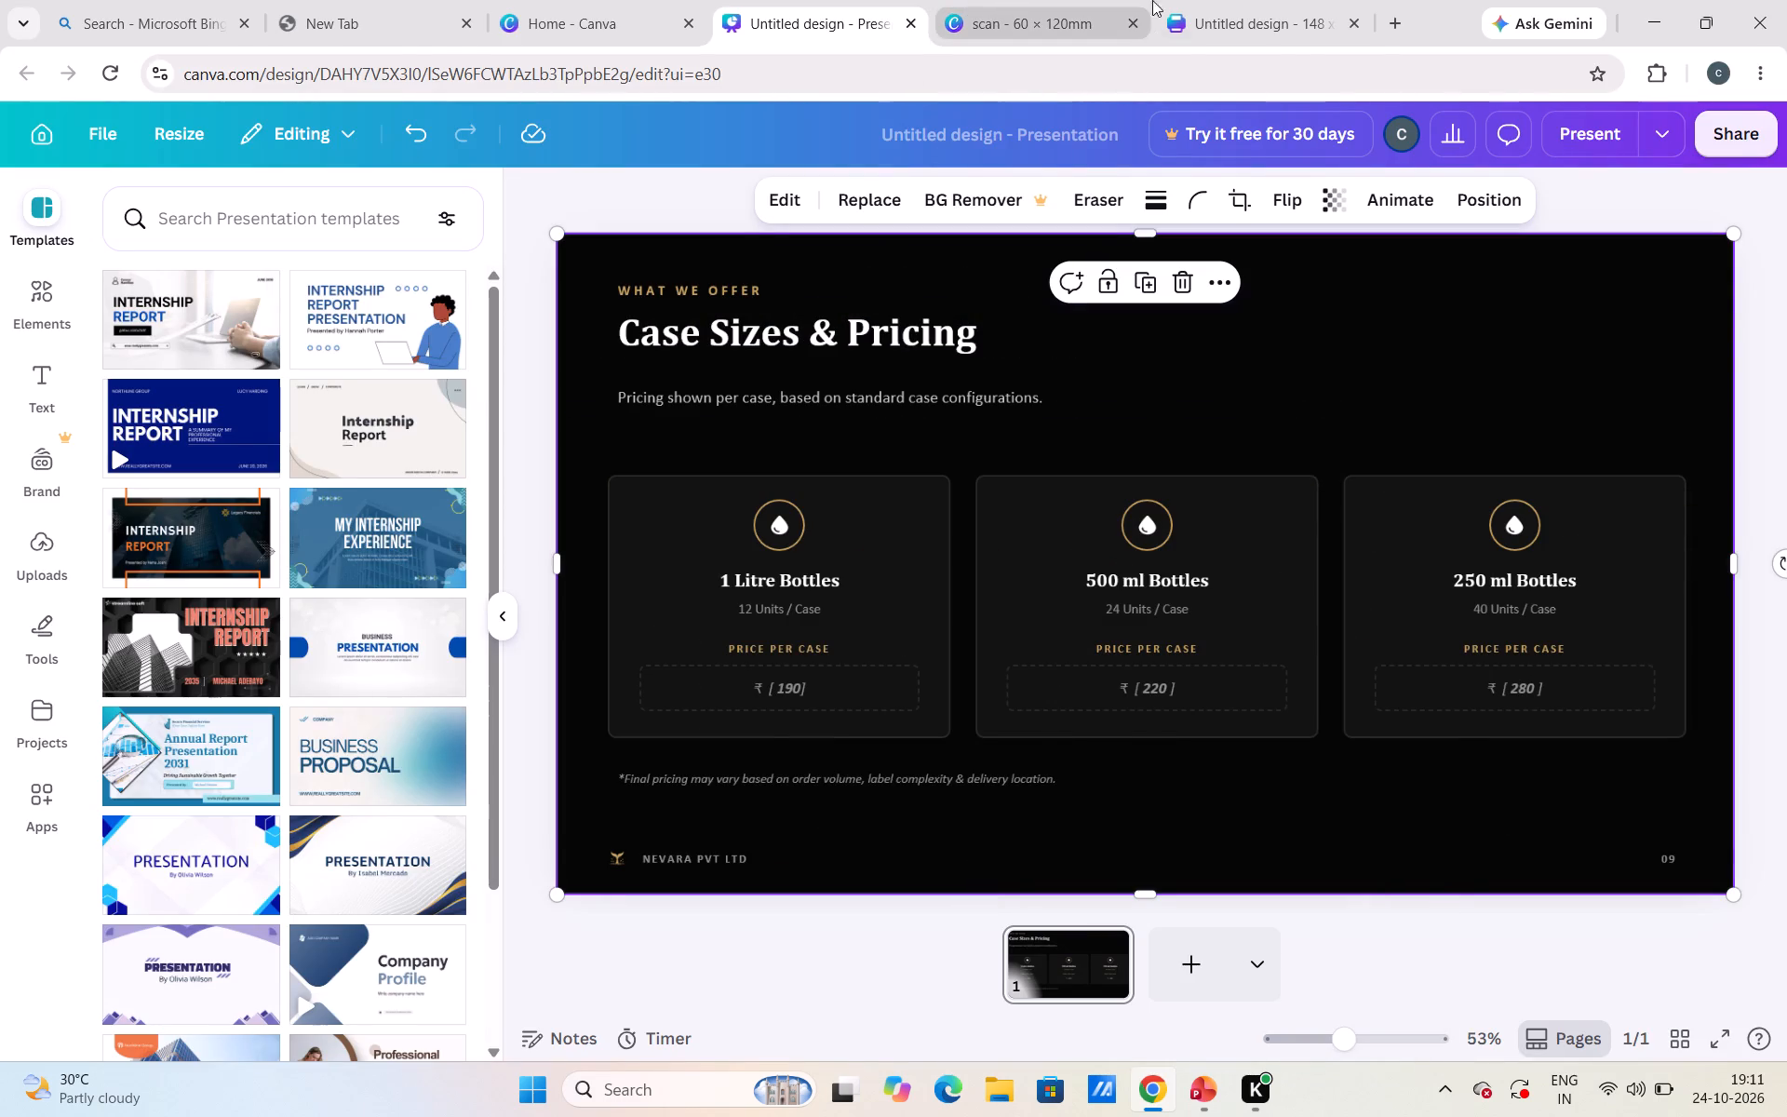
click(1243, 0)
drag(1332, 522, 1358, 707)
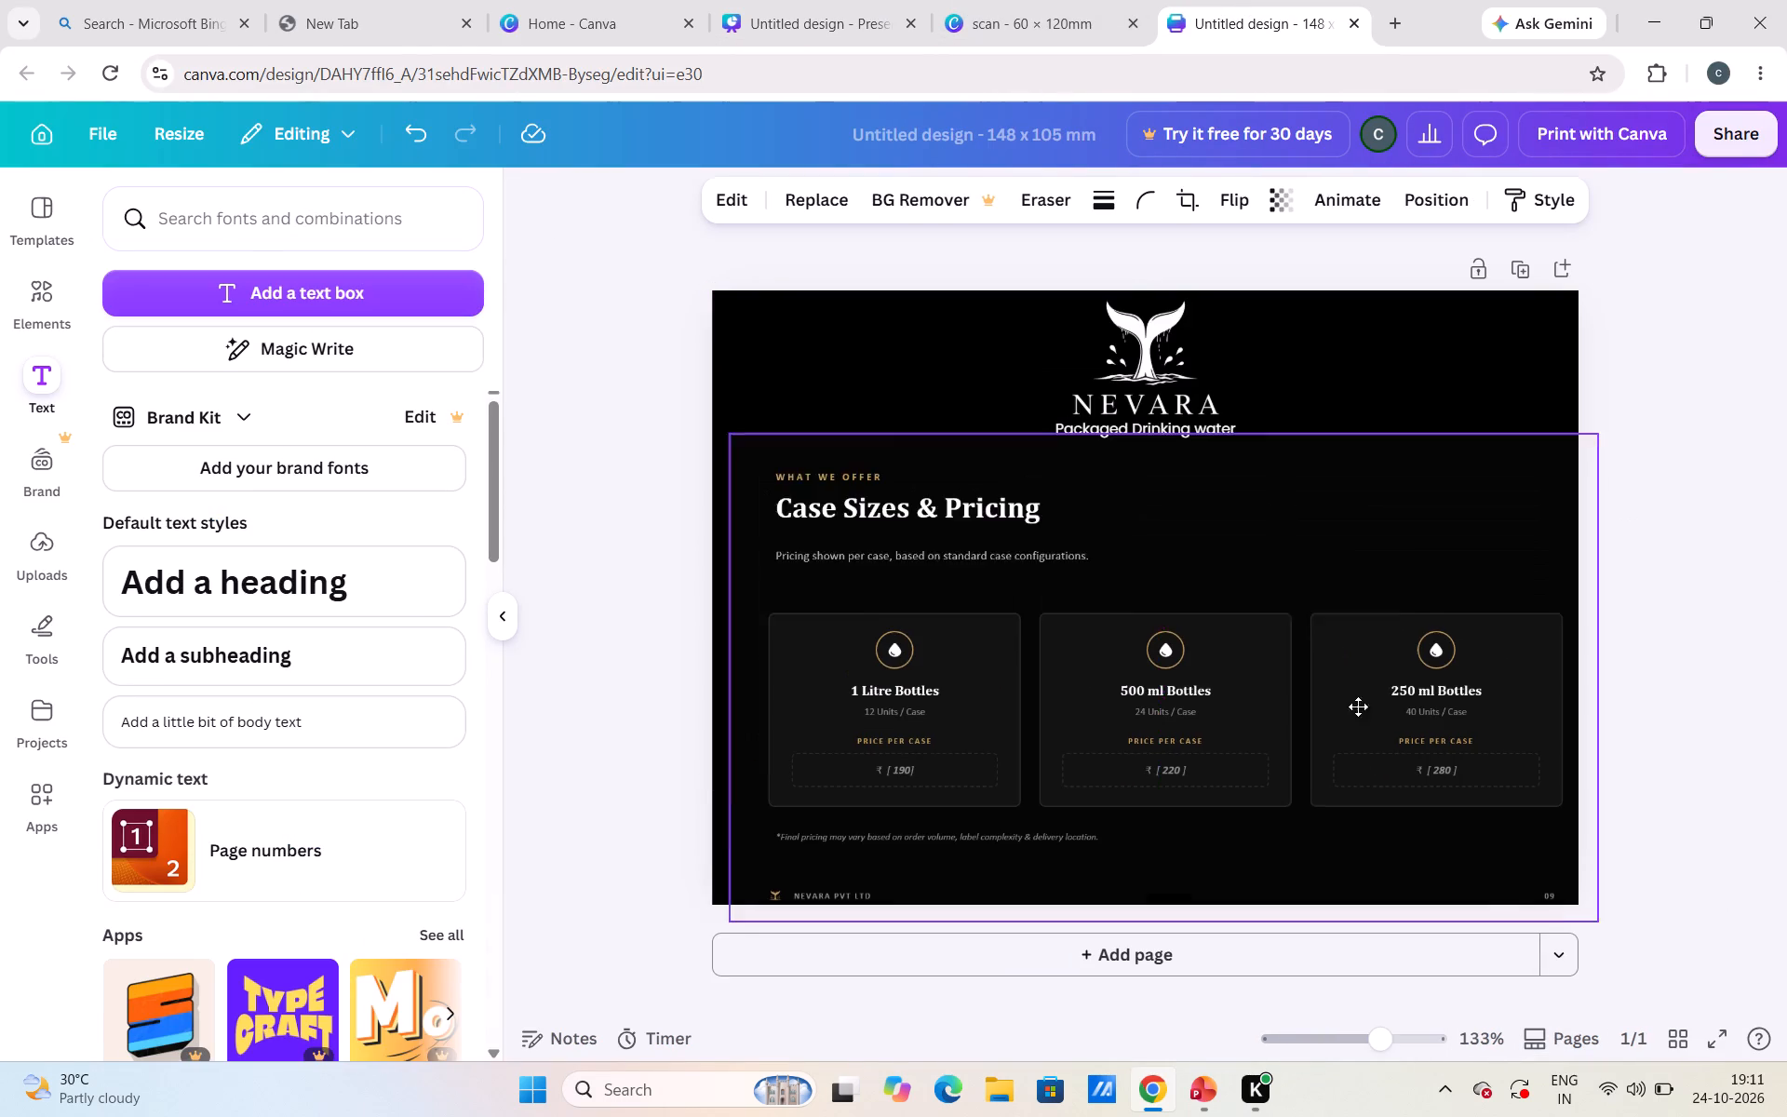
drag(1358, 707, 1362, 741)
Group the postcard's NEVARA logo with its "Packaged Drinking water" tagline and copy the group.
drag(1392, 459, 1194, 496)
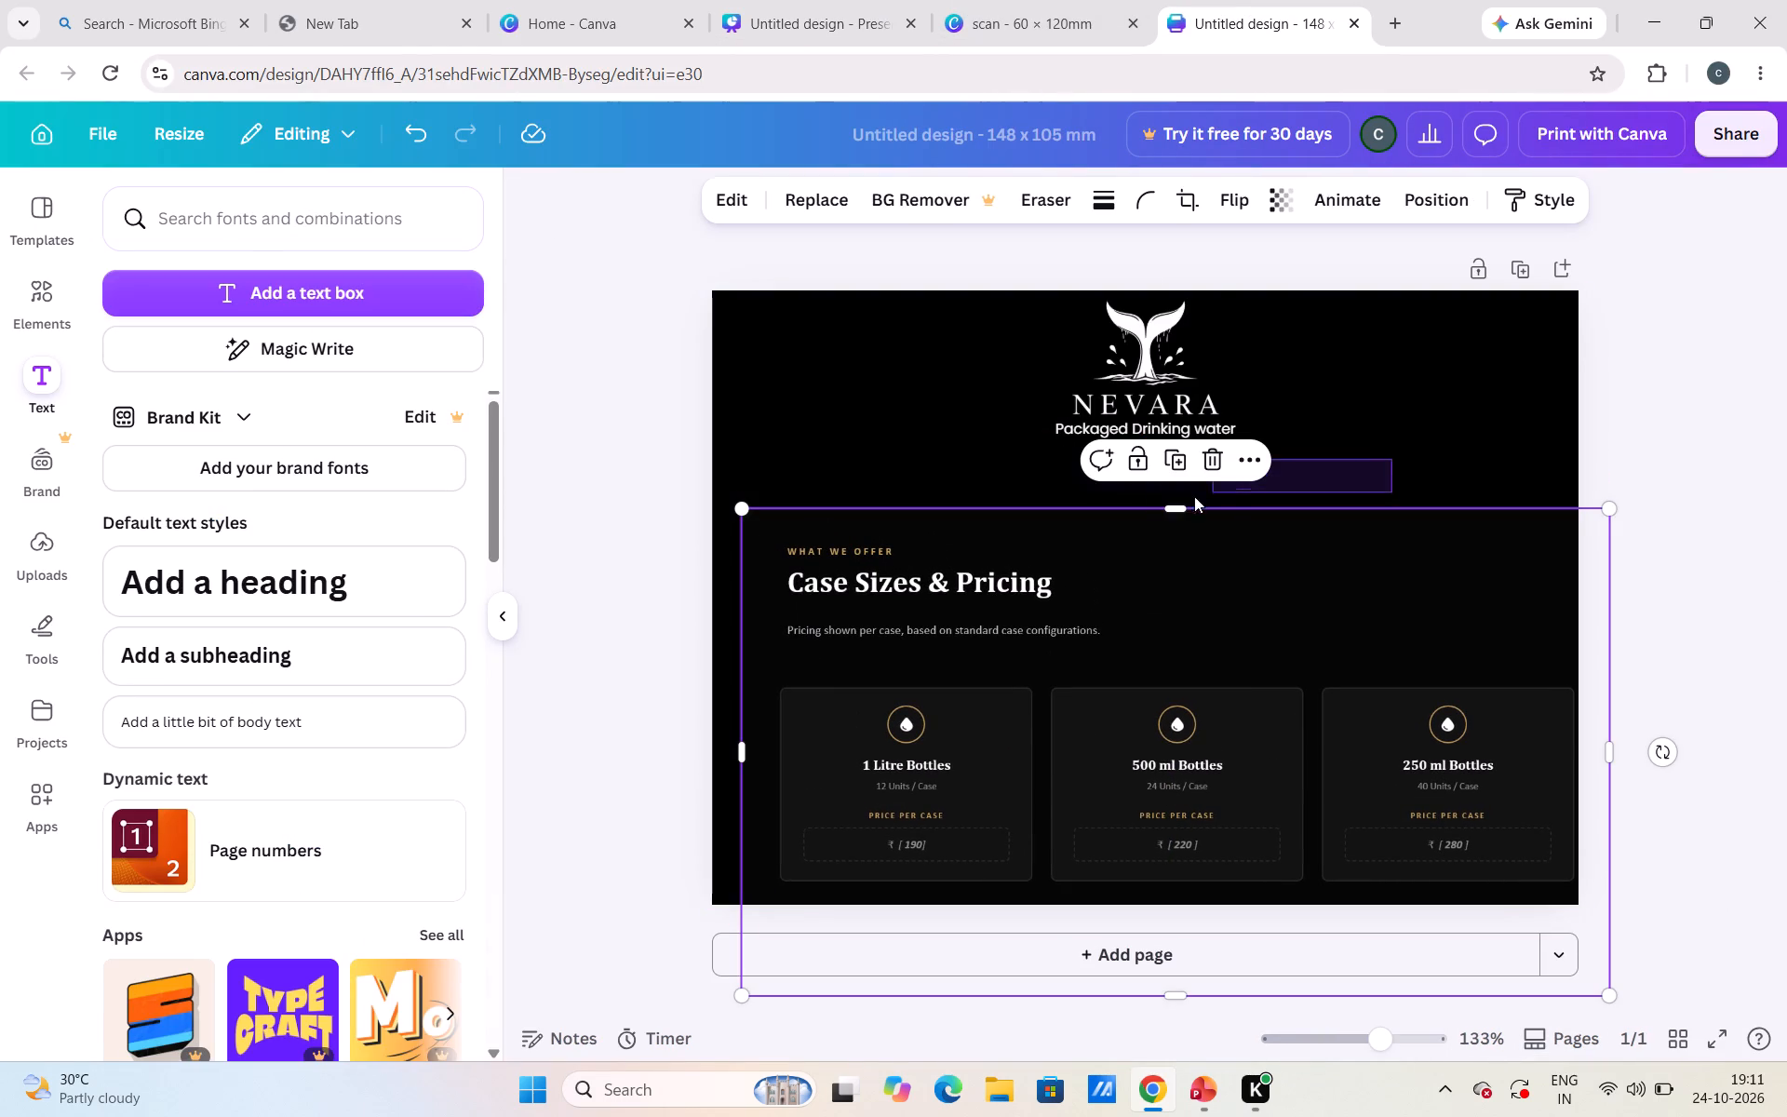
drag(1194, 496, 1020, 382)
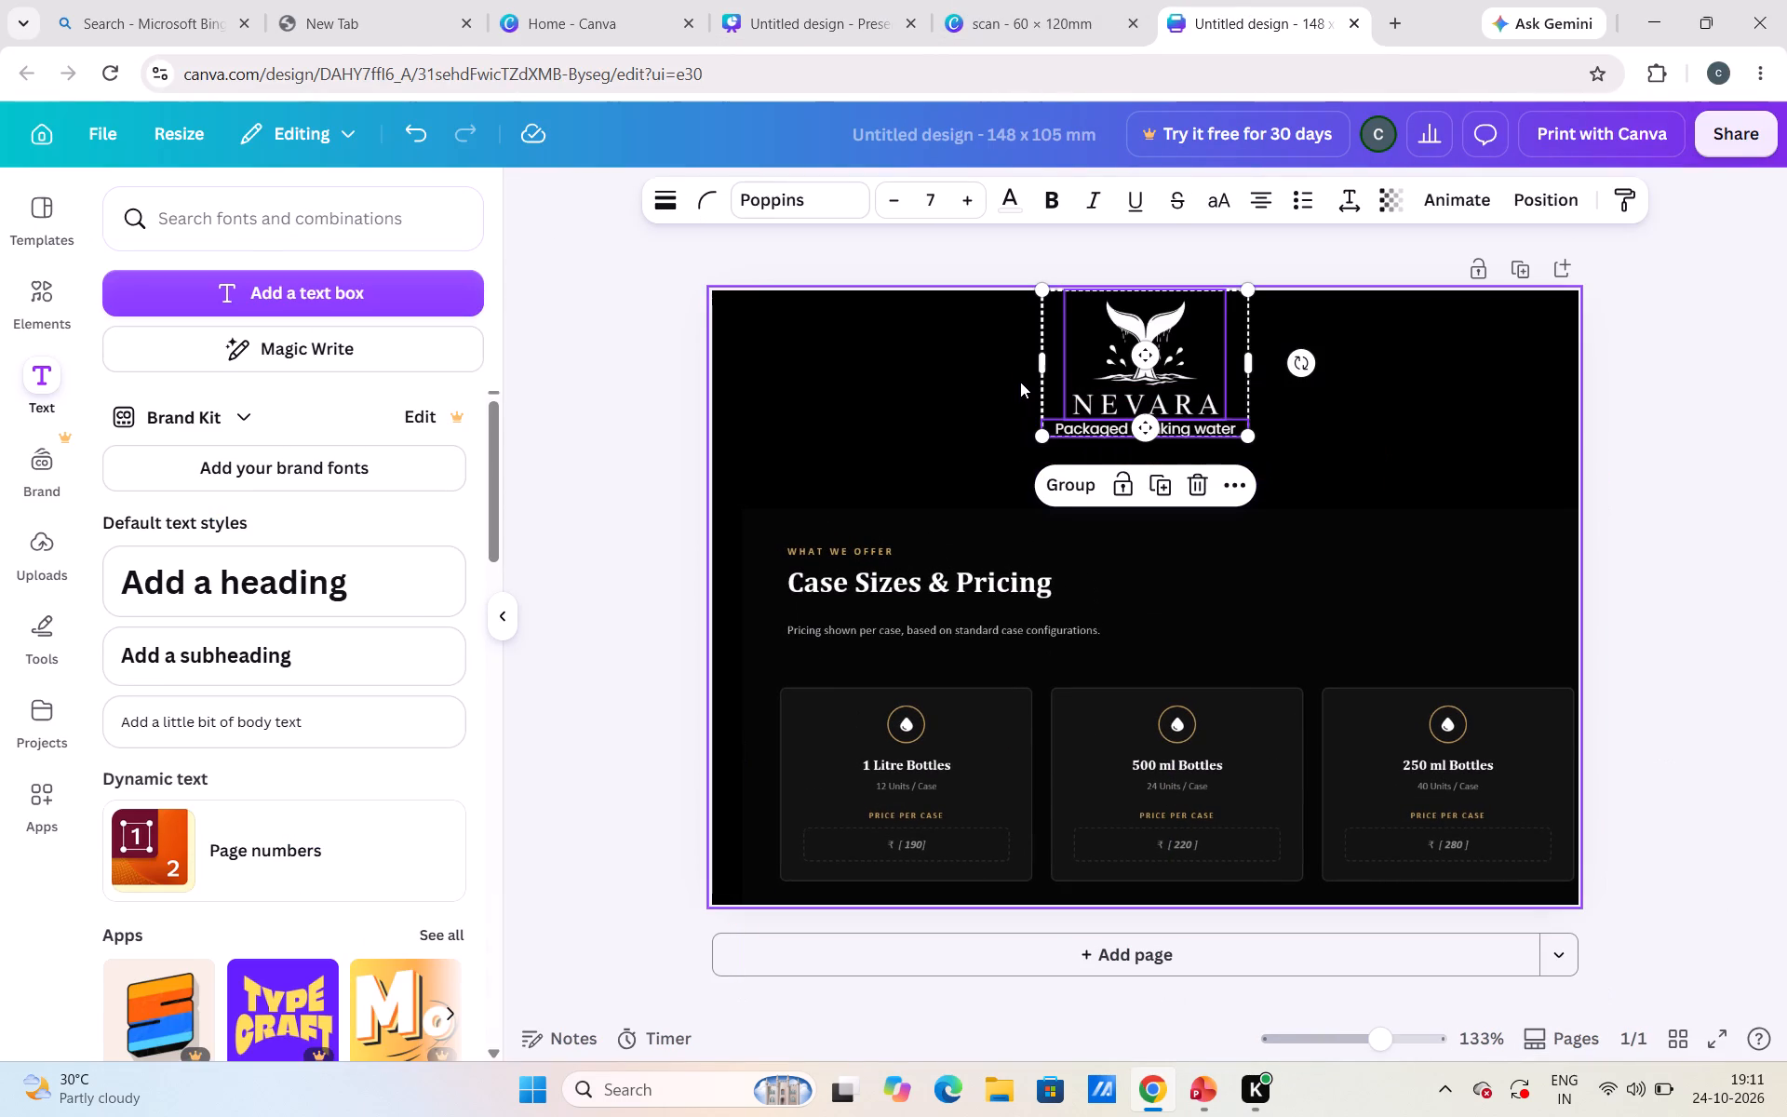
key(ctrl+g)
key(ctrl+c)
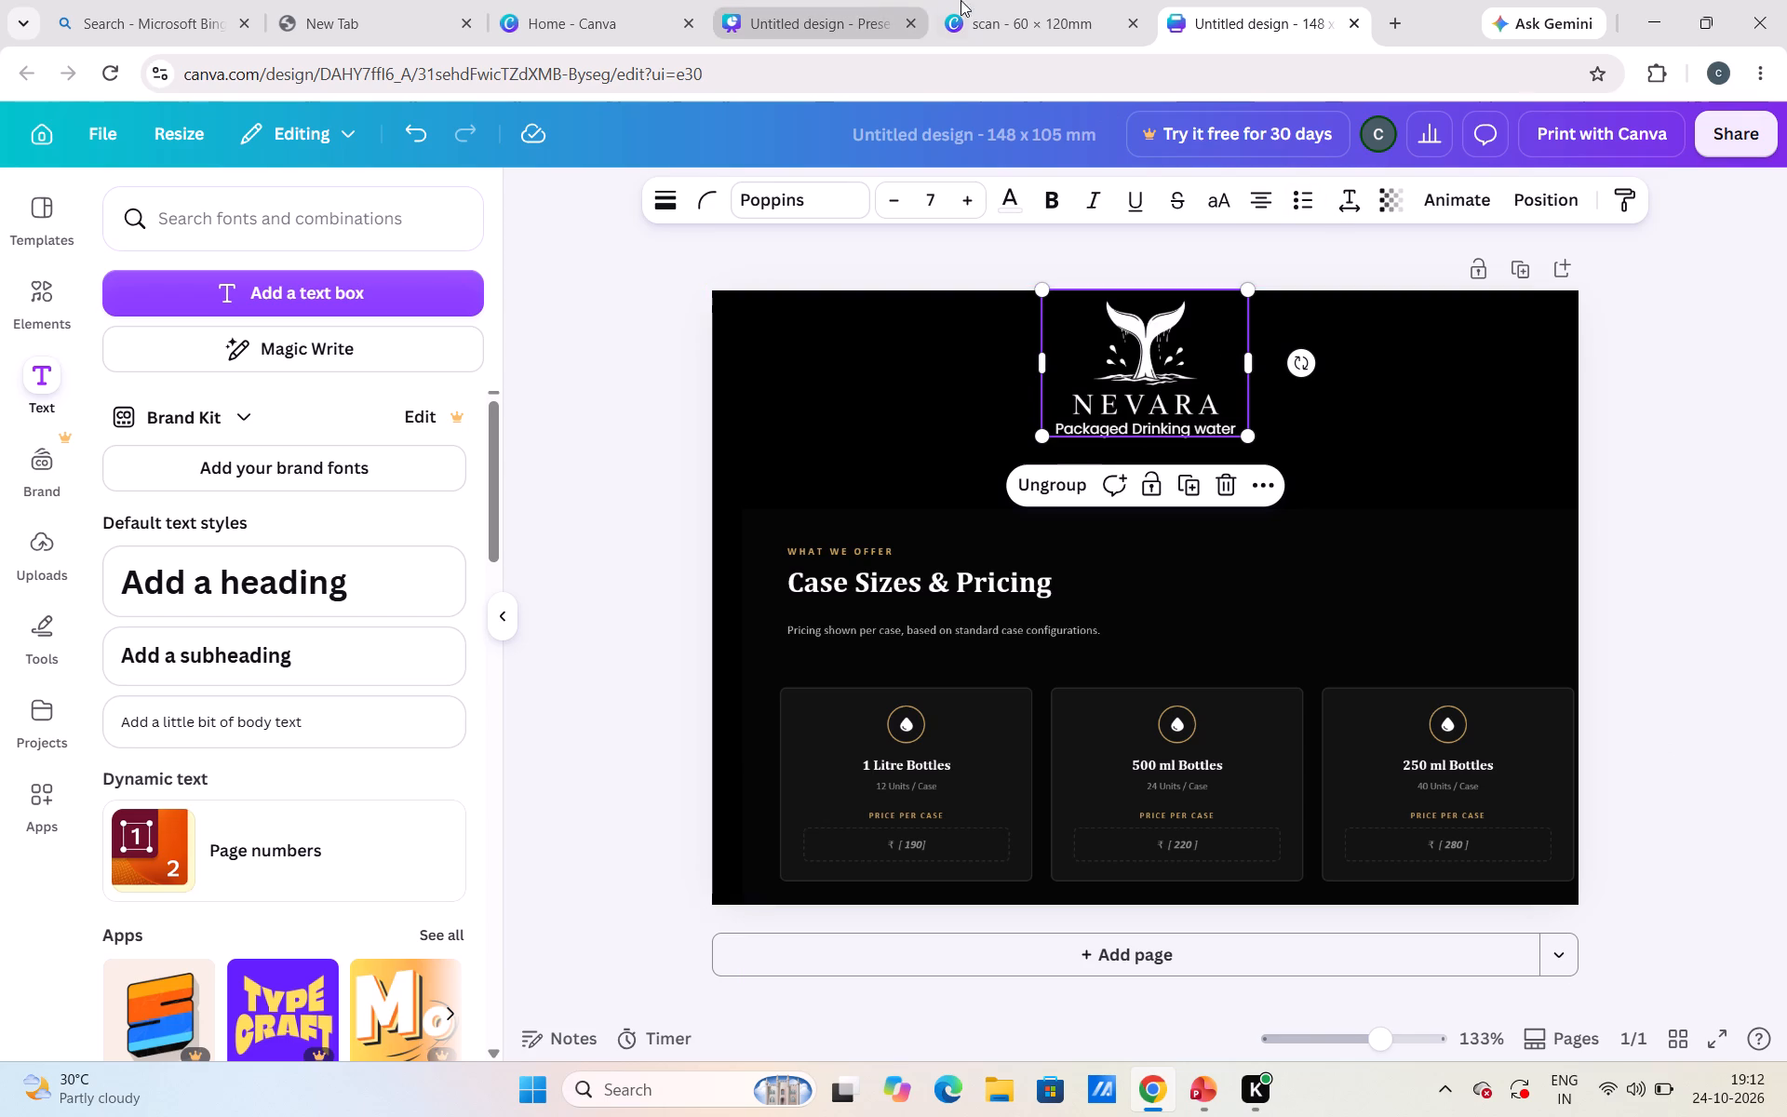
Paste the logo group into the presentation slide's top-right corner and enlarge it until its tagline text is about size 13.8.
click(820, 0)
click(1470, 370)
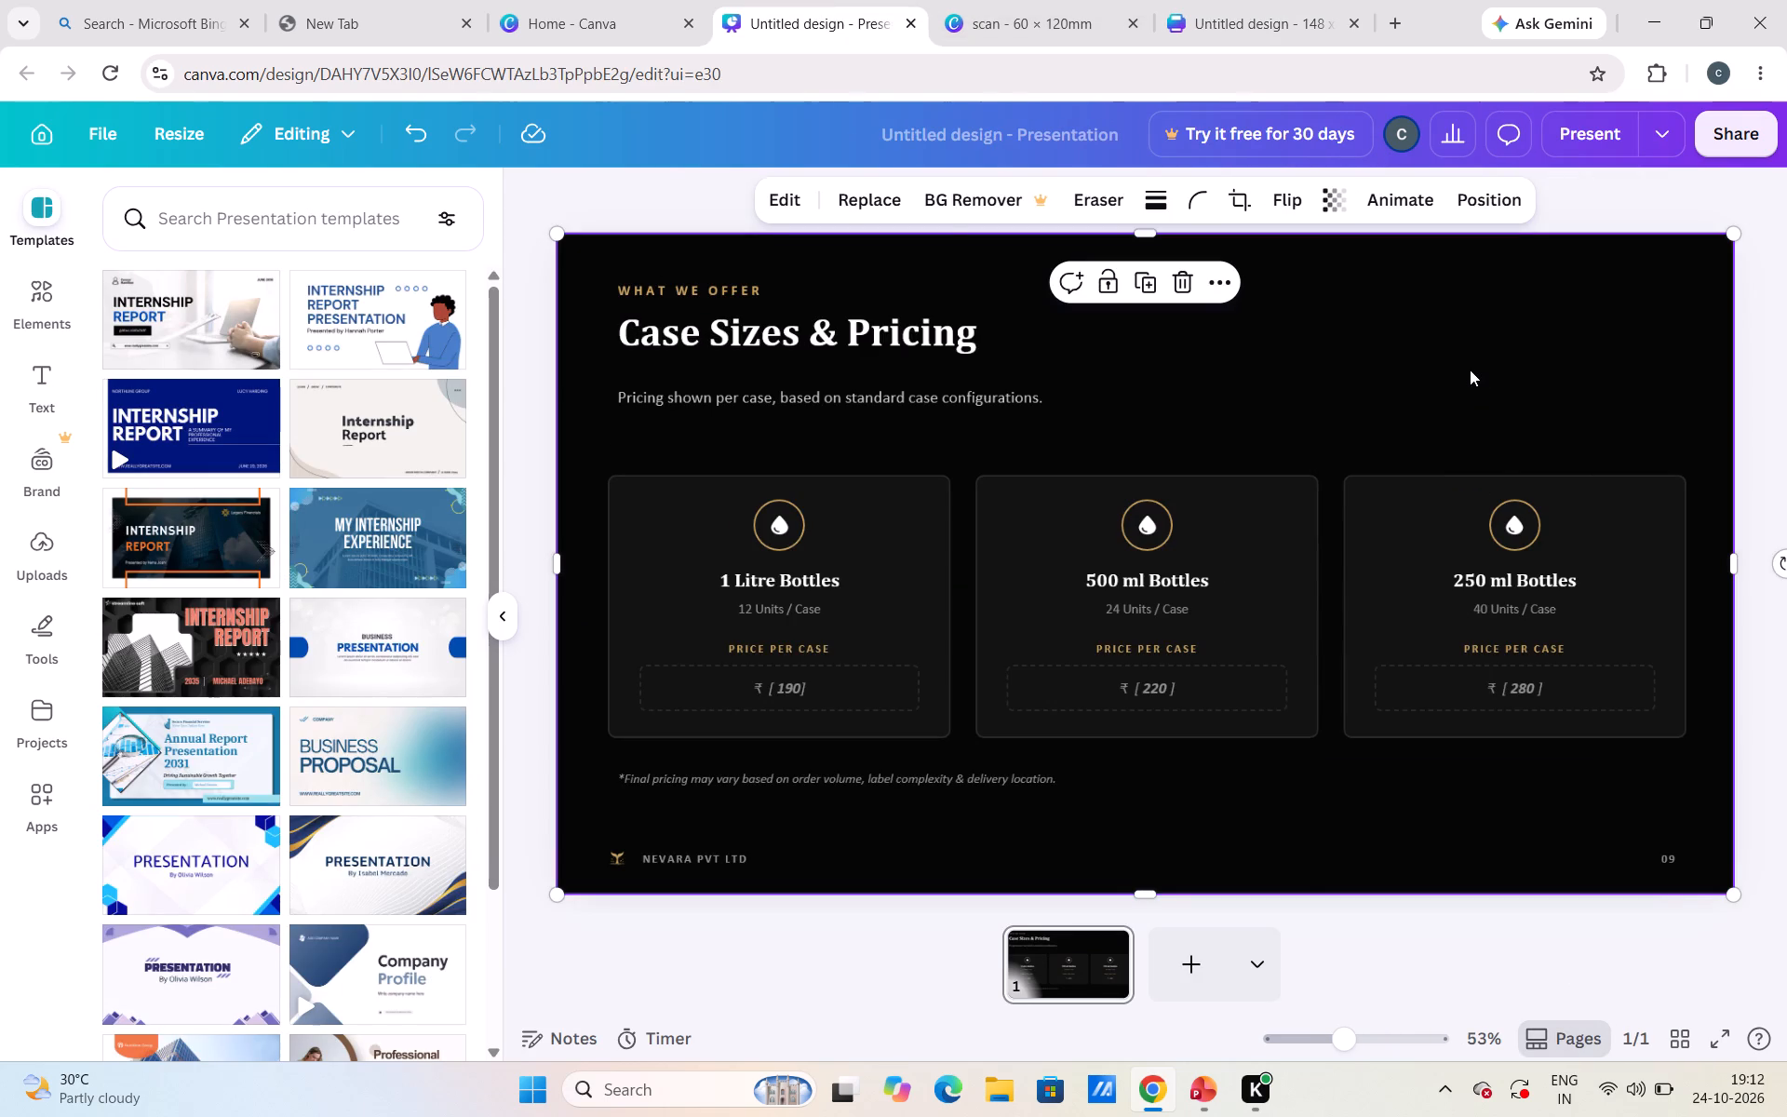
key(ctrl+v)
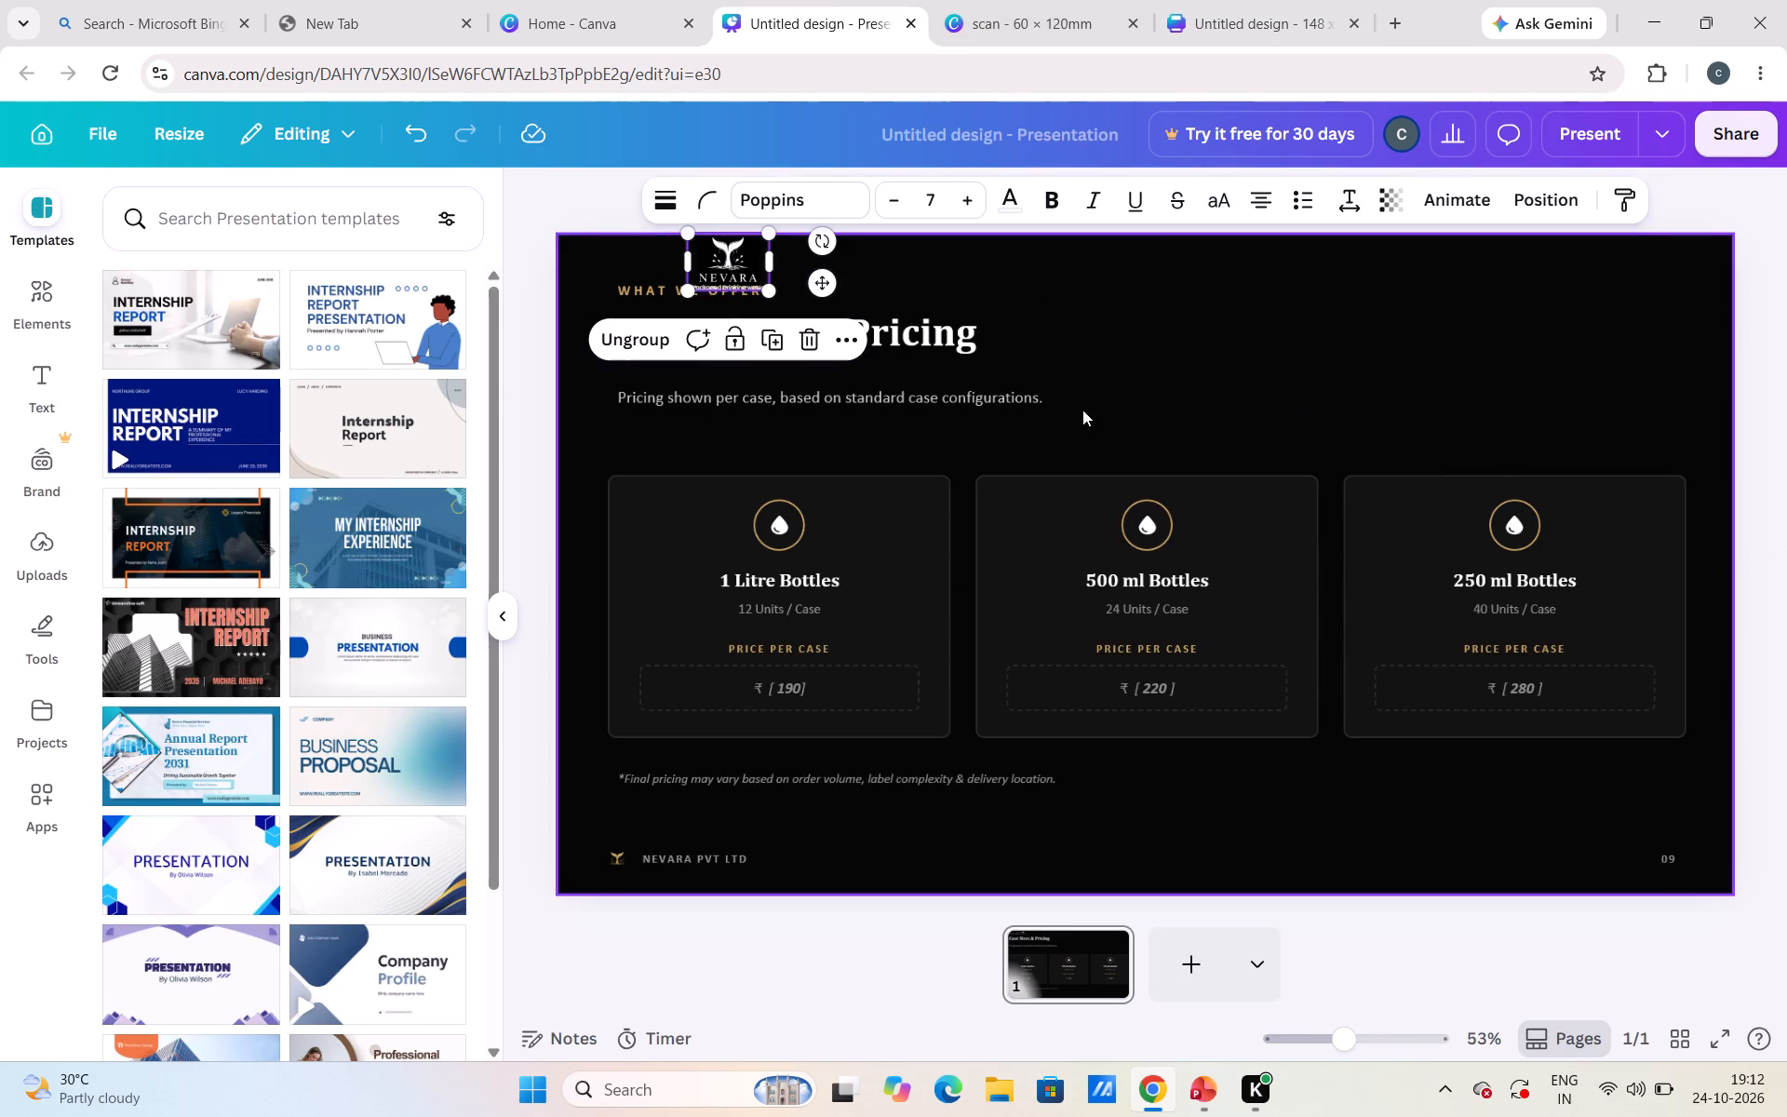
drag(756, 259, 1686, 289)
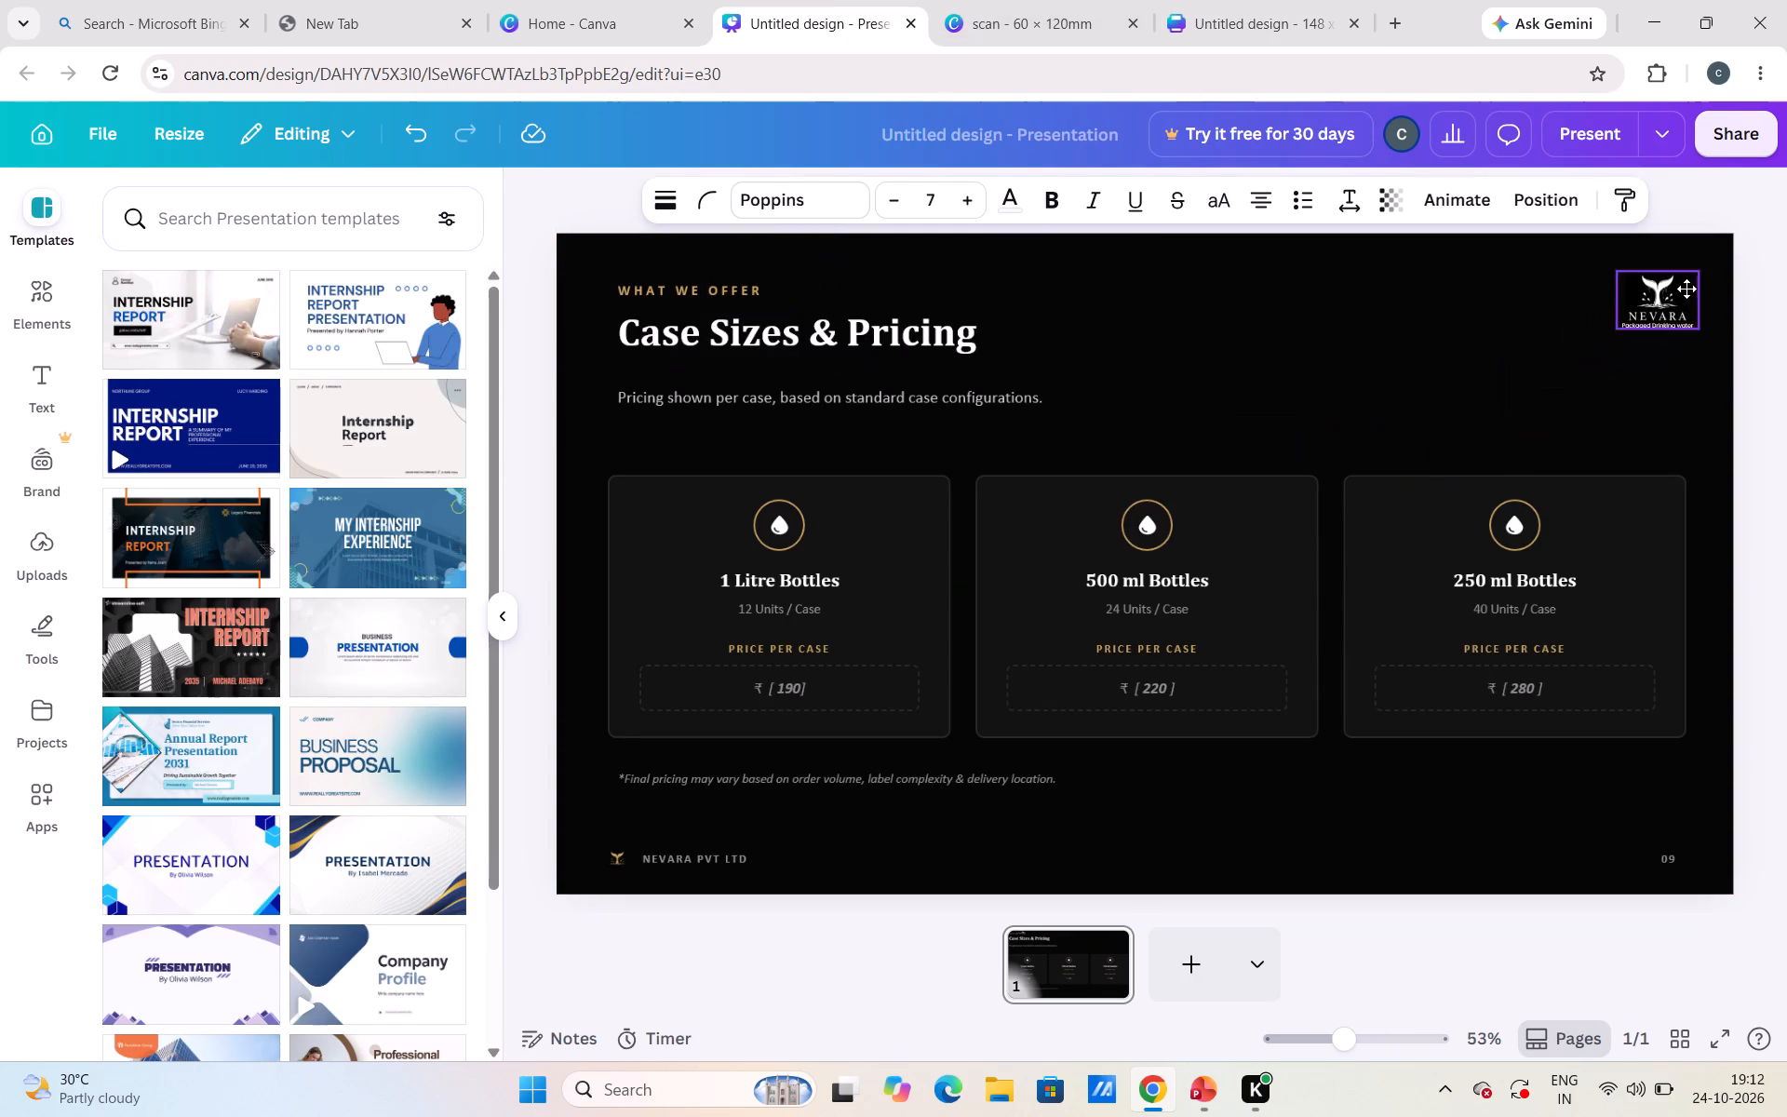
drag(1686, 289, 1691, 270)
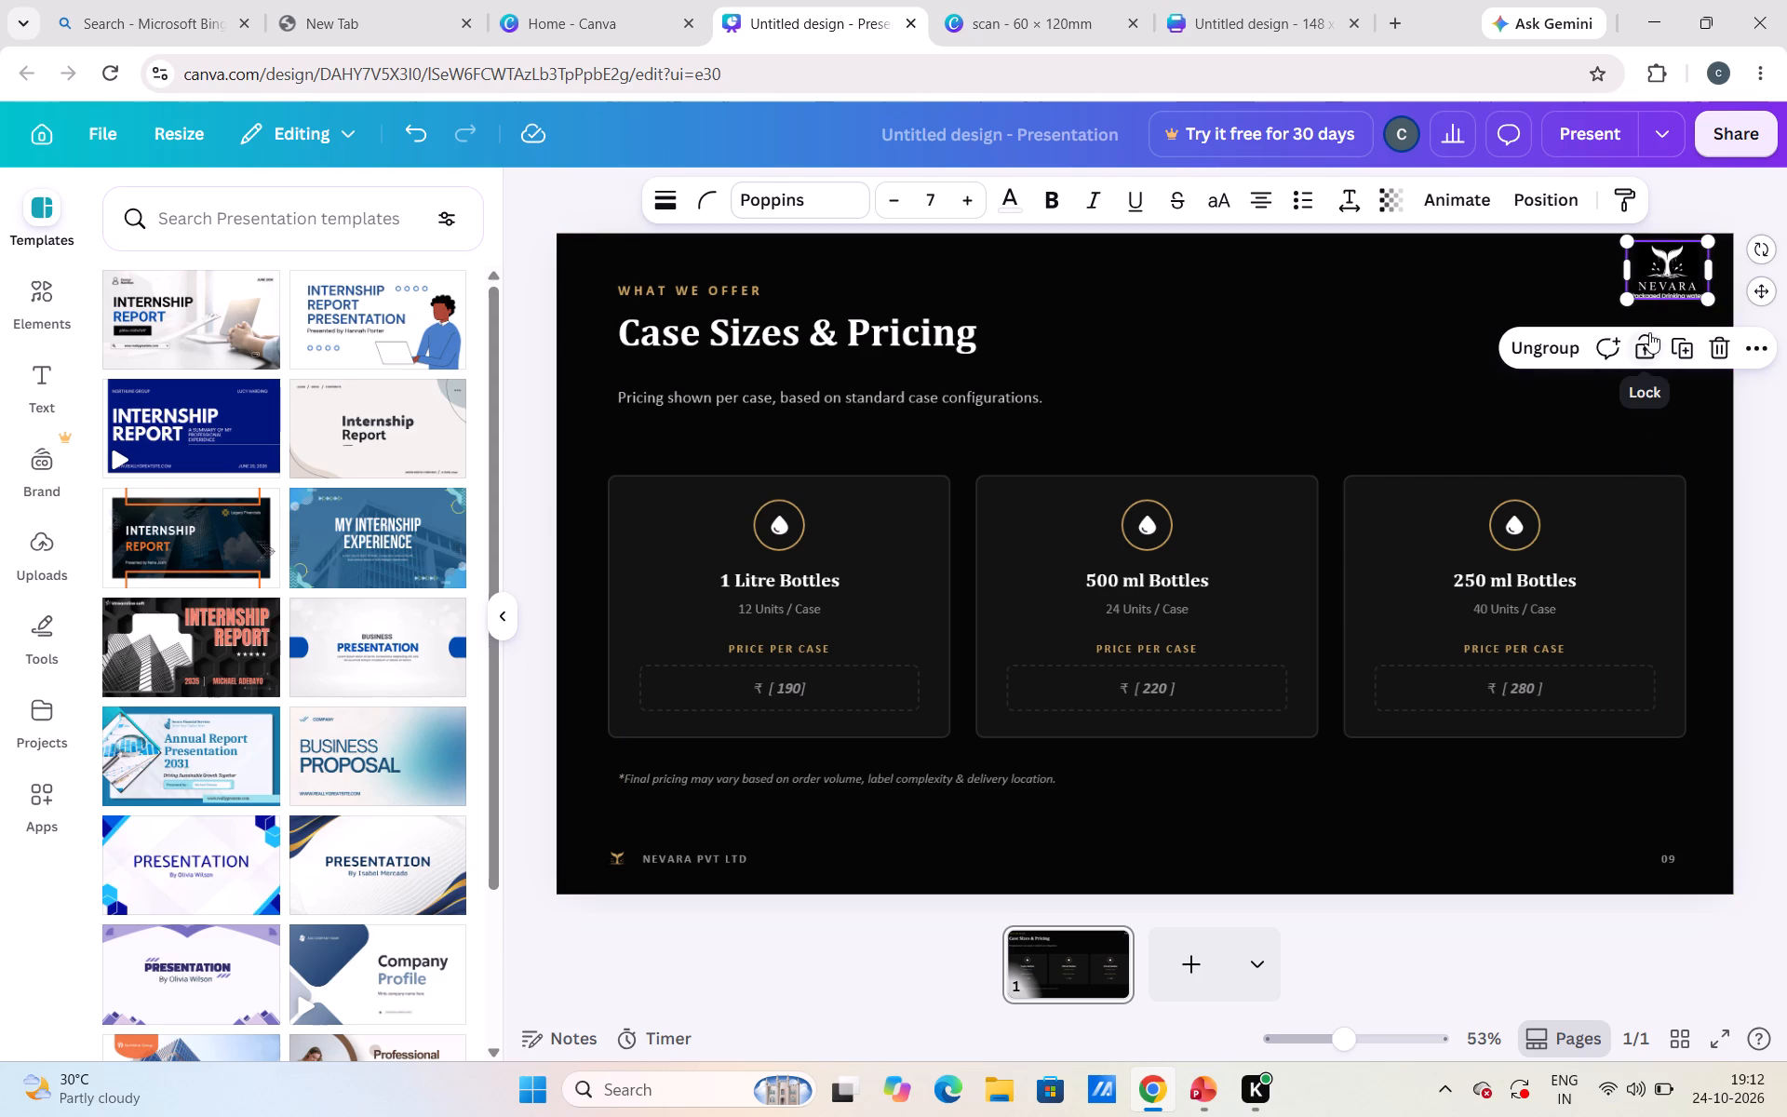
drag(1630, 305, 1584, 371)
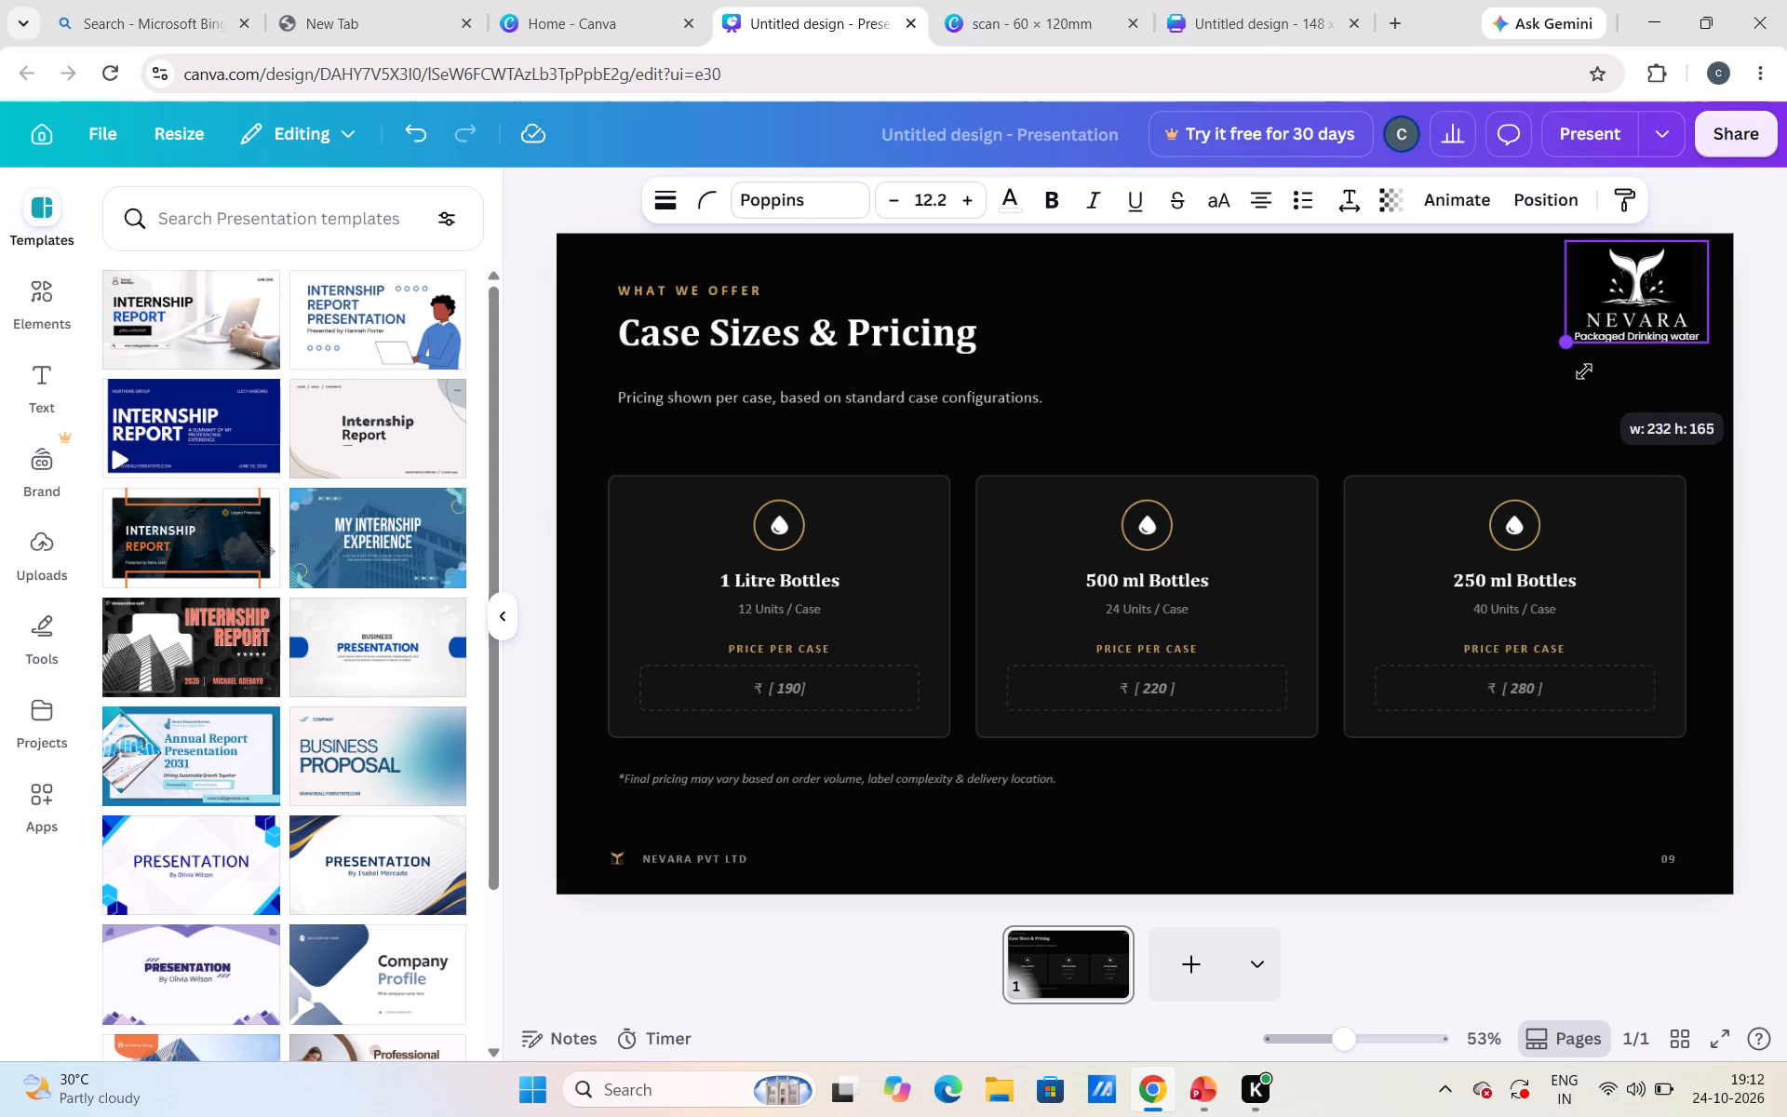
drag(1584, 371, 1571, 392)
Fine-tune the enlarged logo group's position above the 250 ml Bottles card, slightly in from the slide's top and right edges.
drag(1647, 314, 1625, 330)
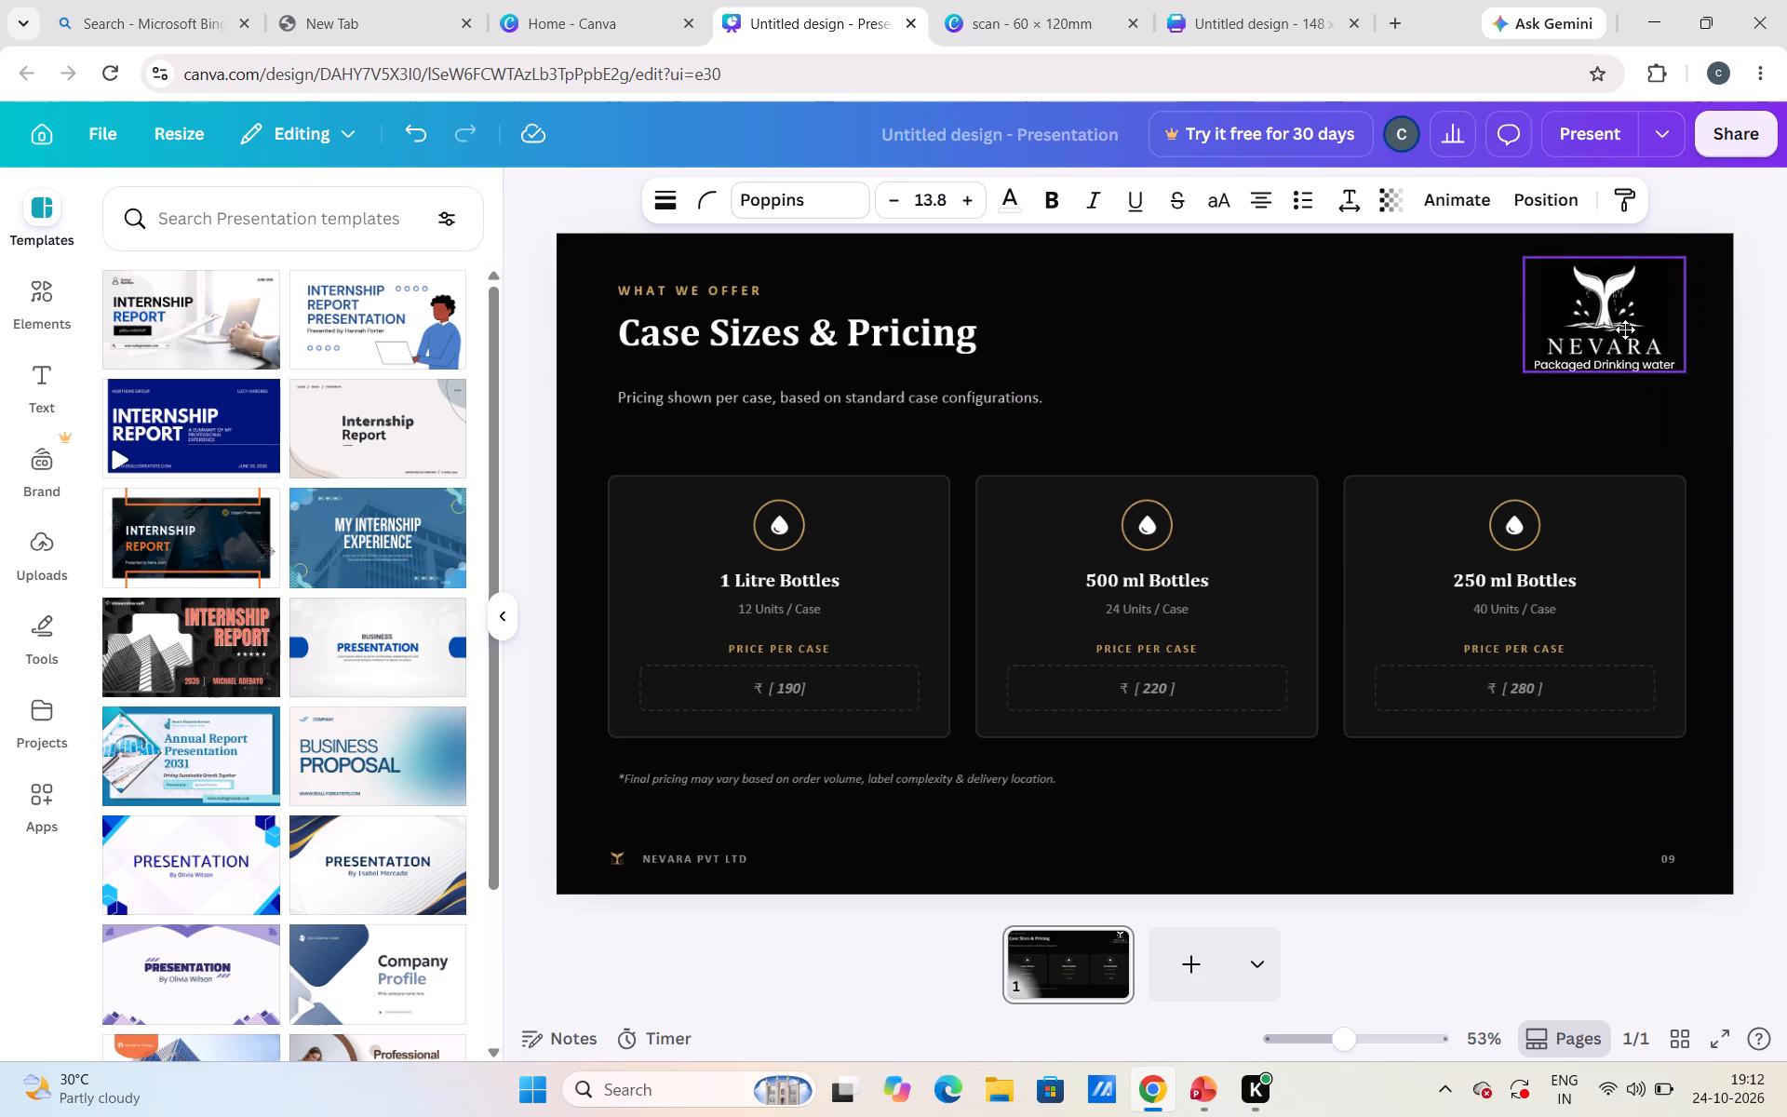
drag(1625, 330, 1592, 332)
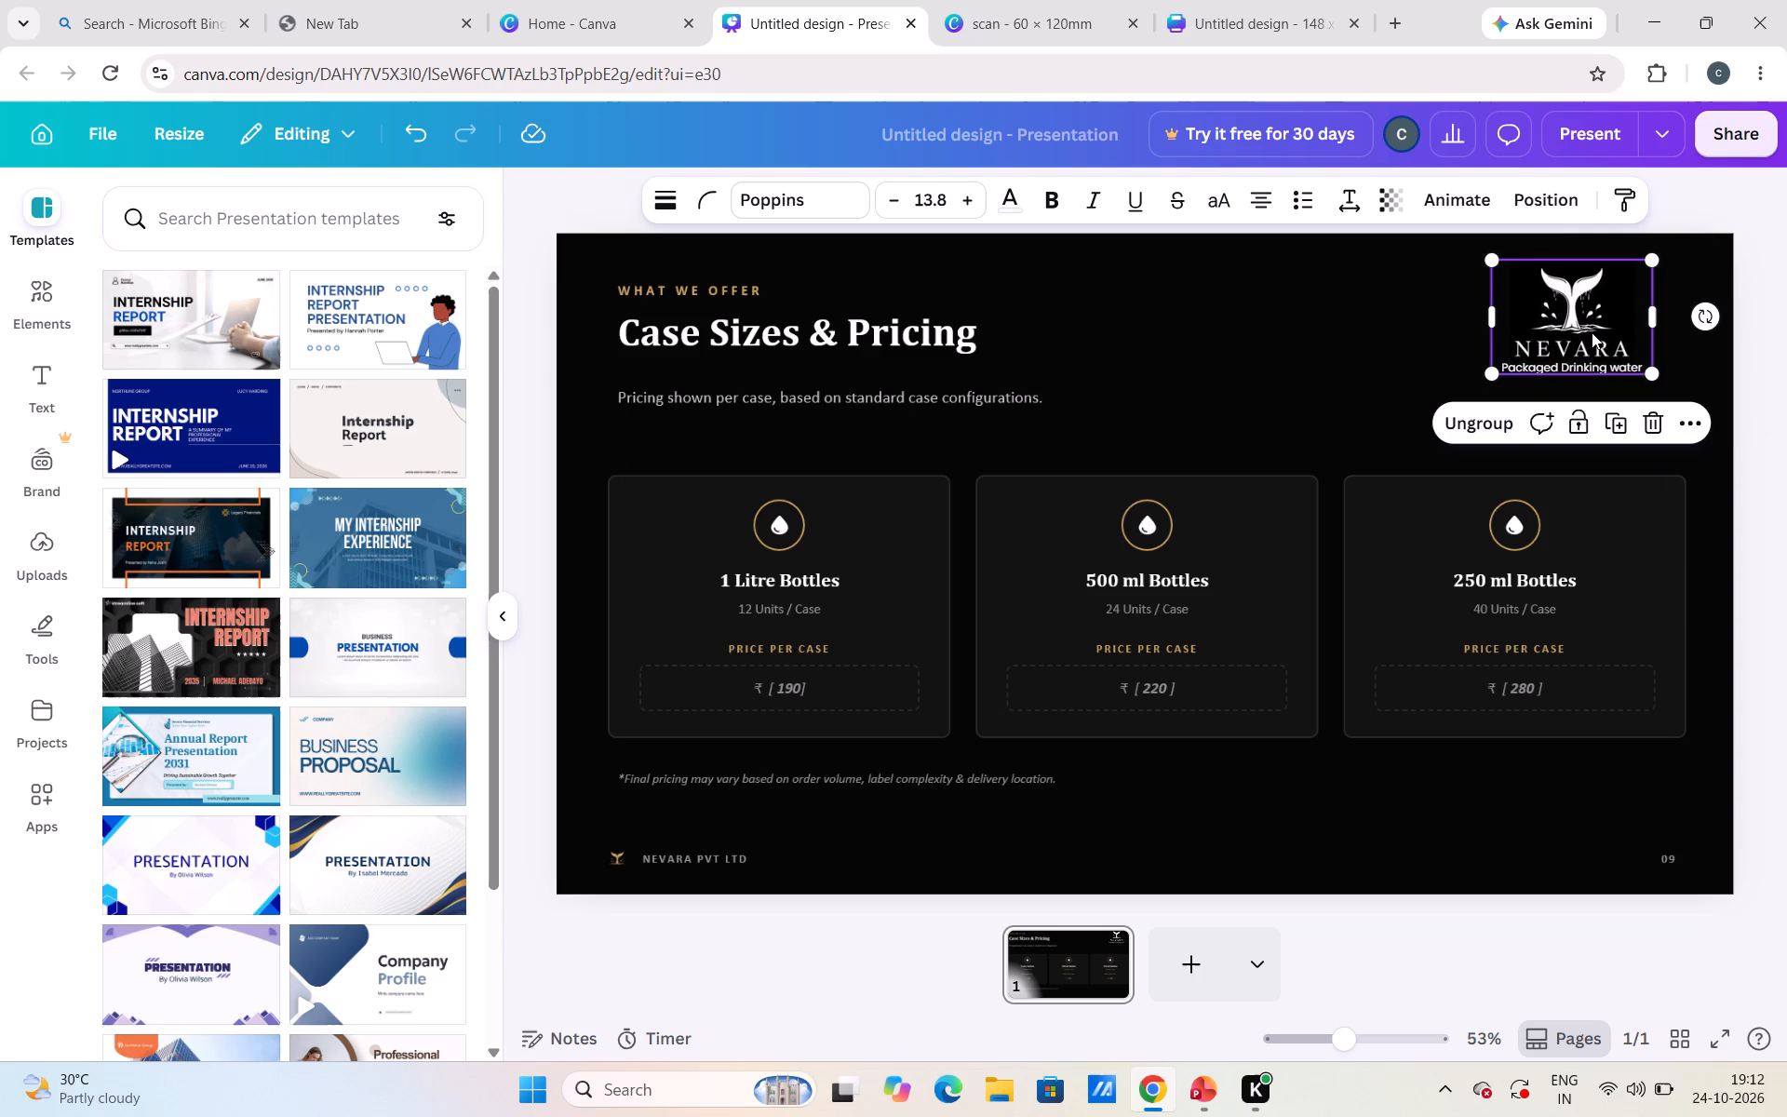
drag(1592, 332, 1614, 381)
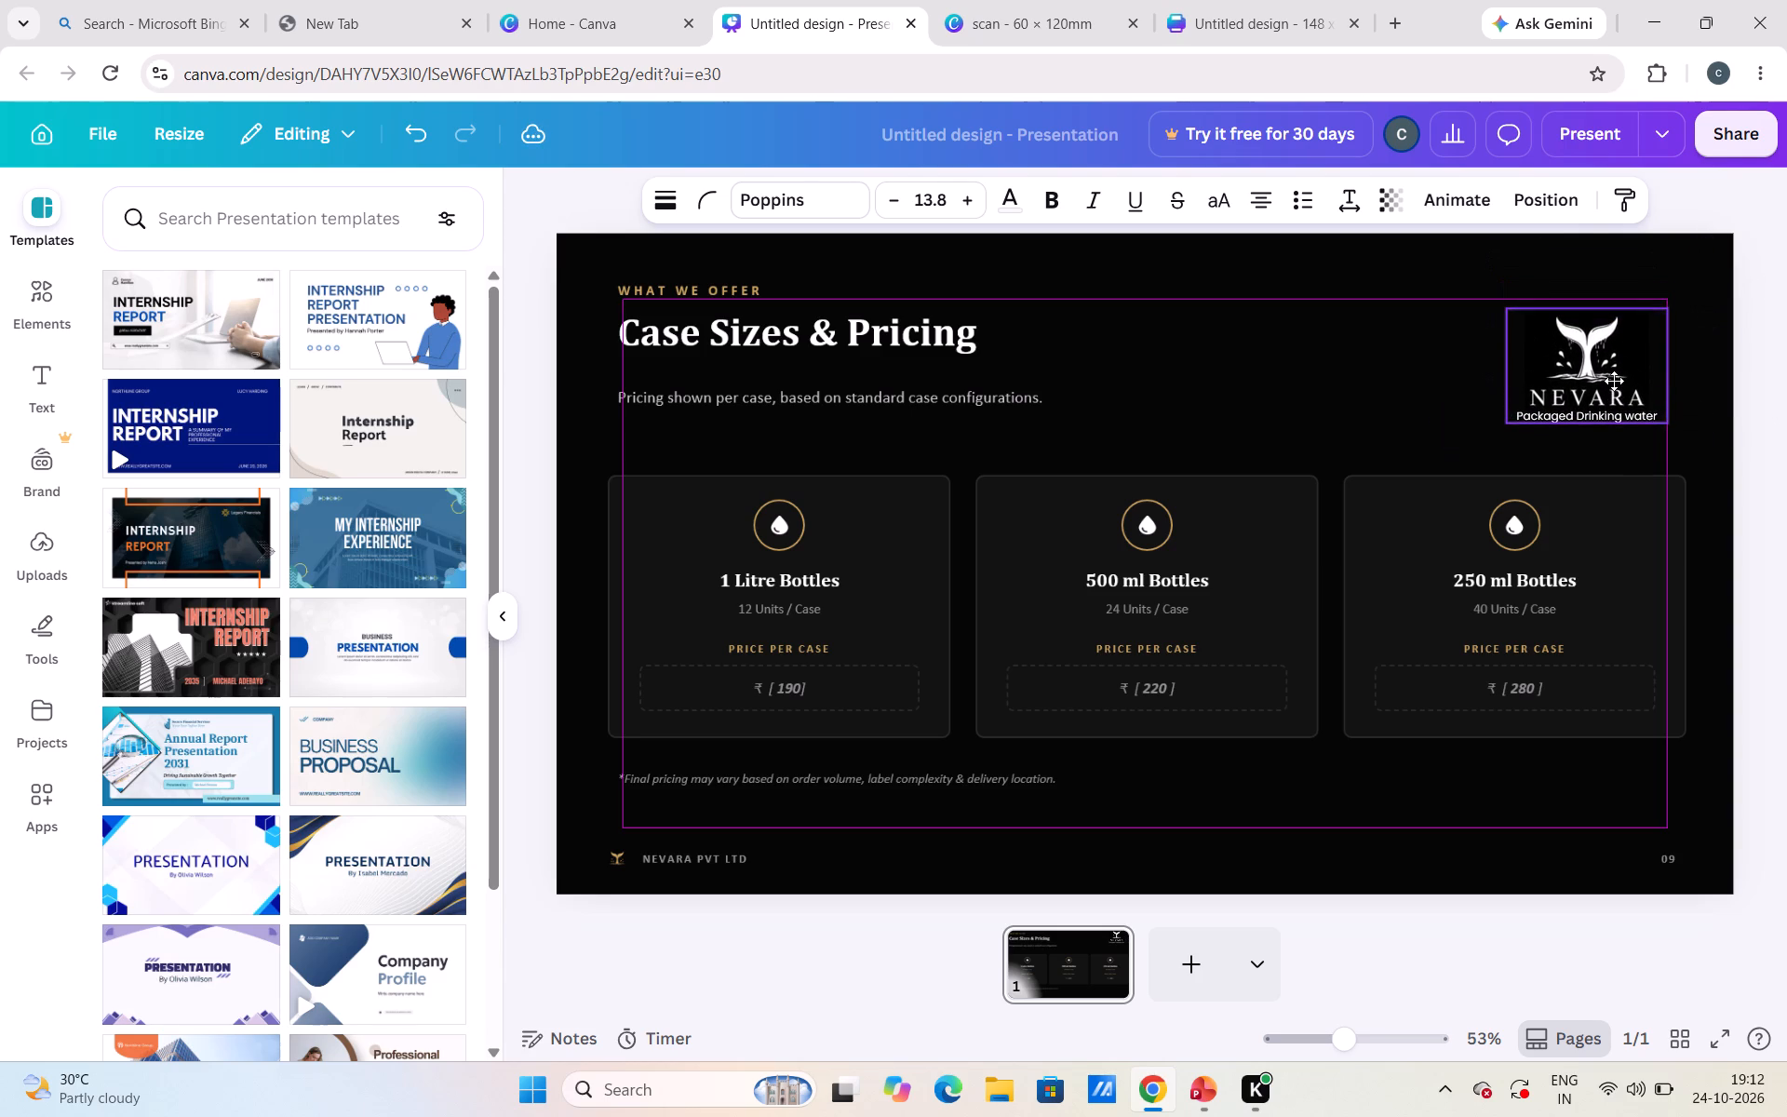
drag(1614, 381, 1613, 376)
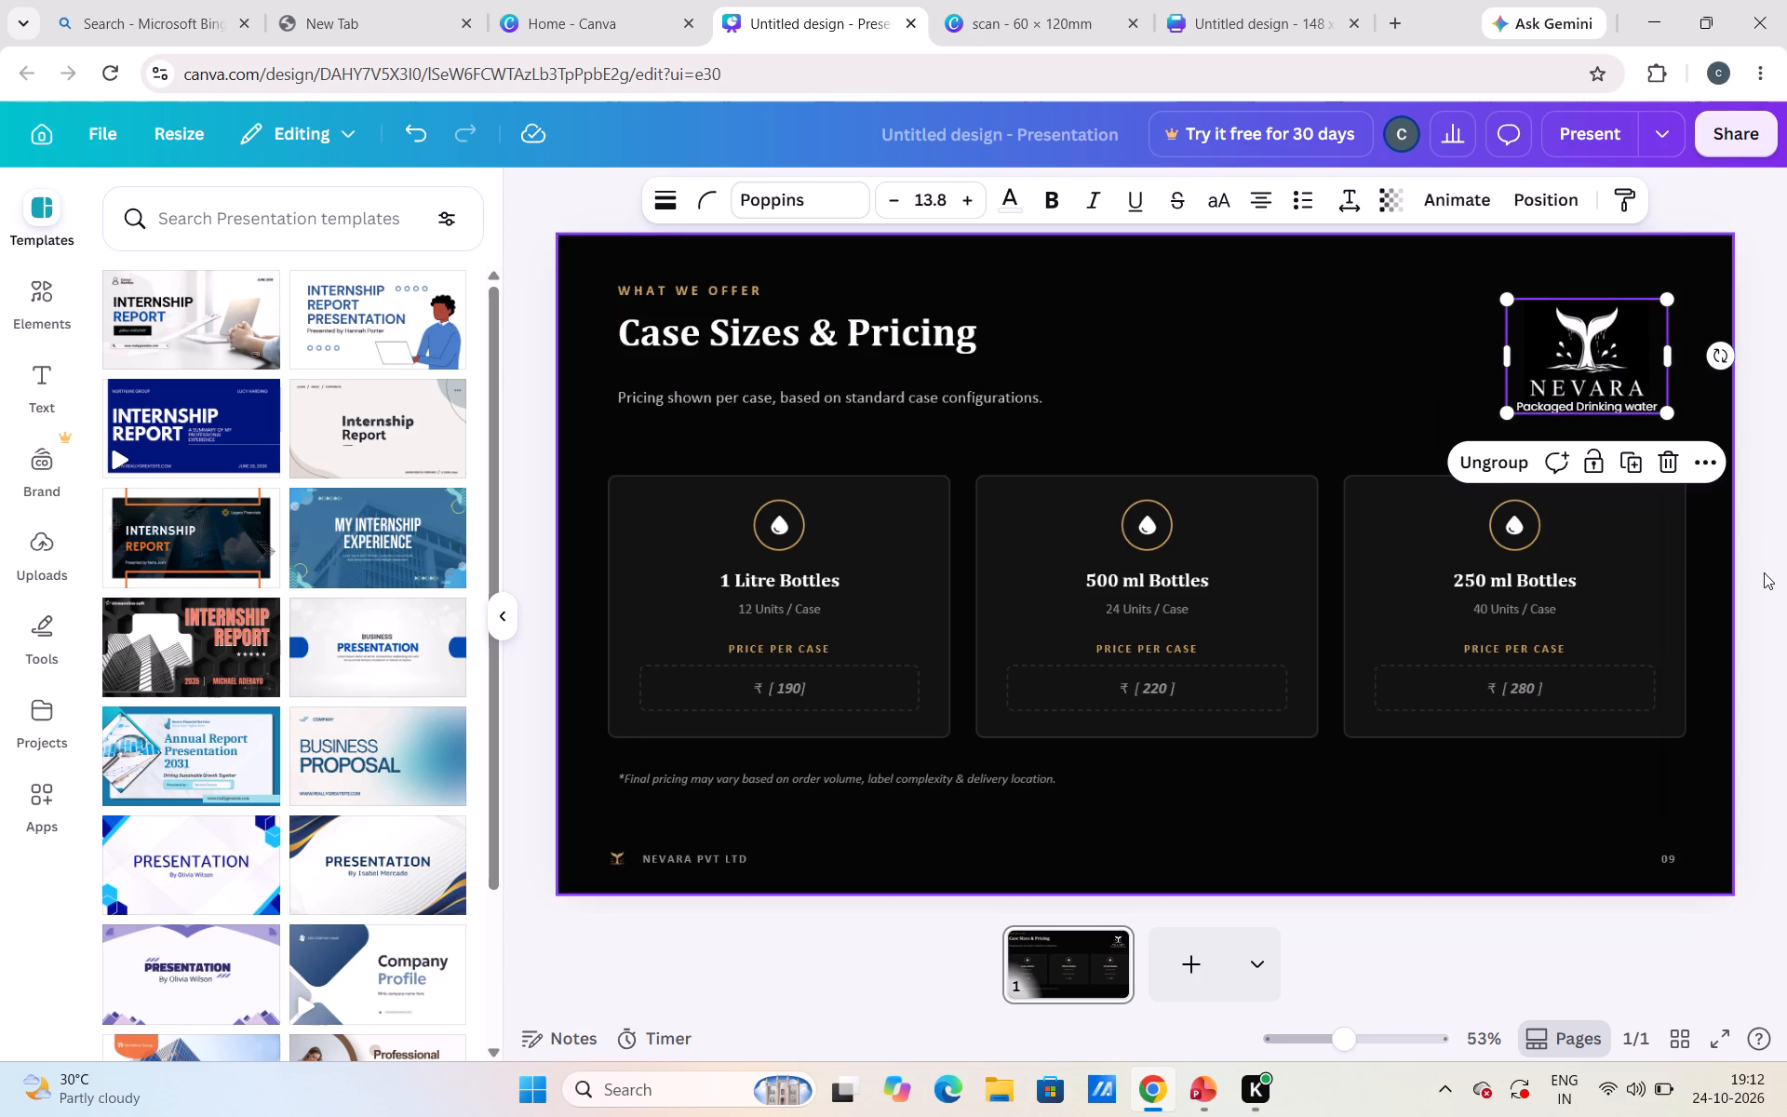
drag(1588, 364, 1595, 340)
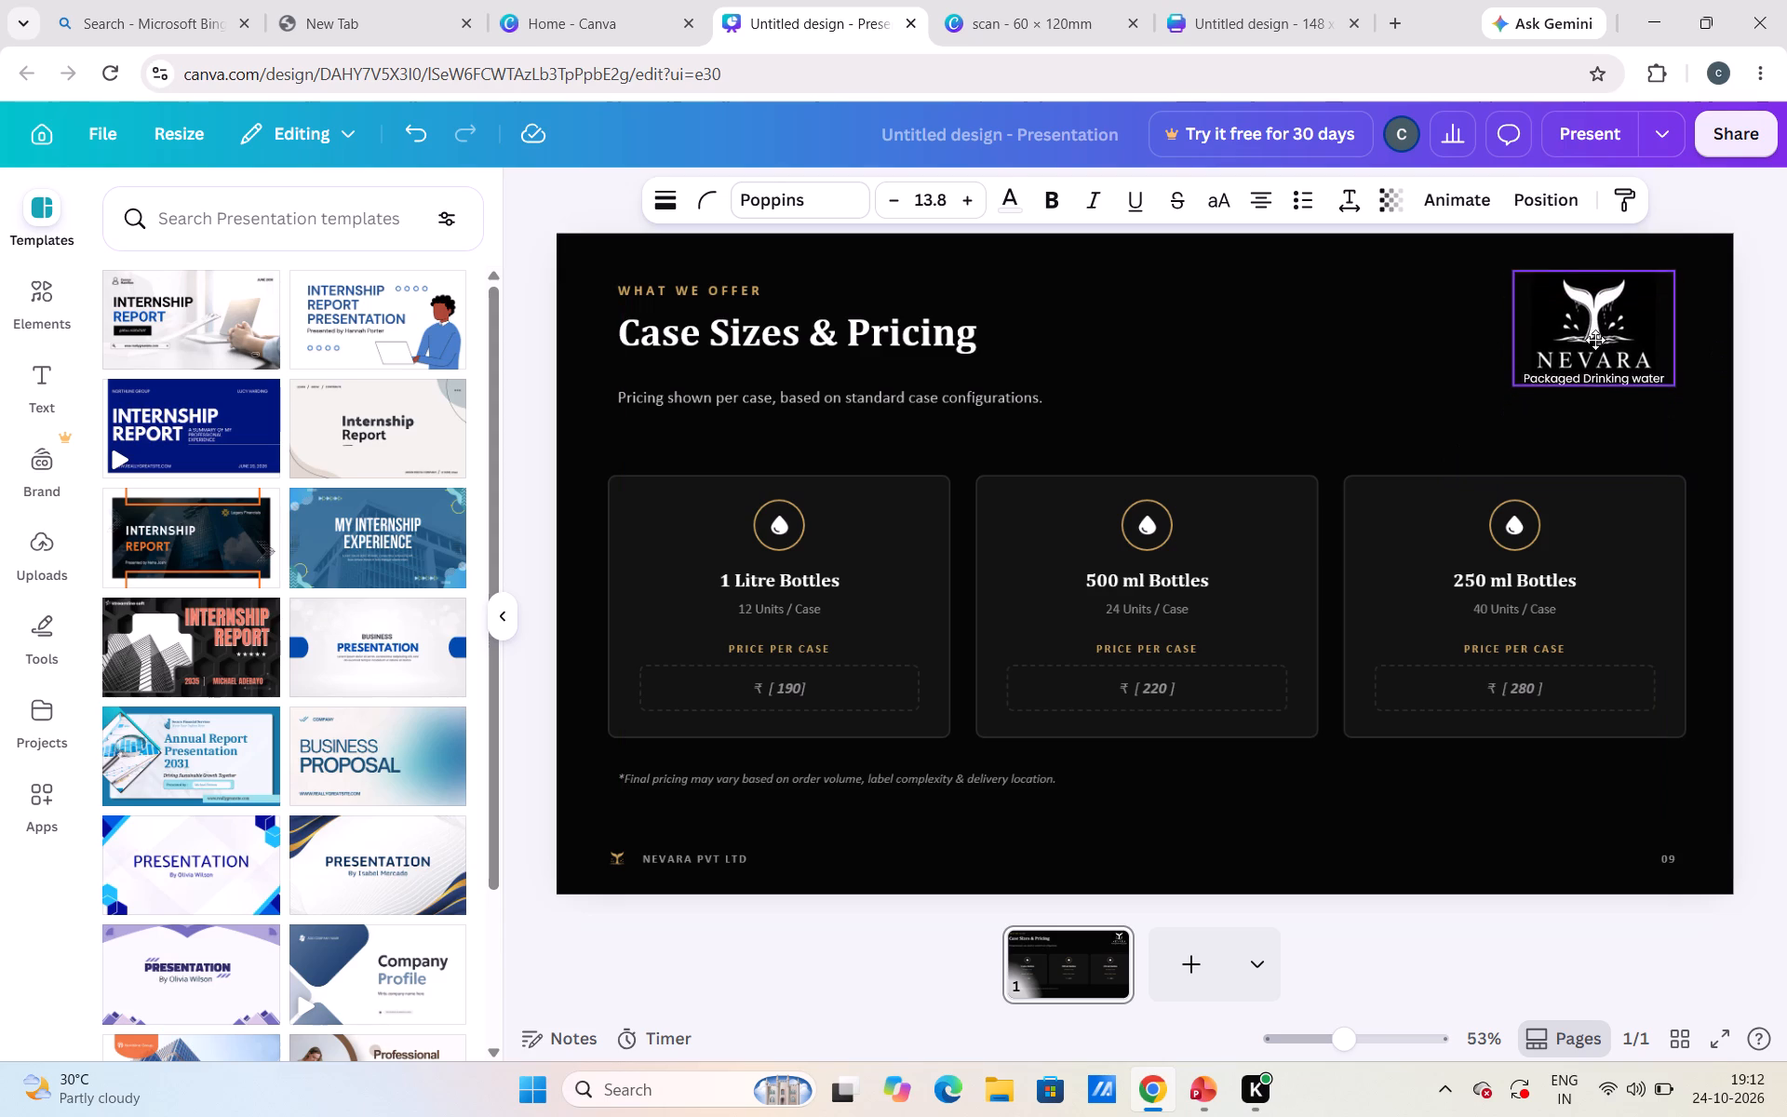
drag(1595, 340, 1619, 327)
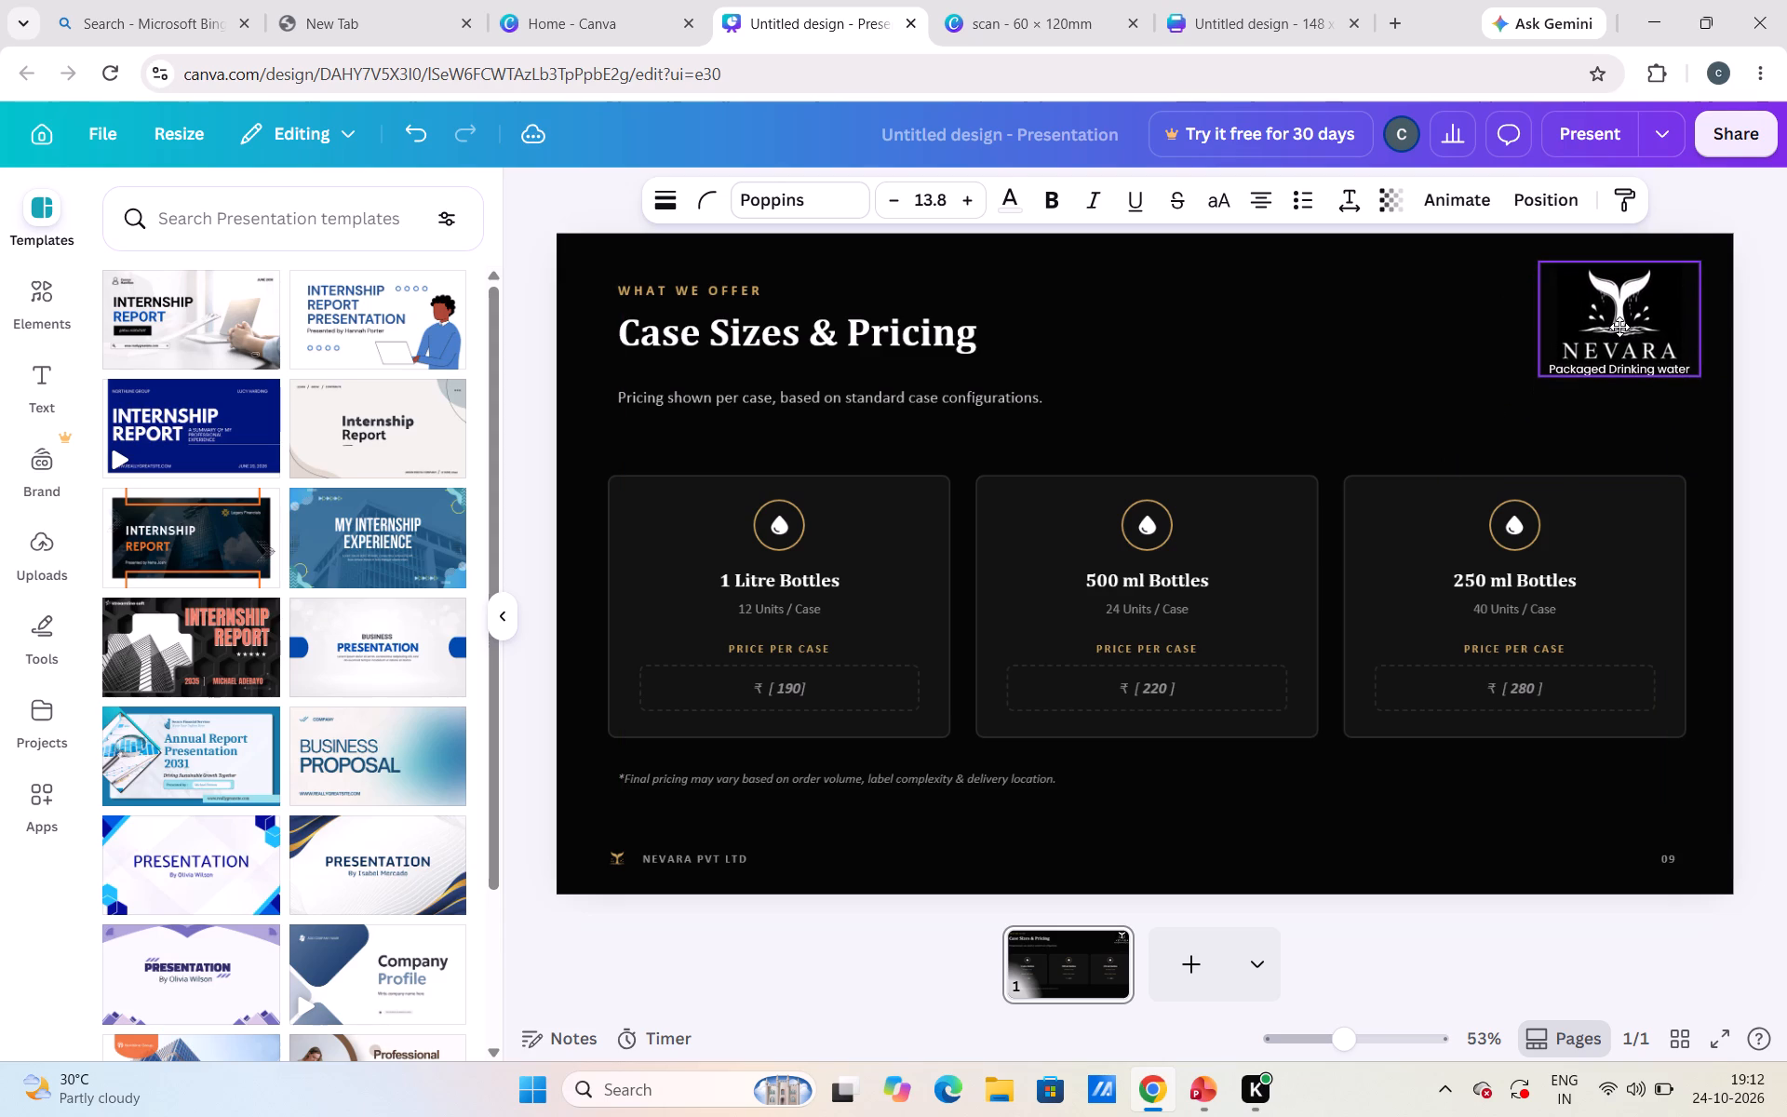
drag(1619, 327, 1626, 318)
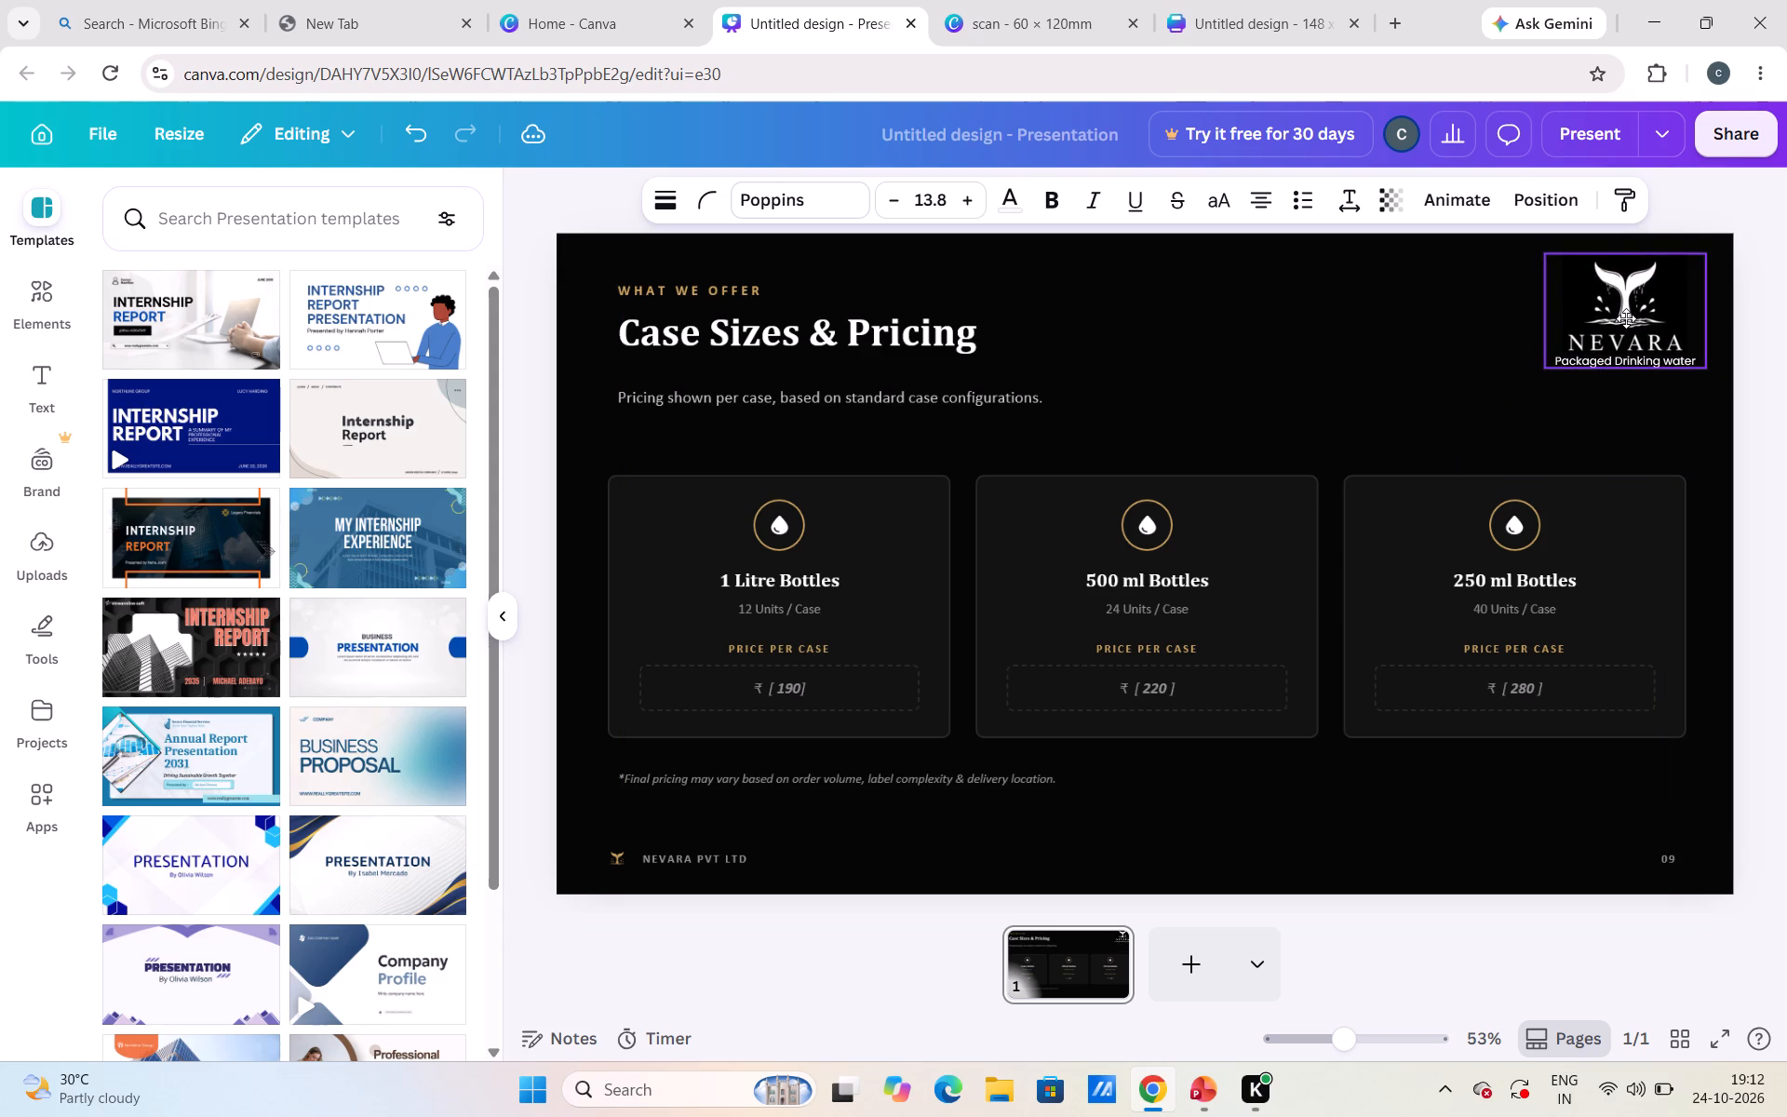
drag(1626, 318, 1606, 323)
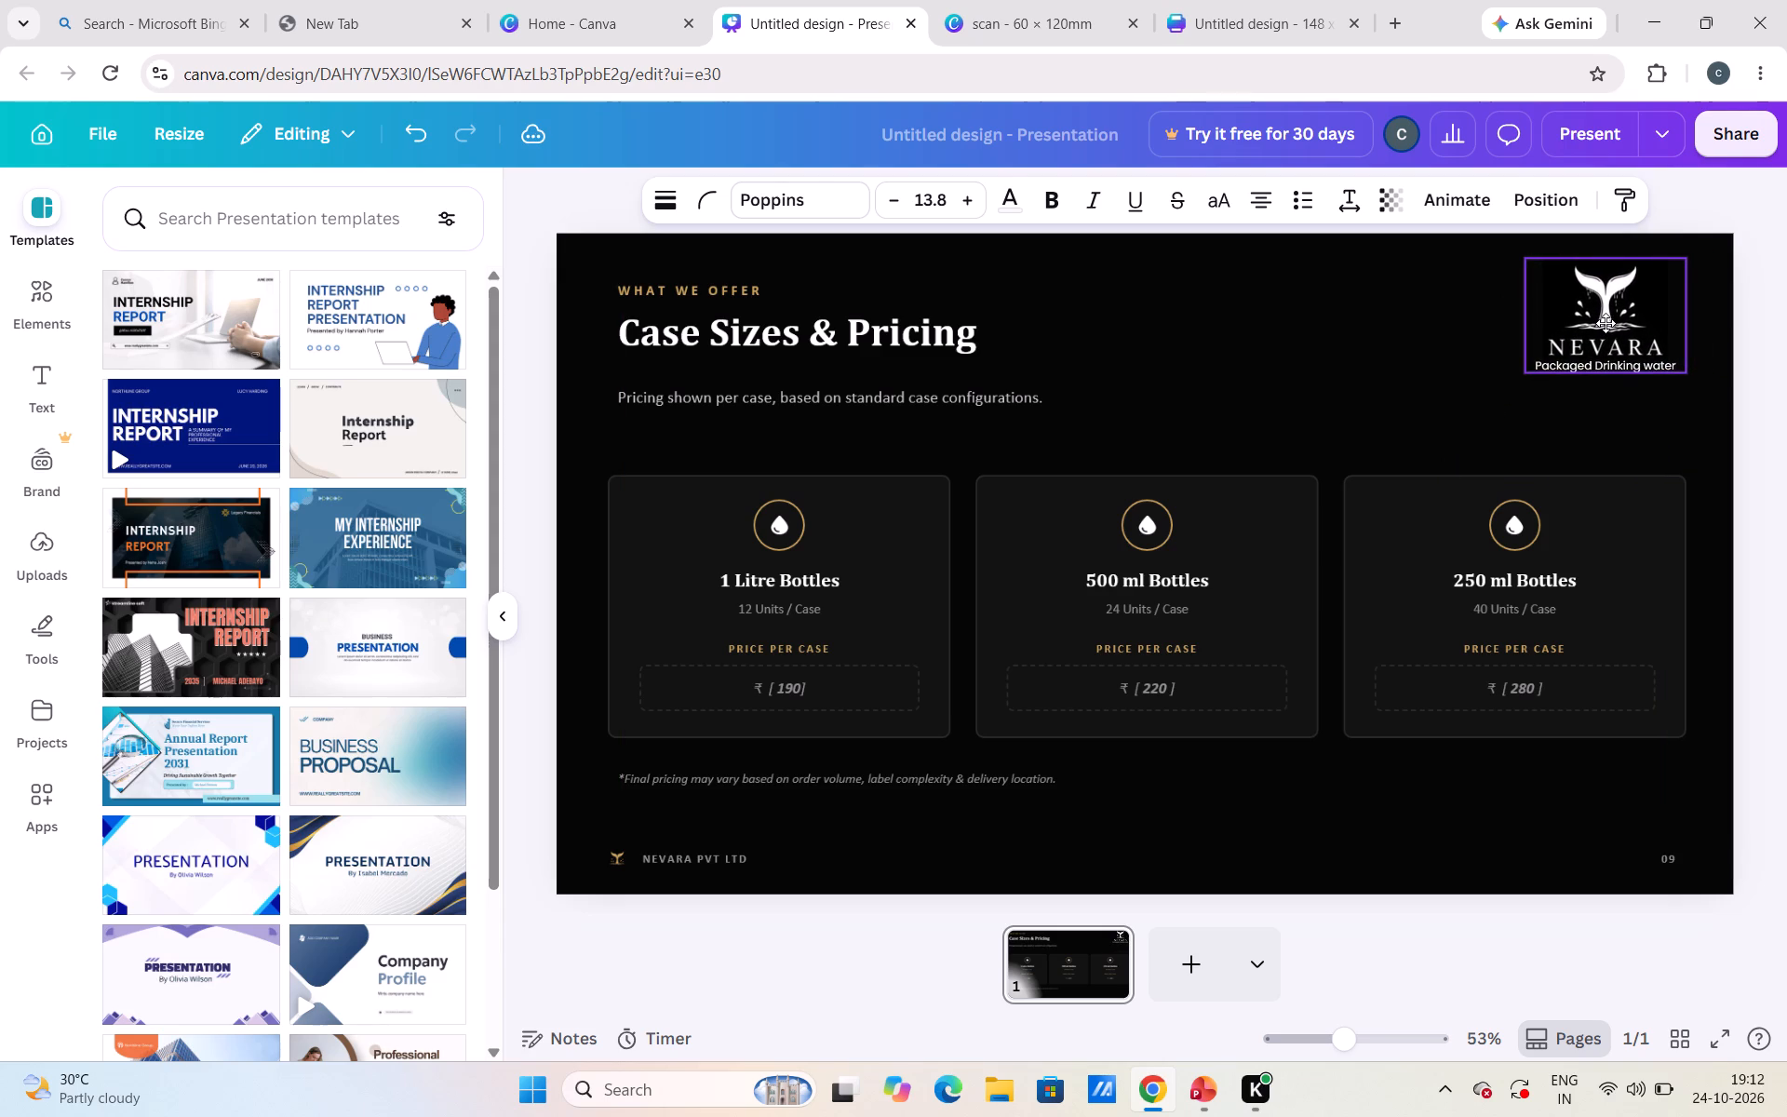
drag(1606, 323, 1589, 319)
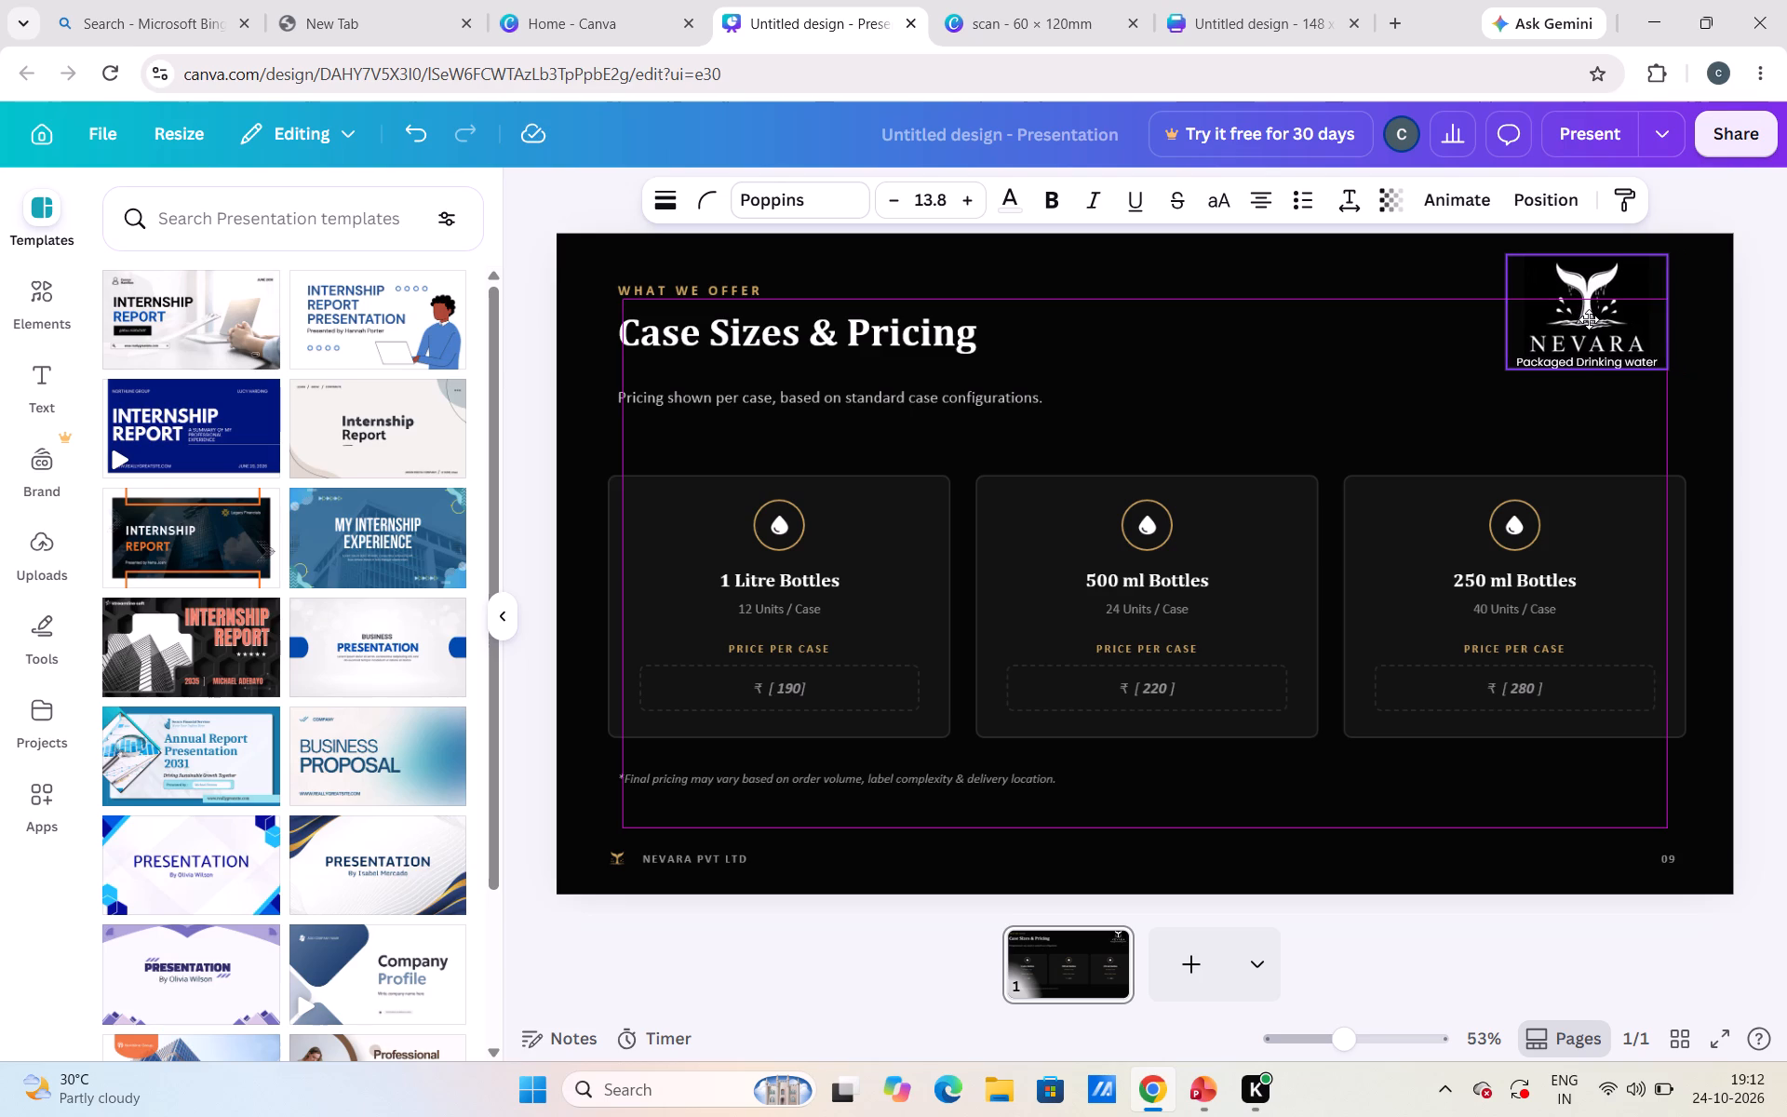
drag(1589, 319, 1600, 322)
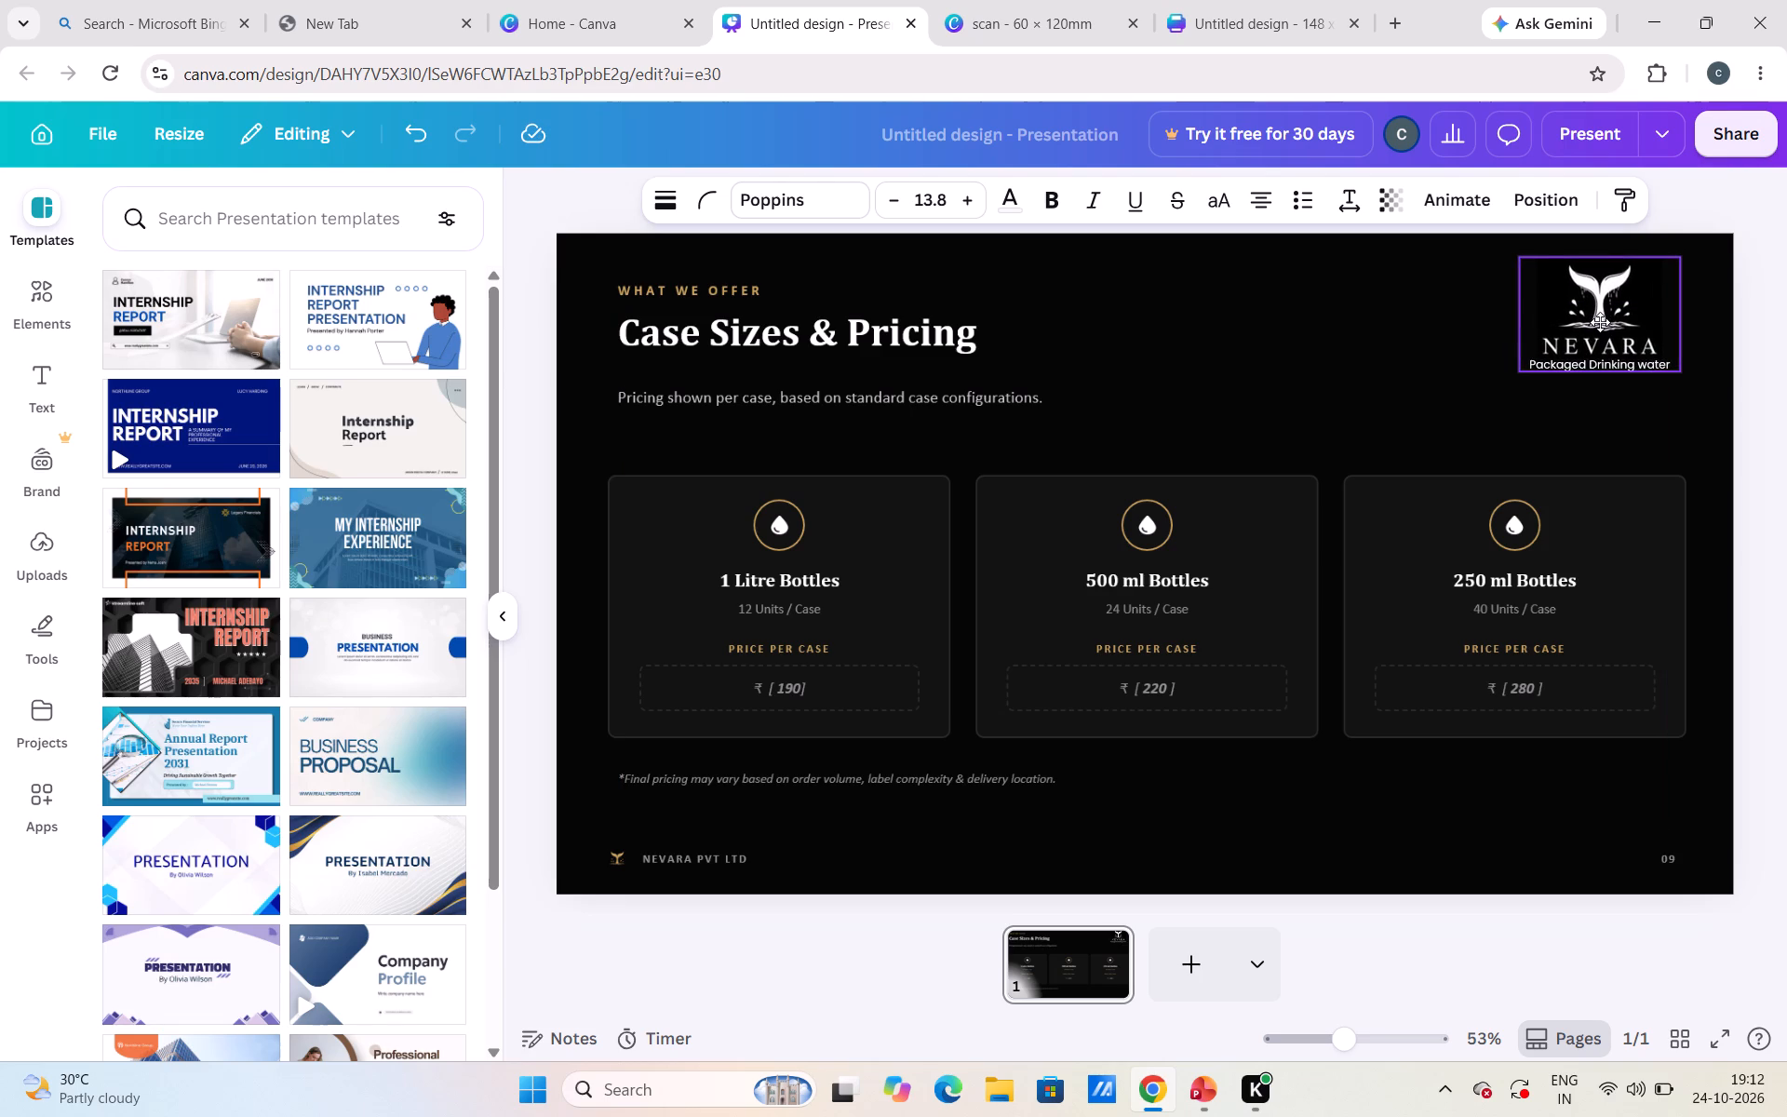
drag(1600, 322, 1601, 322)
click(1756, 584)
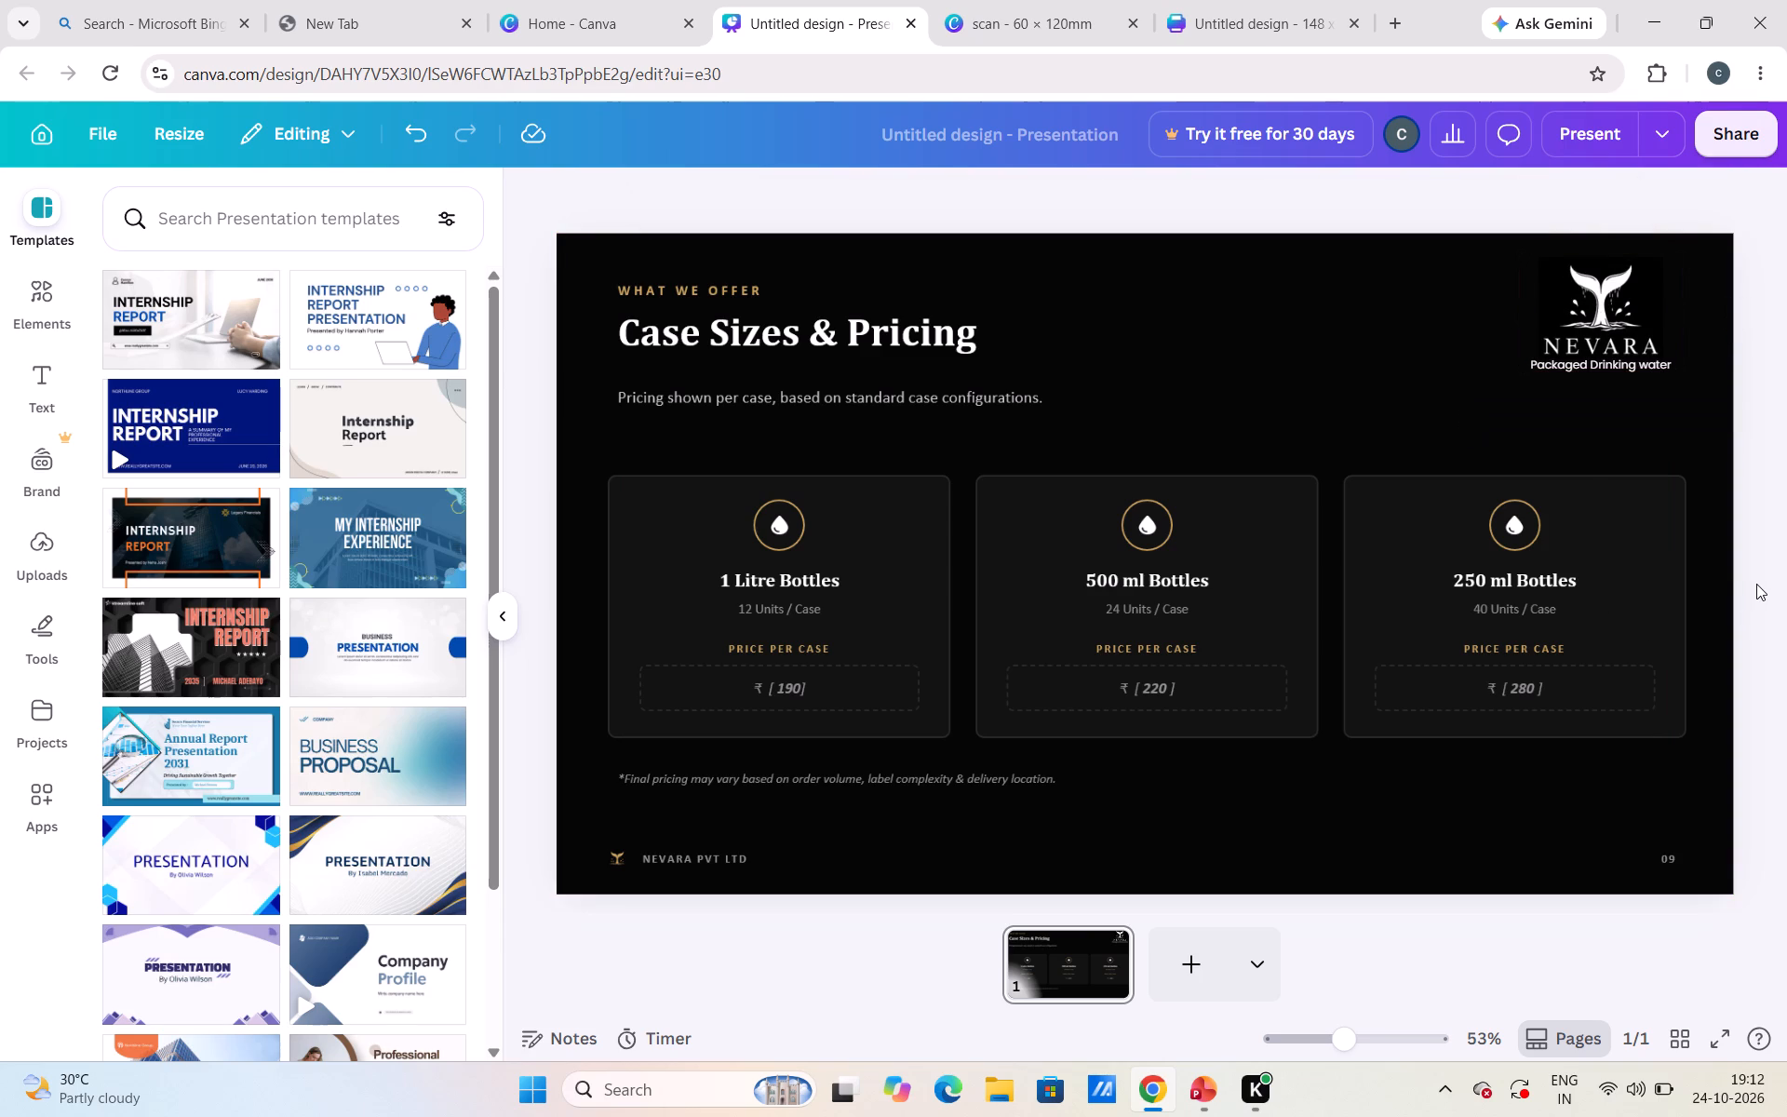
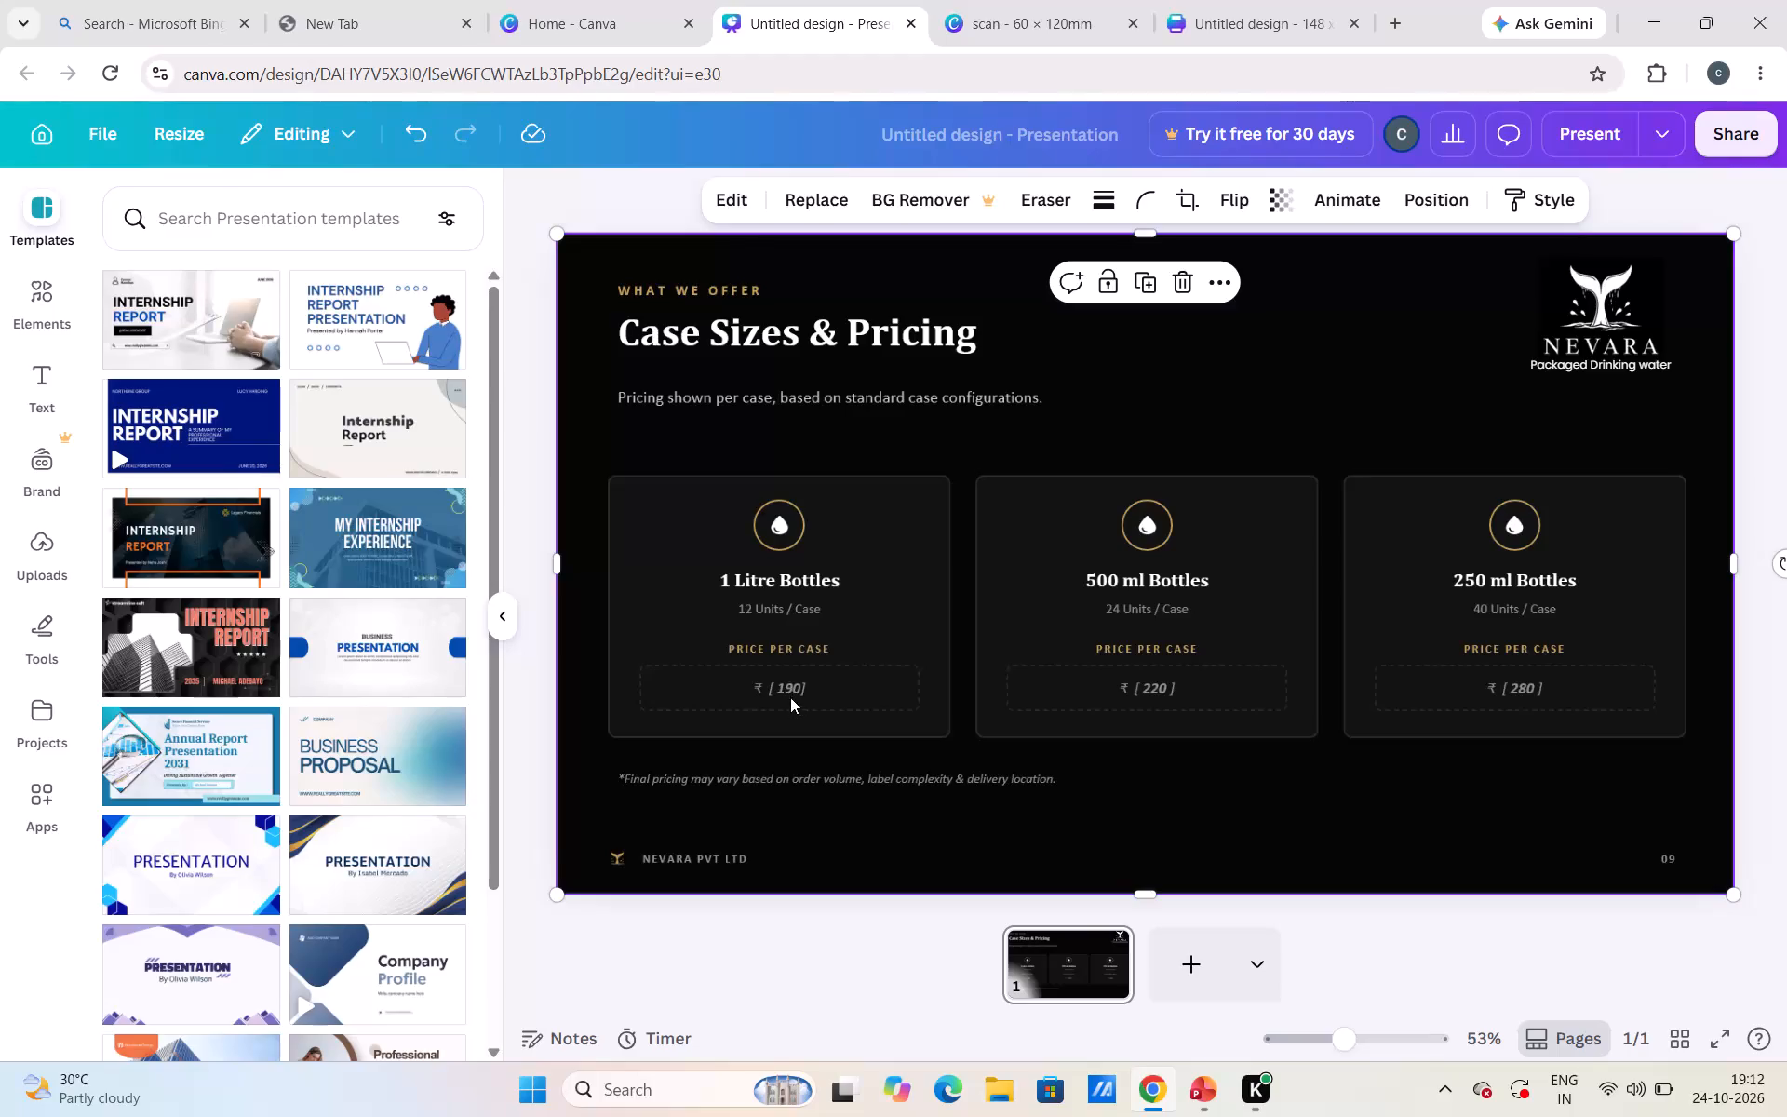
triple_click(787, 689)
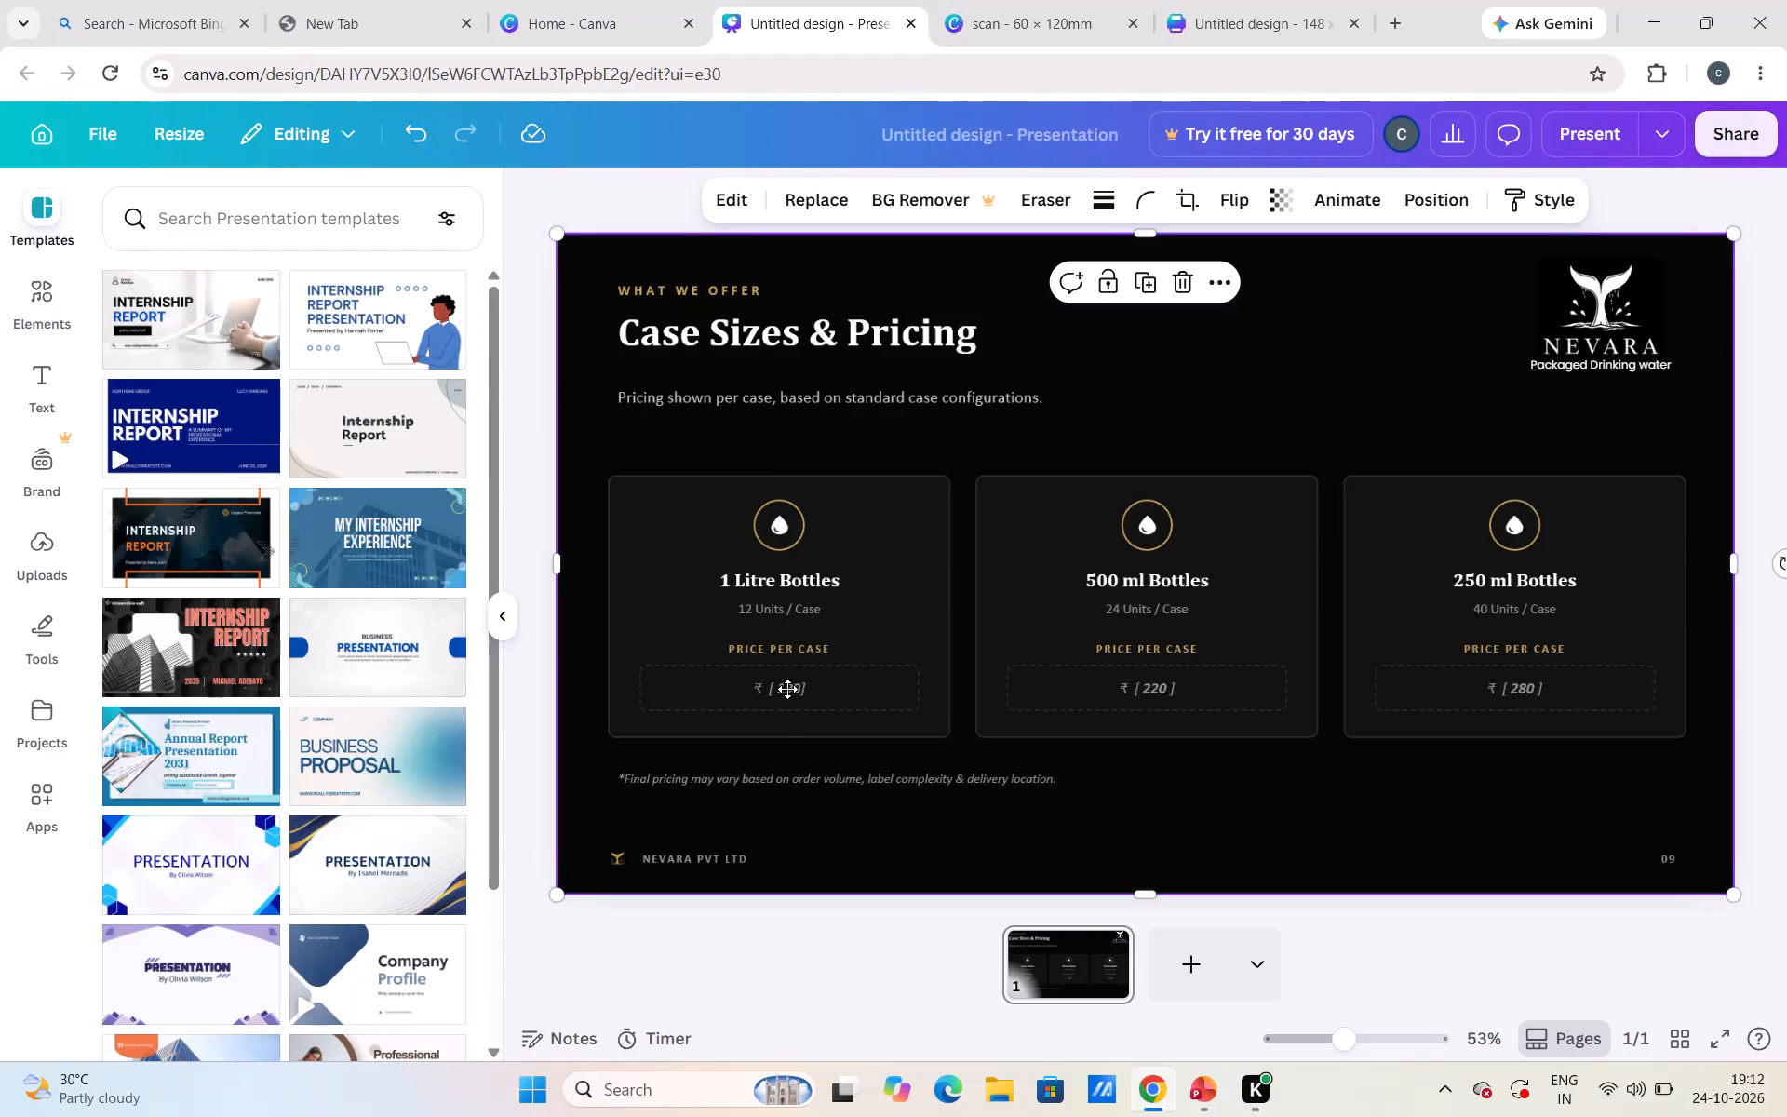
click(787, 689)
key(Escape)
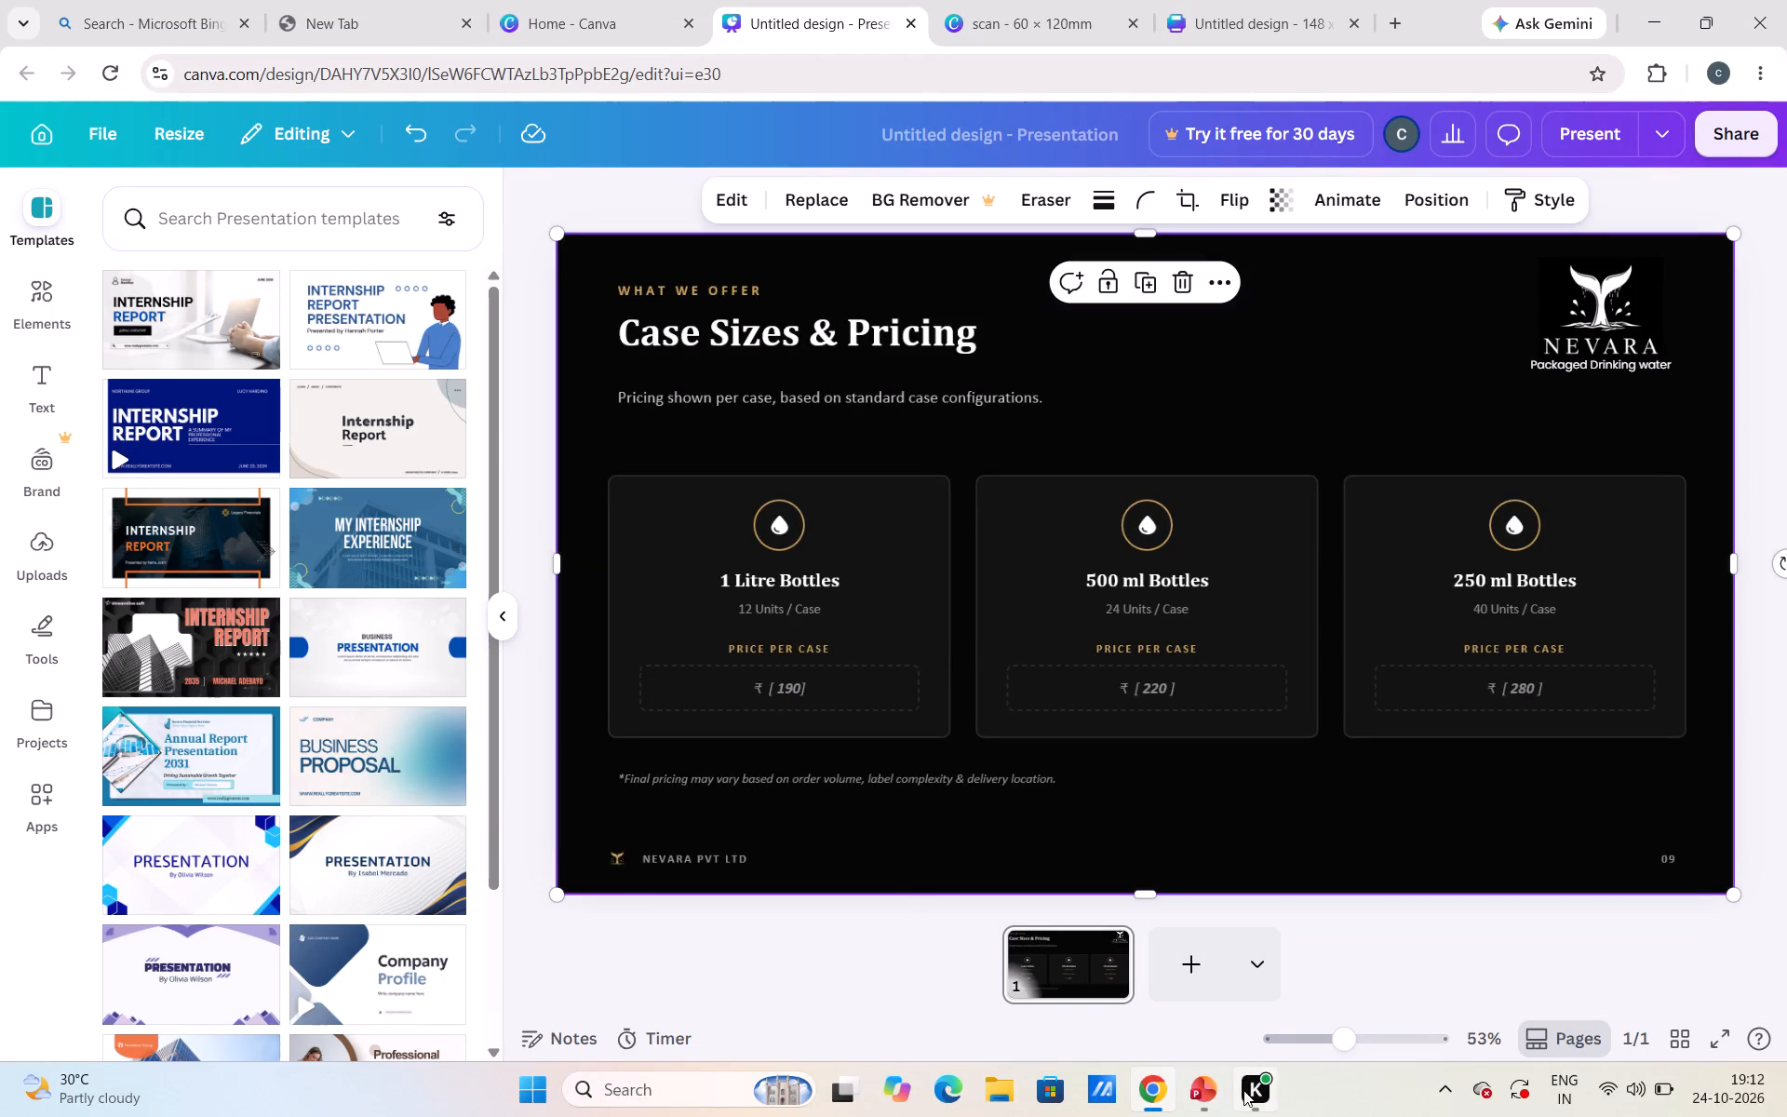
Switch to the PowerPoint Case Sizes & Pricing slide and recolour the 1 Litre Bottles price text to the near-white theme colour.
click(1307, 978)
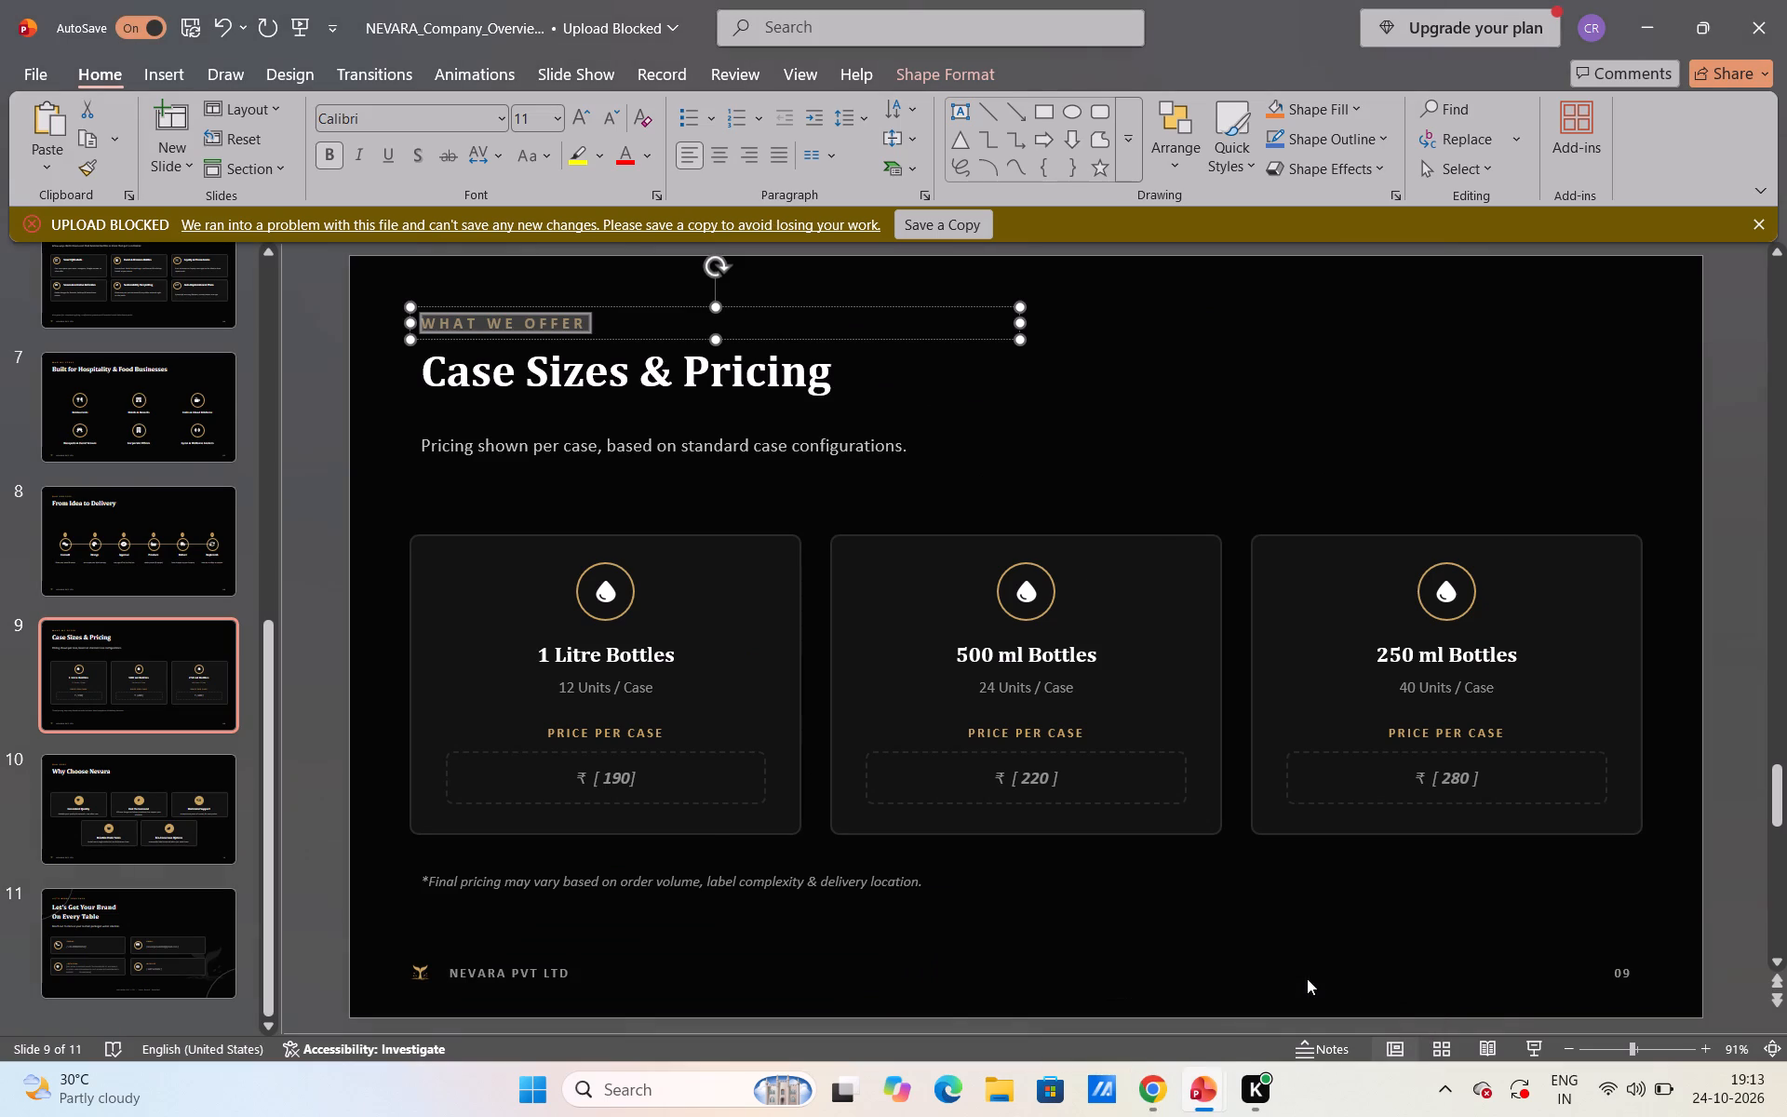
click(626, 774)
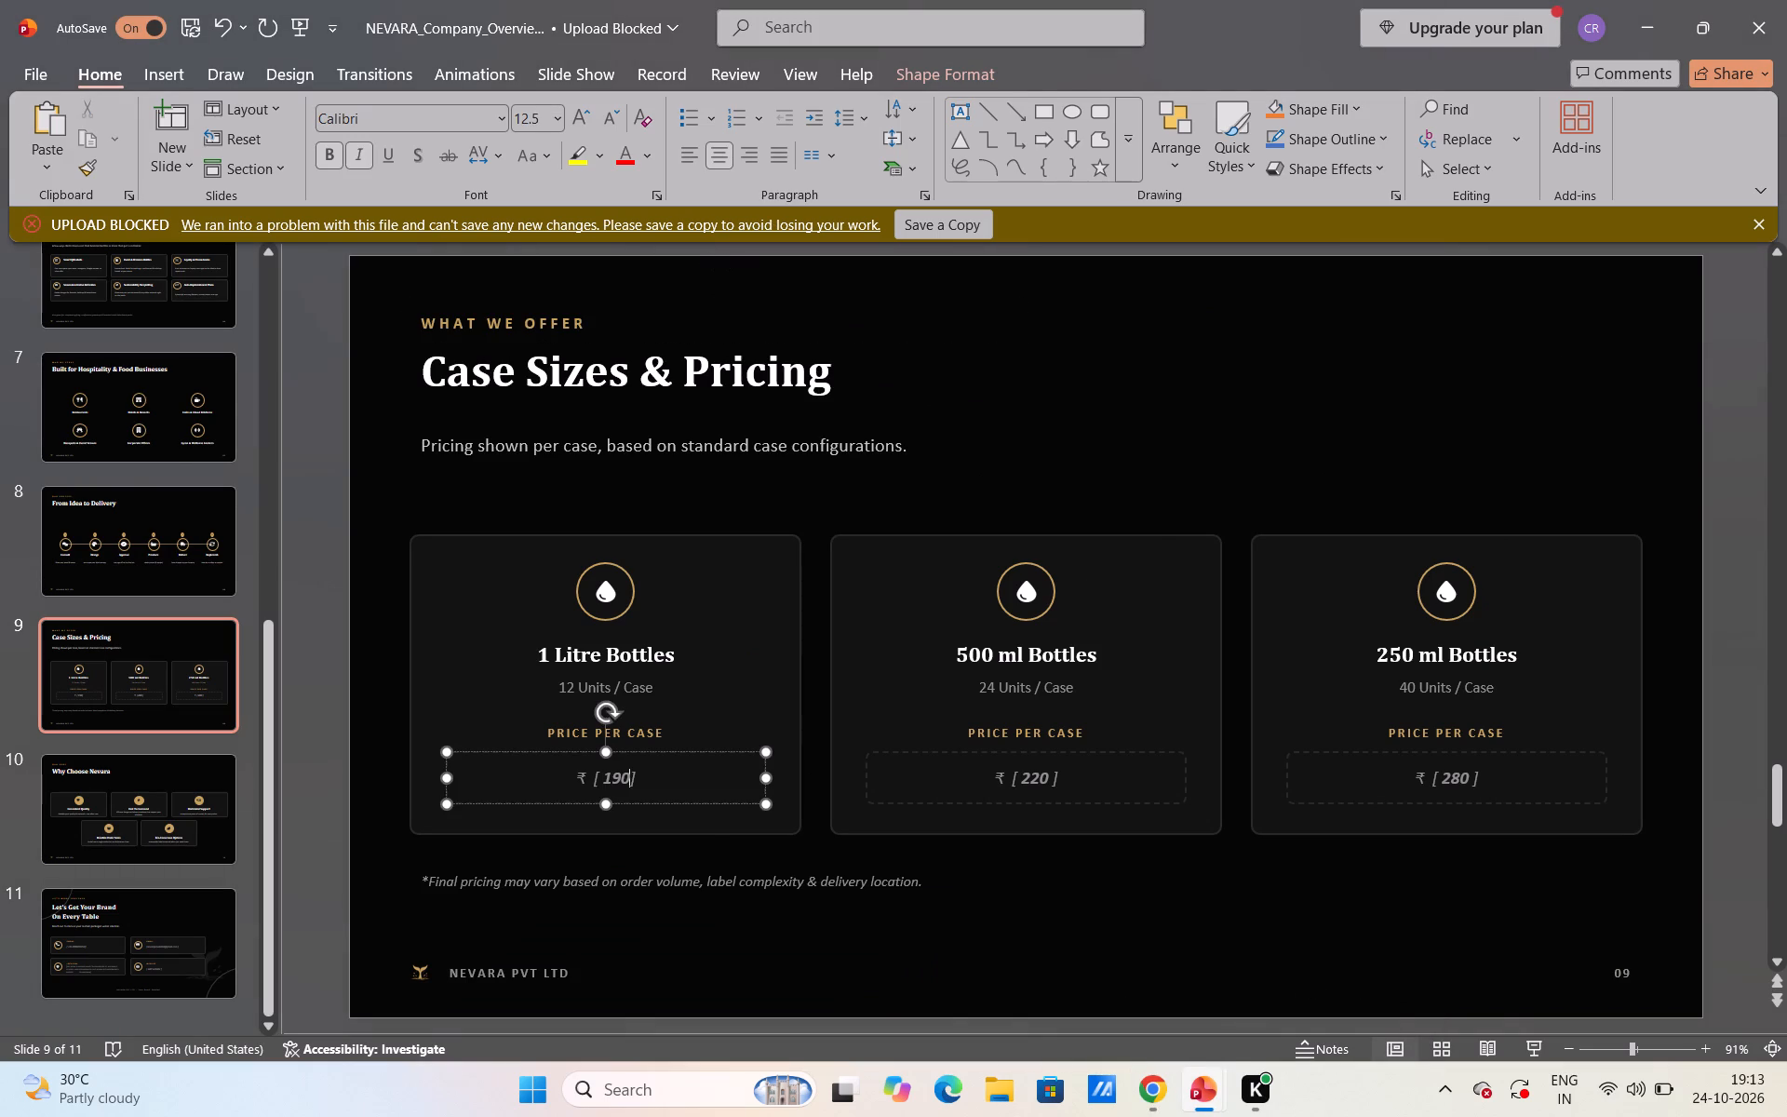
double_click(626, 774)
key(ctrl+a)
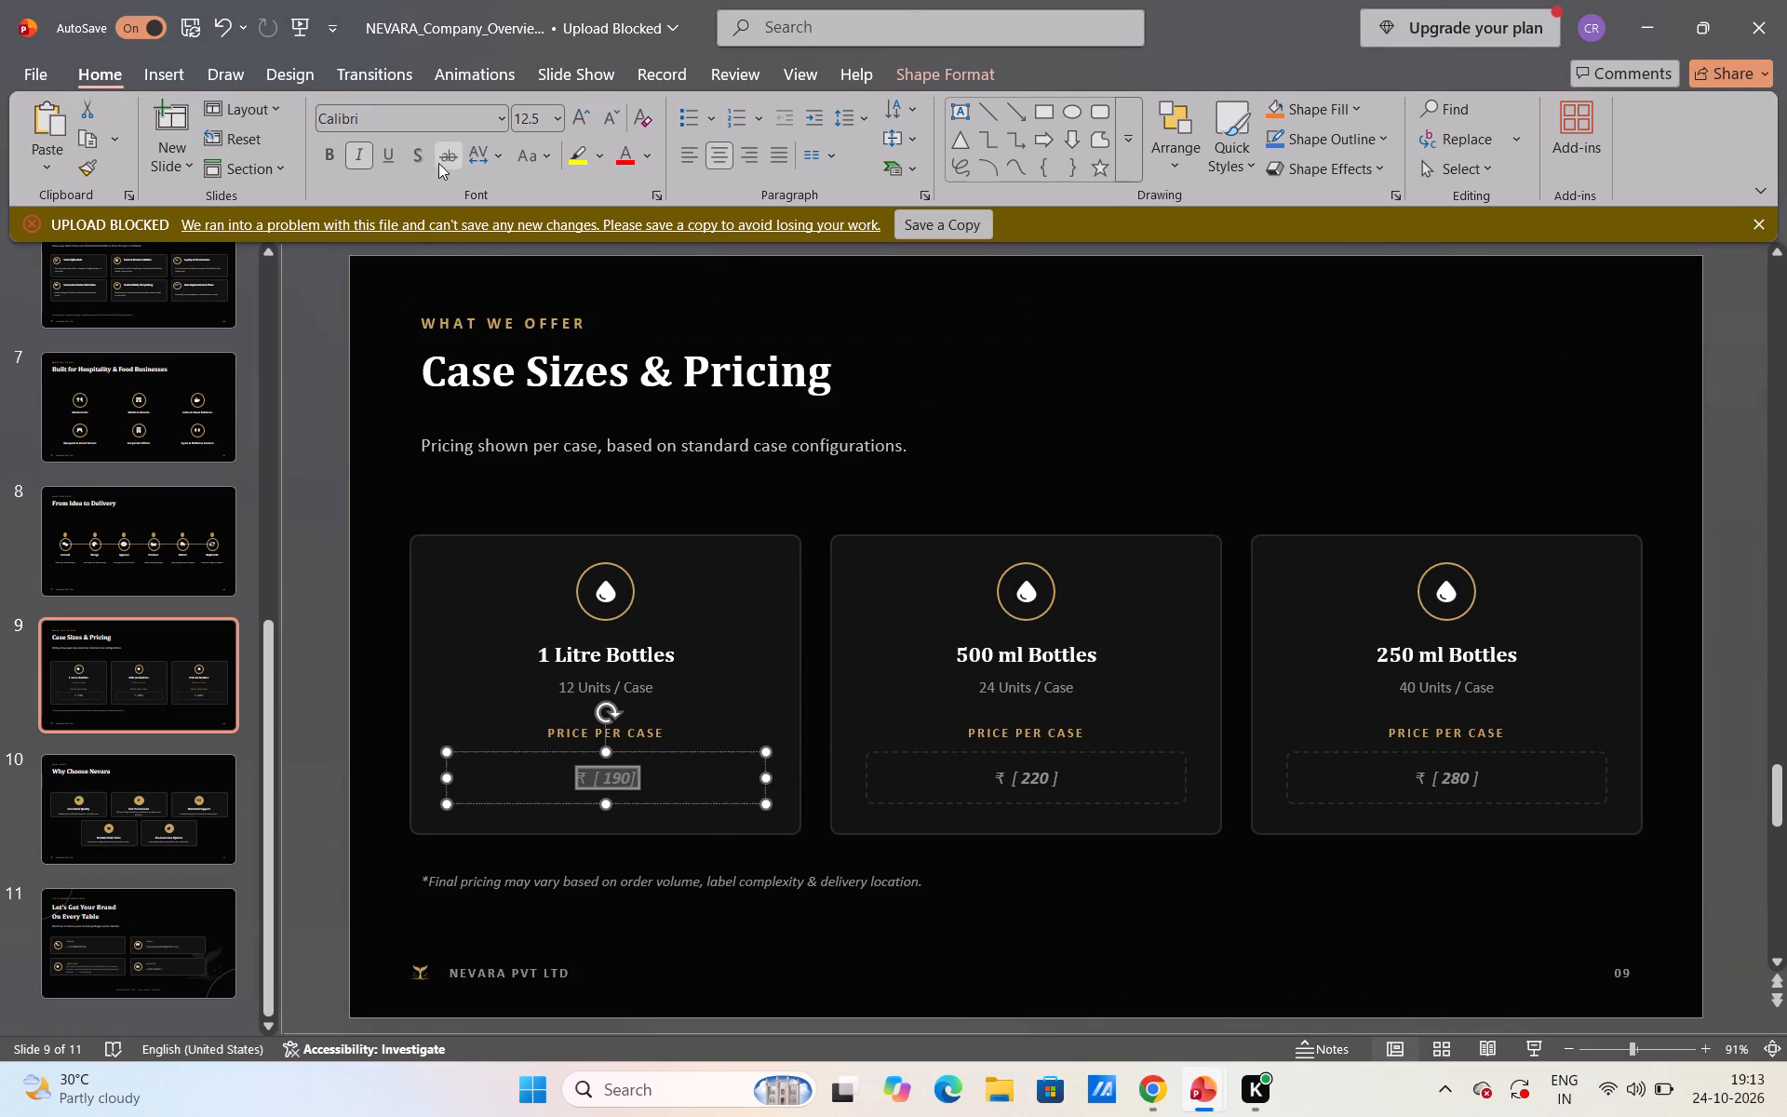
click(618, 151)
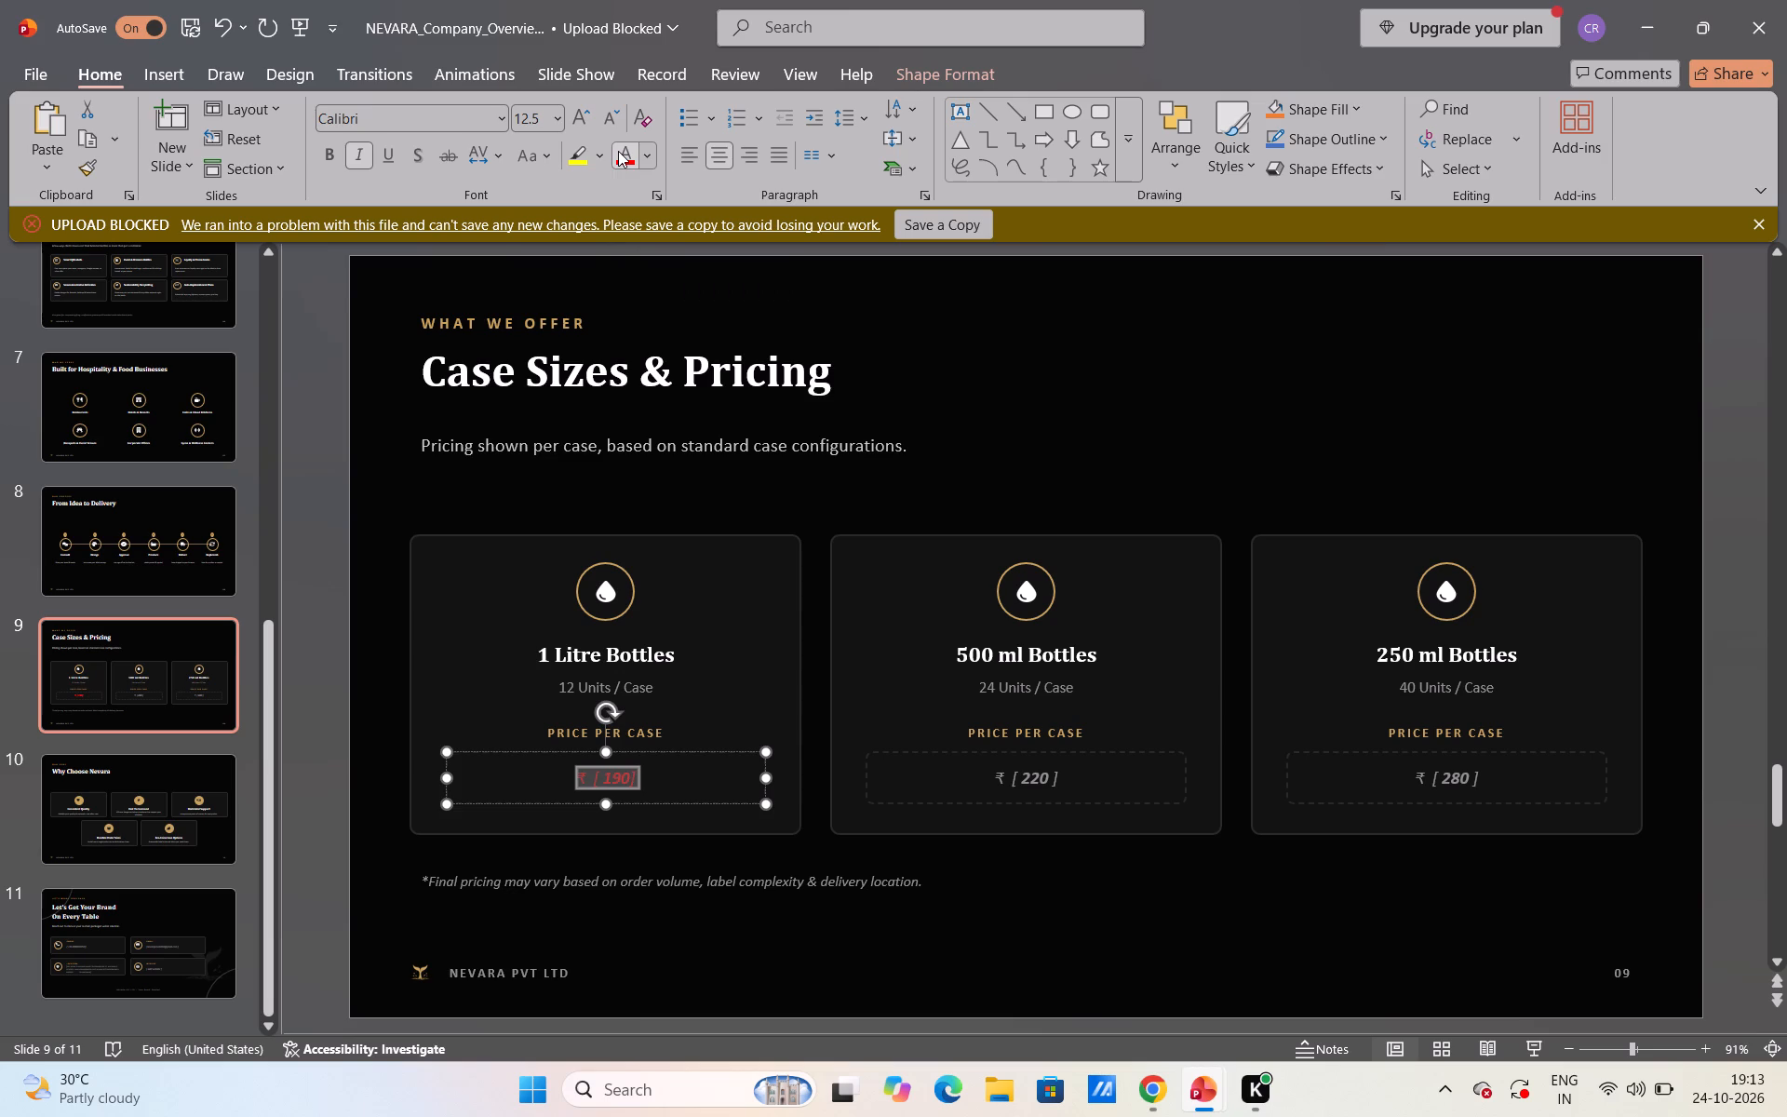
click(618, 151)
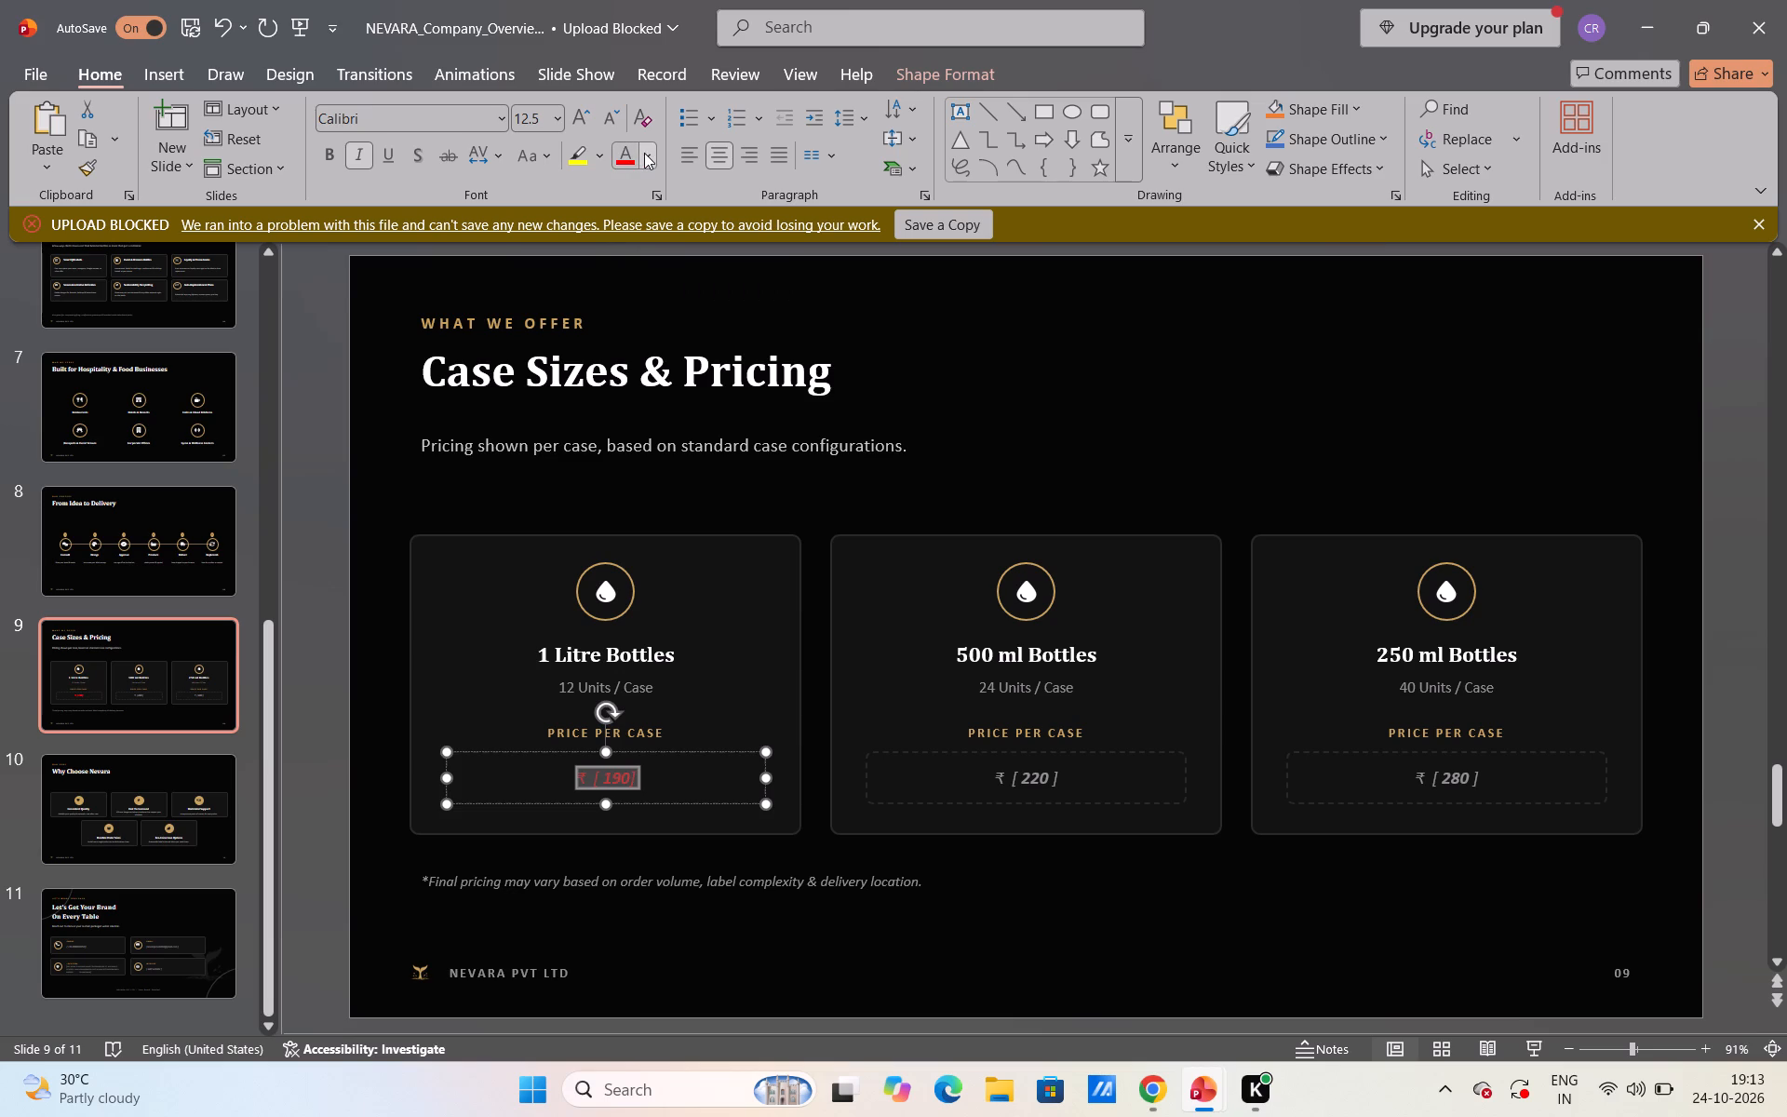
click(644, 153)
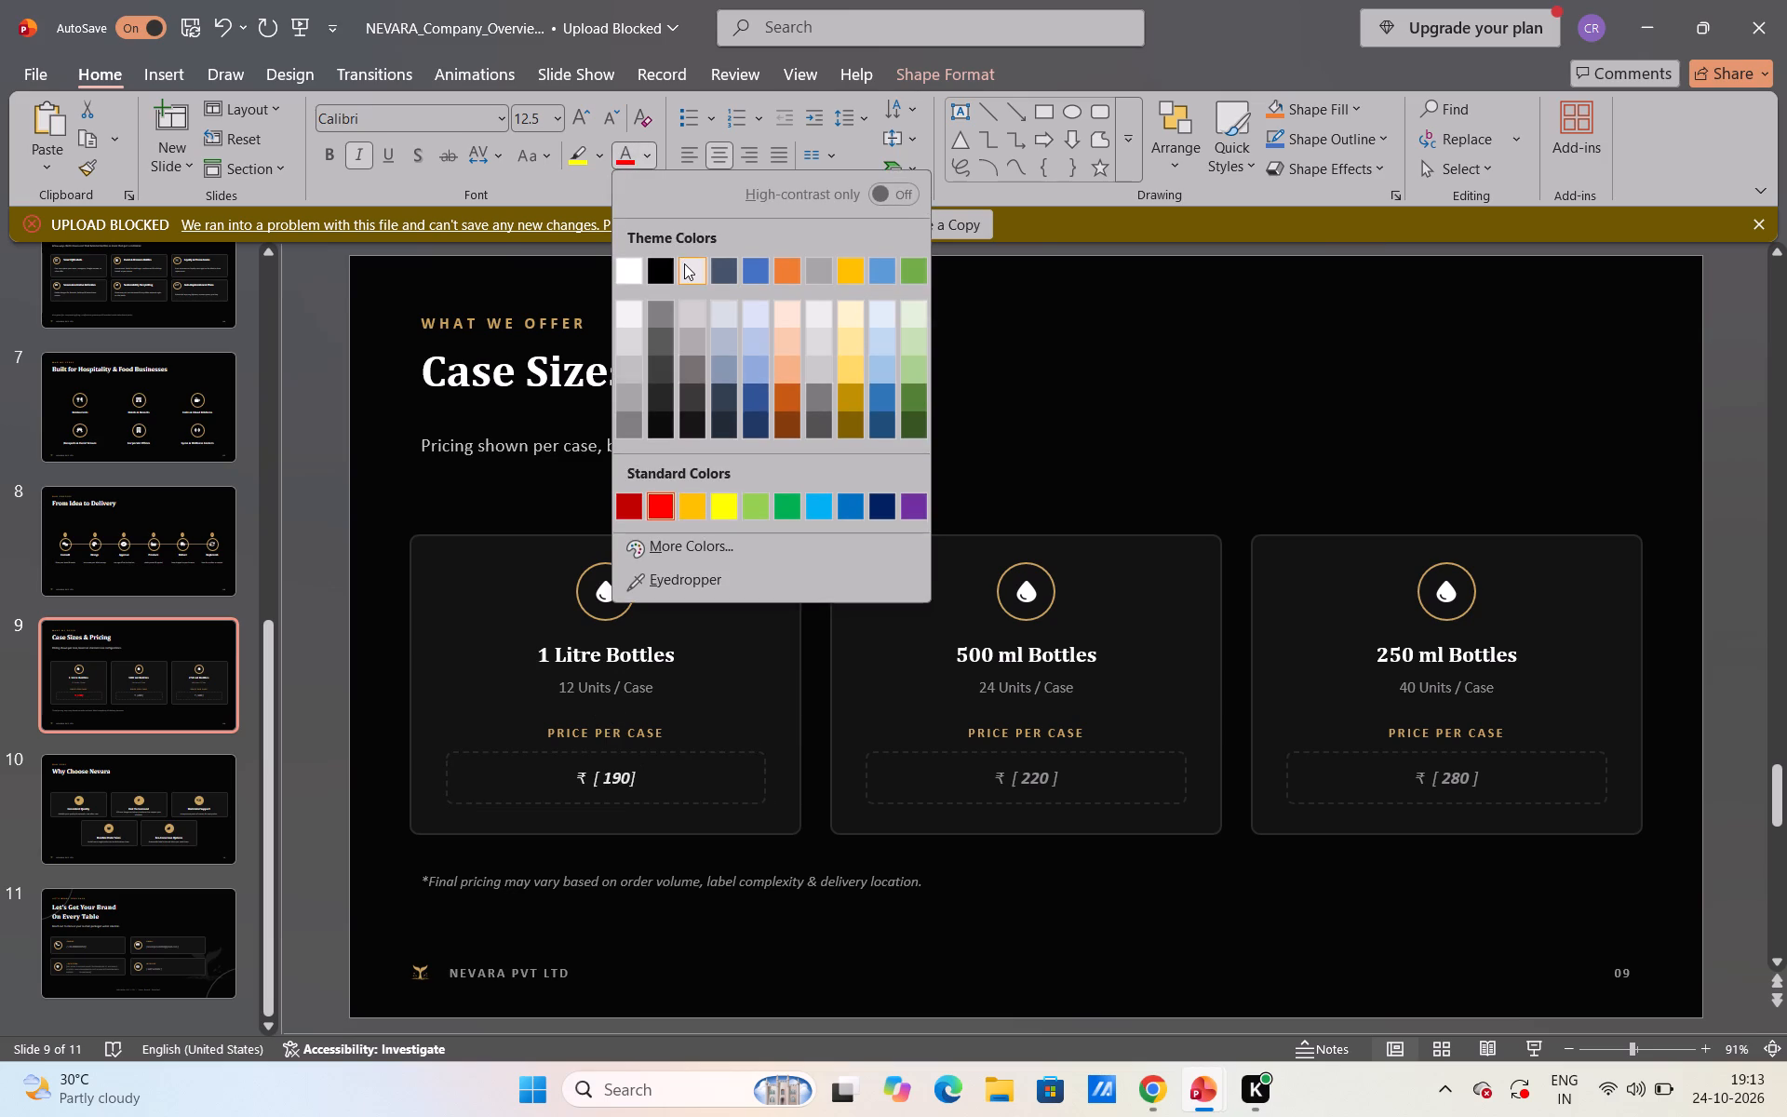
click(684, 263)
click(970, 397)
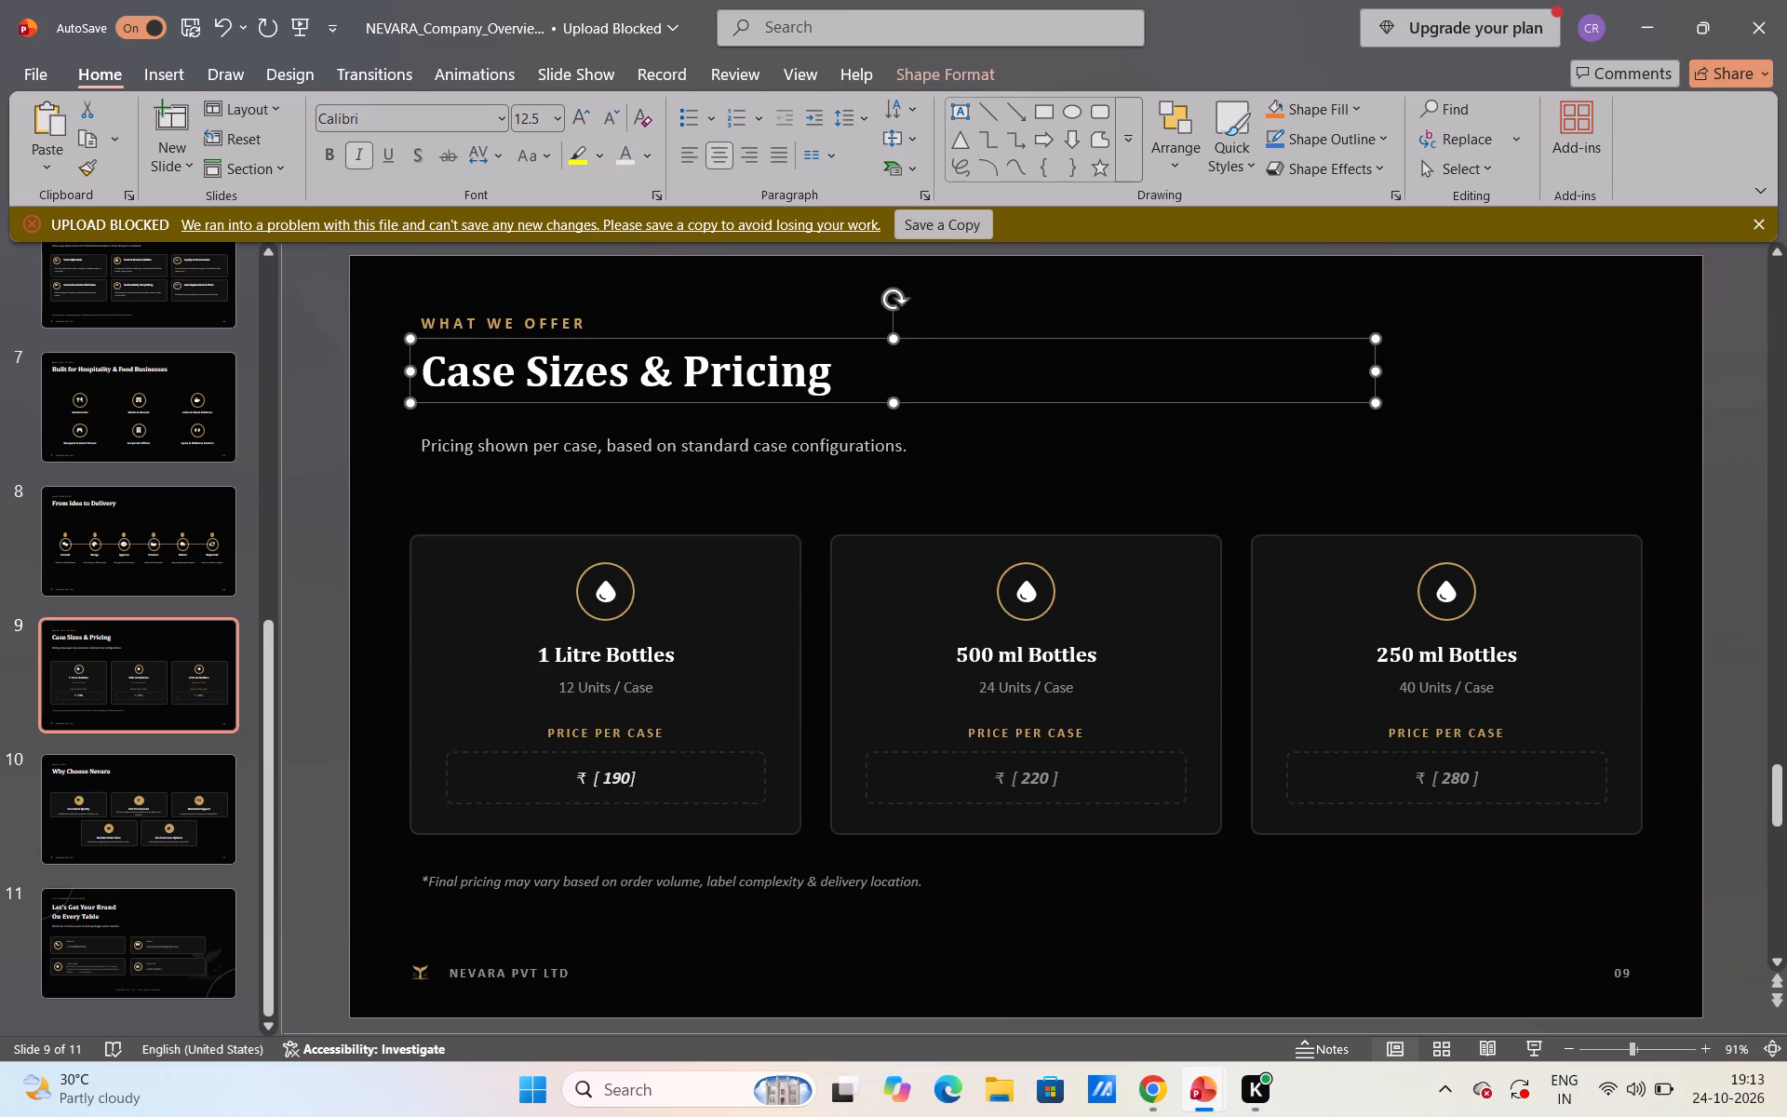
Apply the same near-white font colour to the "12 Units / Case" text on the 1 Litre Bottles card.
click(614, 683)
key(ctrl+a)
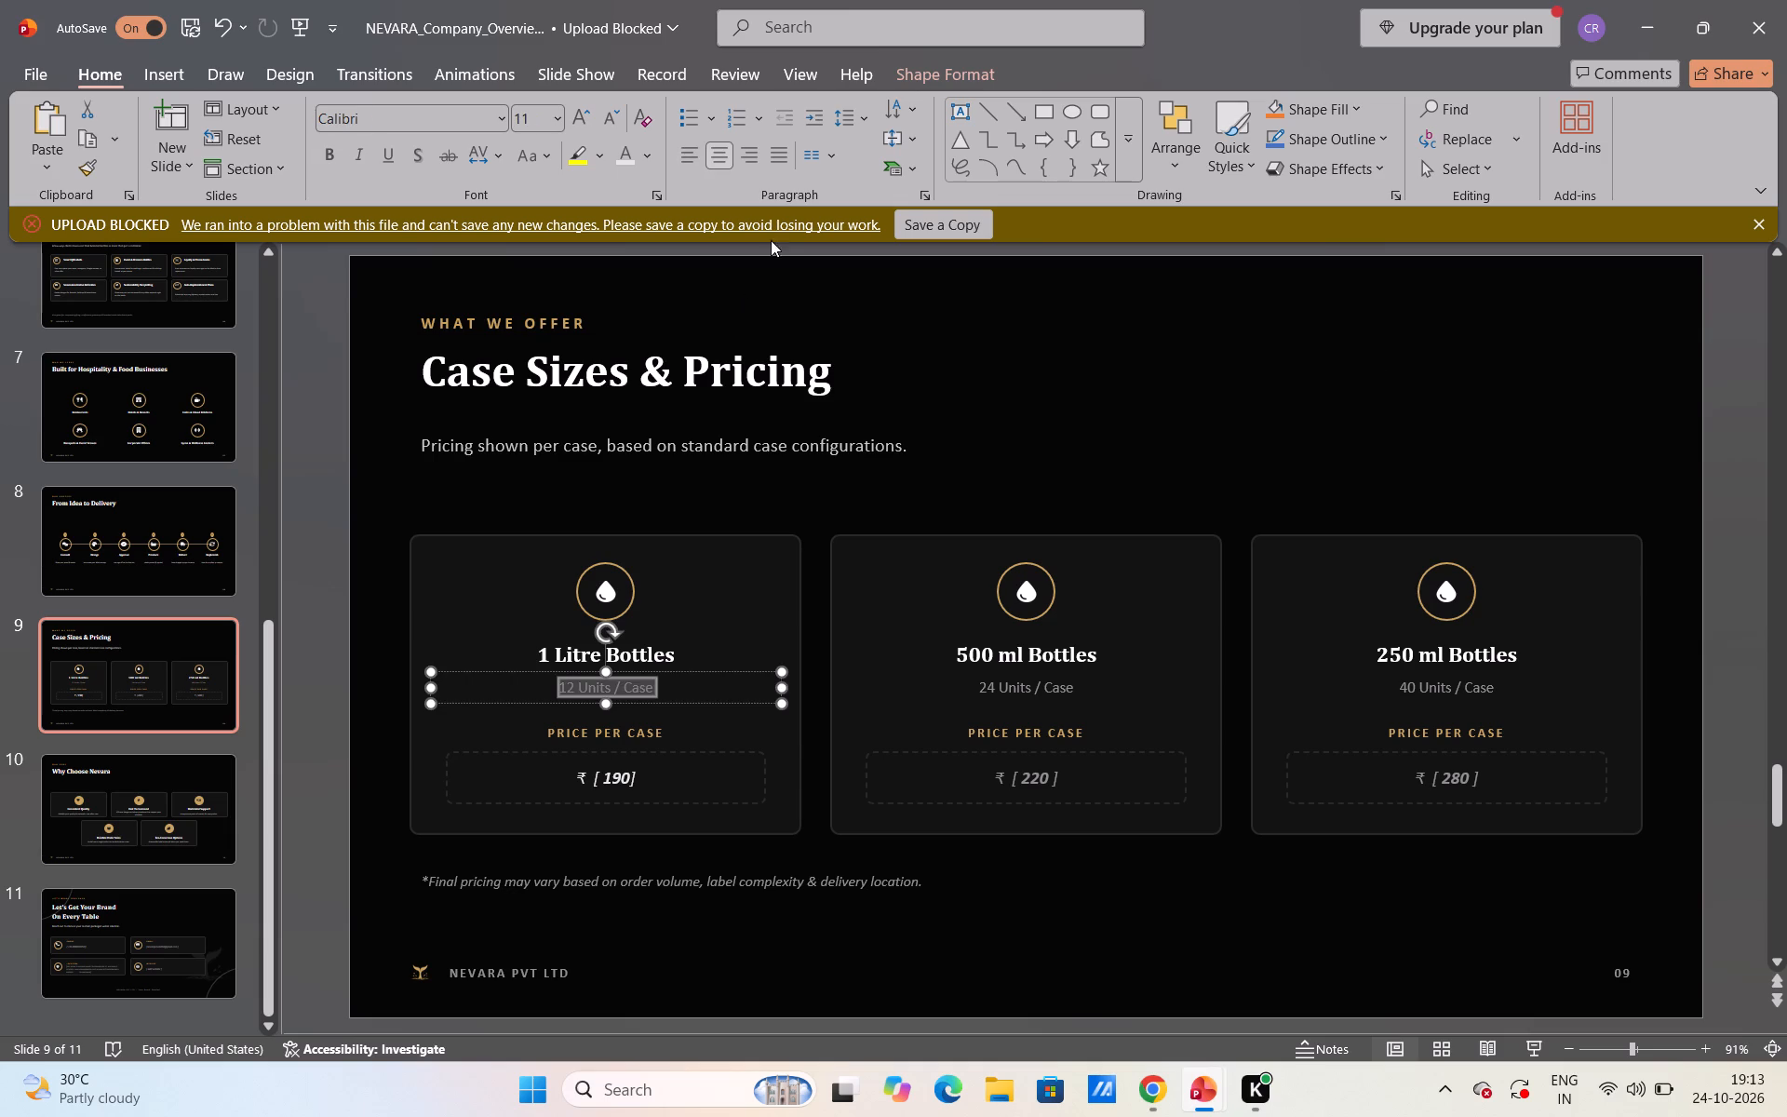
click(625, 161)
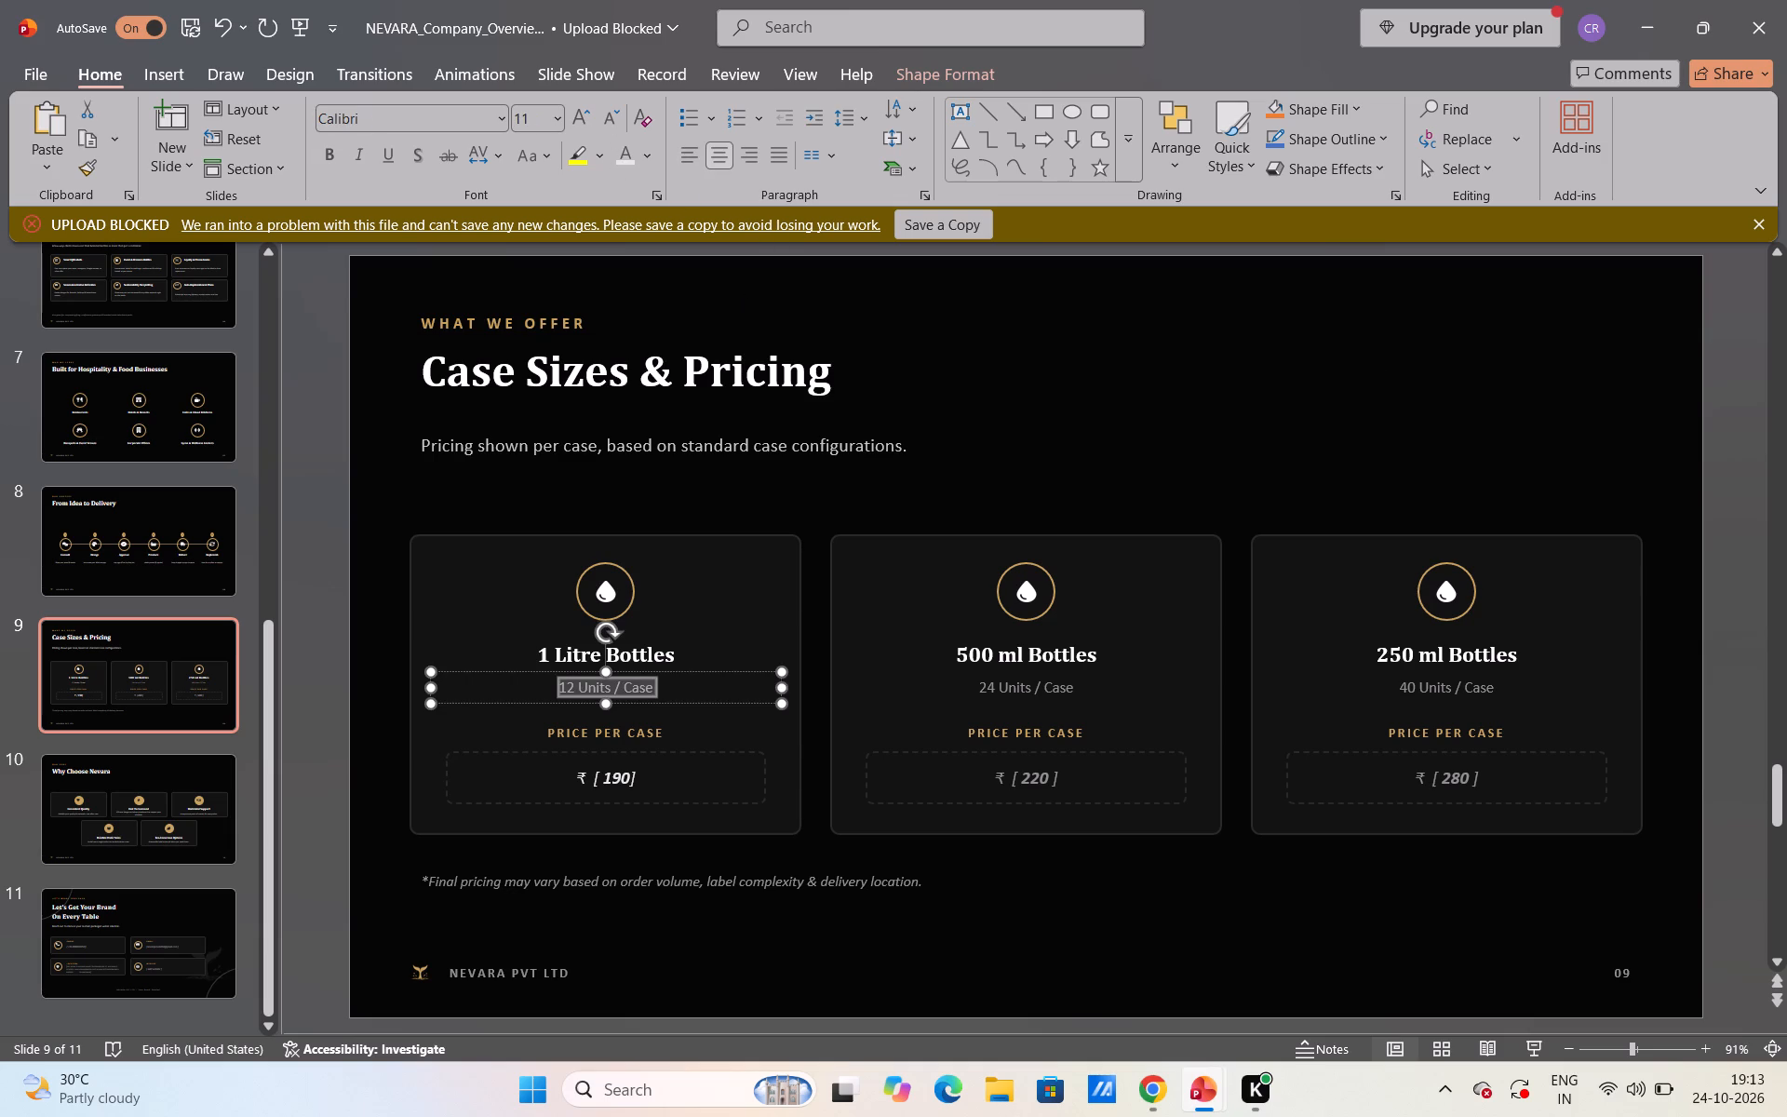
click(1077, 334)
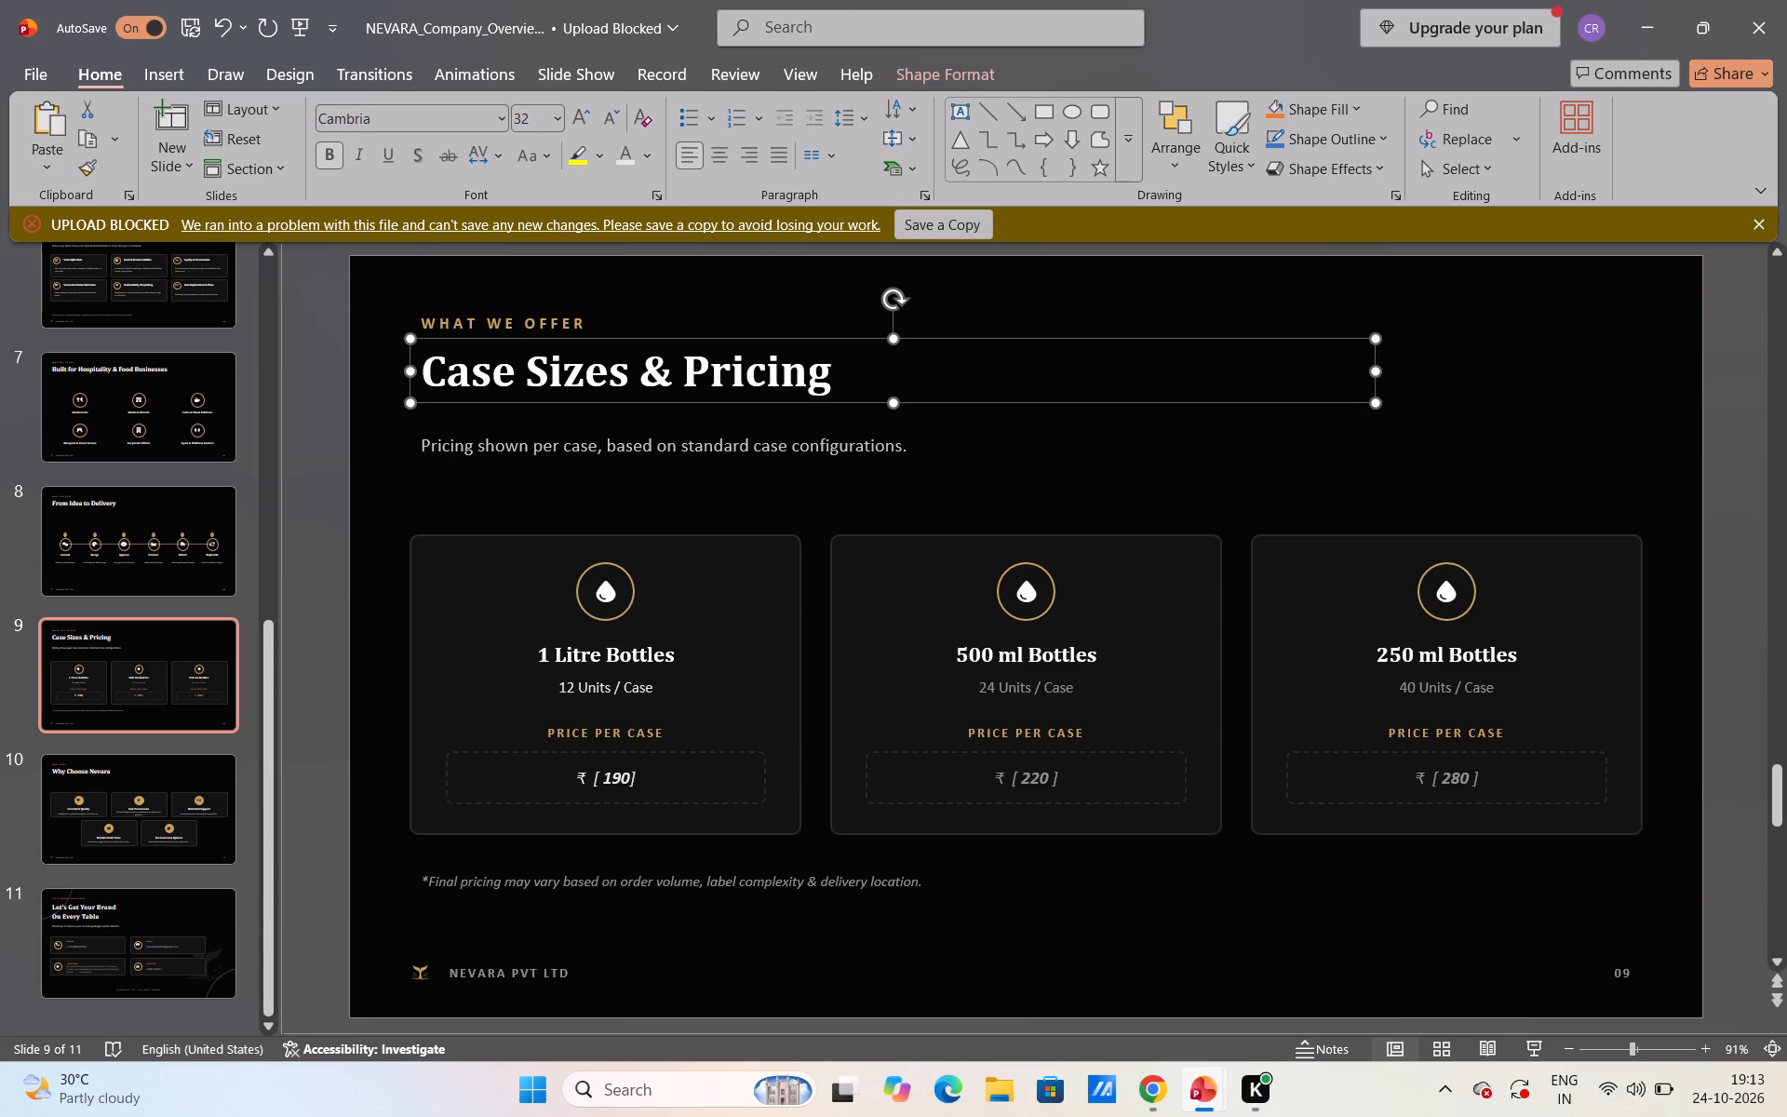
Recolour the 500 ml Bottles card's "24 Units / Case" line and its price text to the same near-white.
click(1022, 683)
key(ctrl+a)
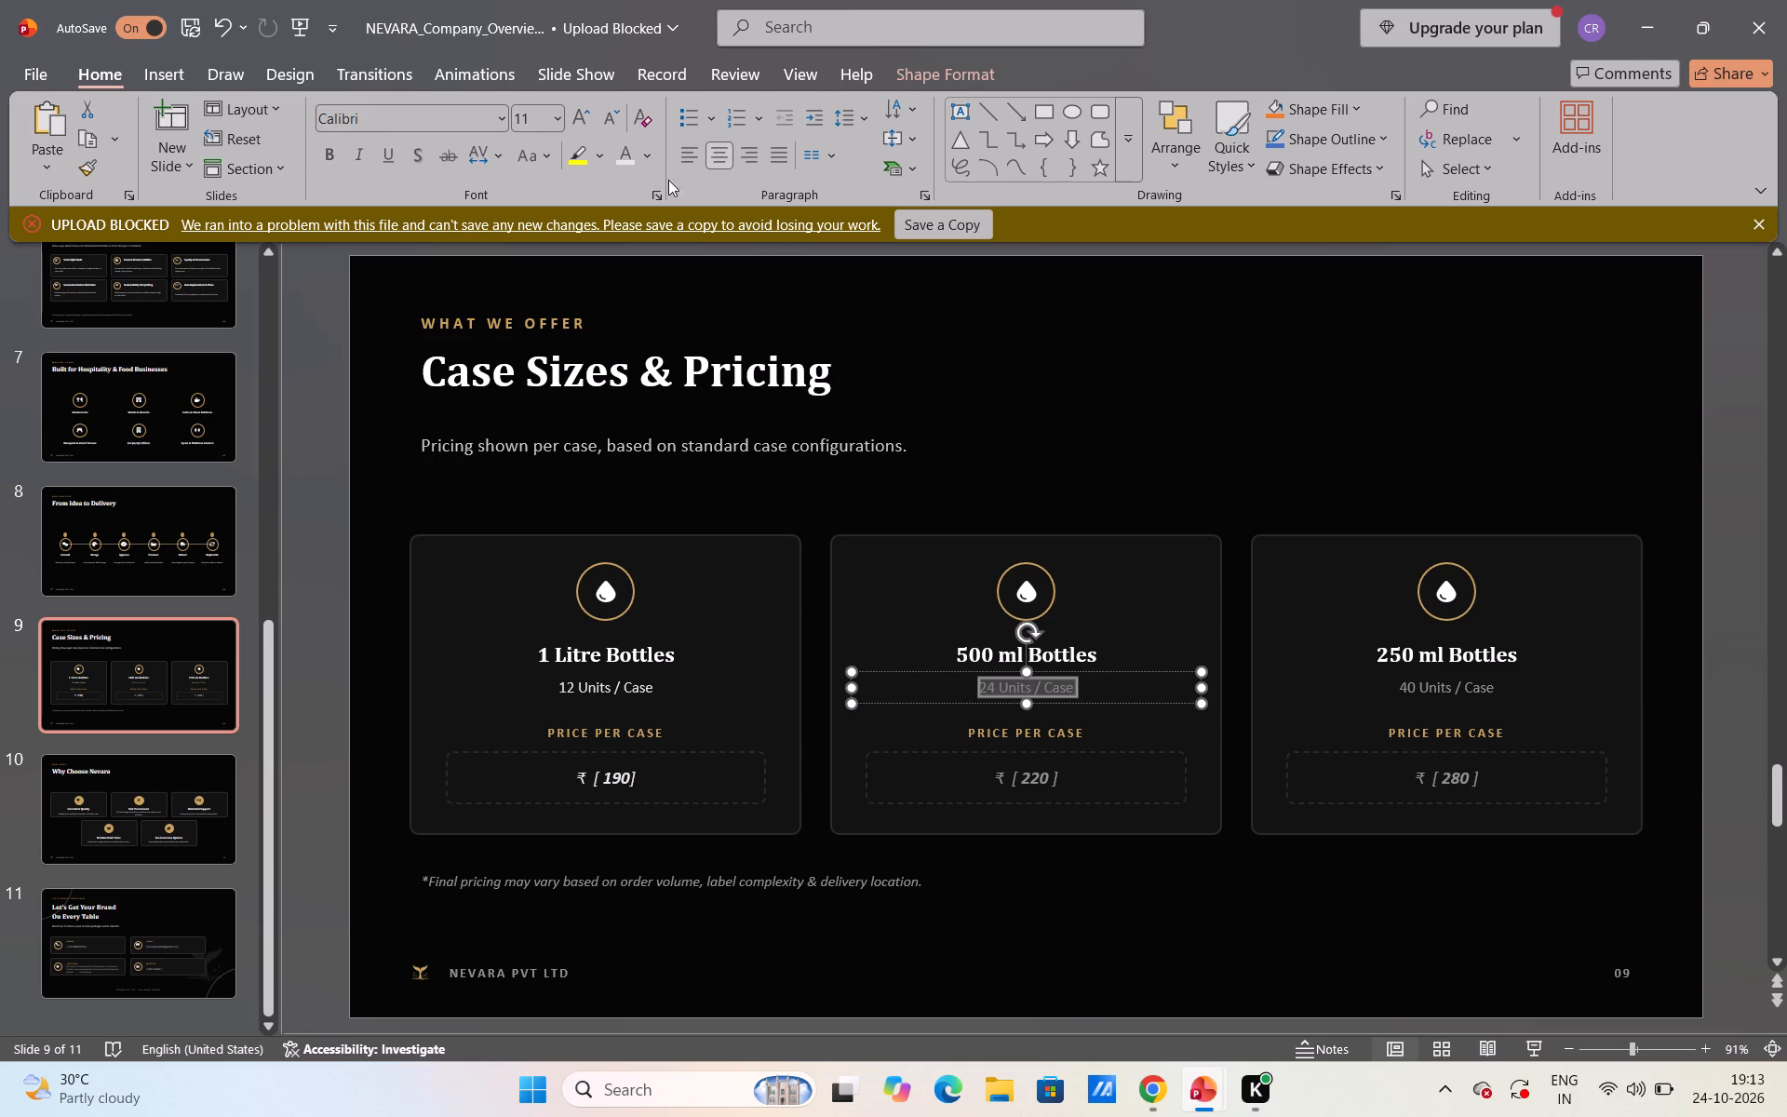
click(638, 156)
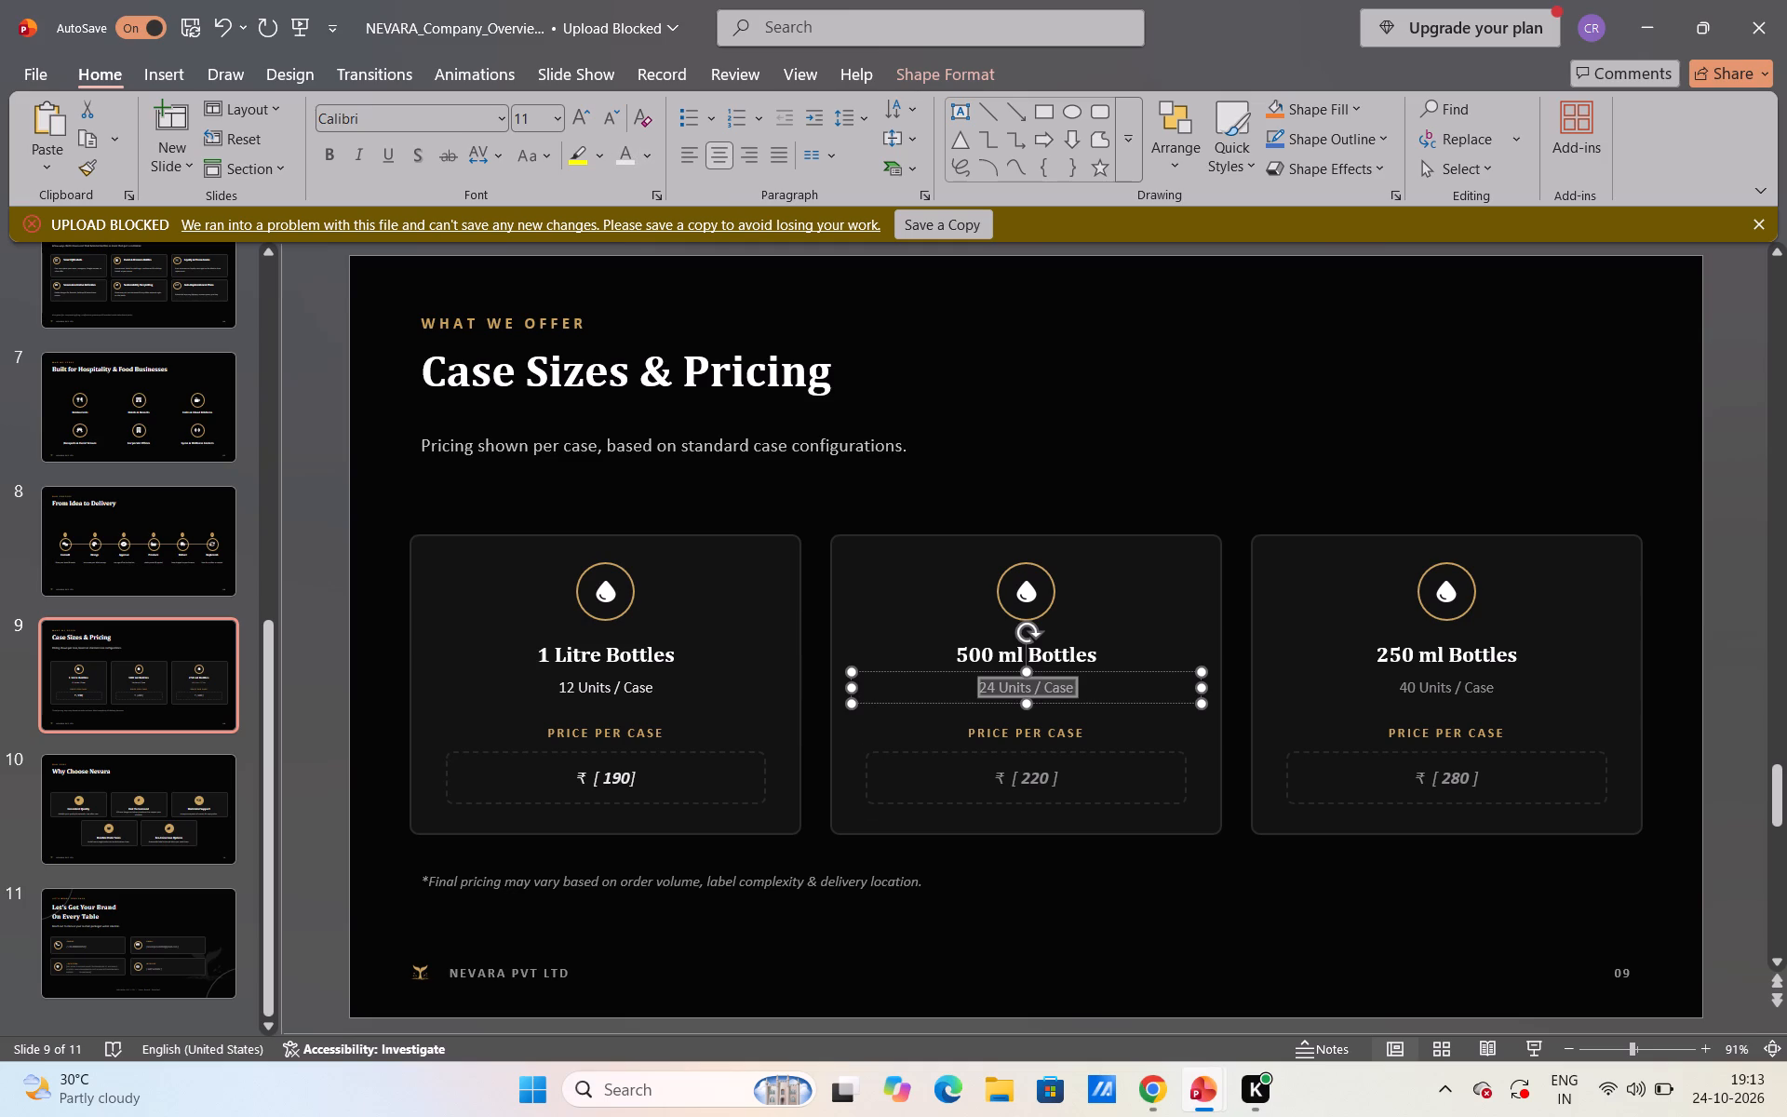
click(1044, 778)
key(ctrl+a)
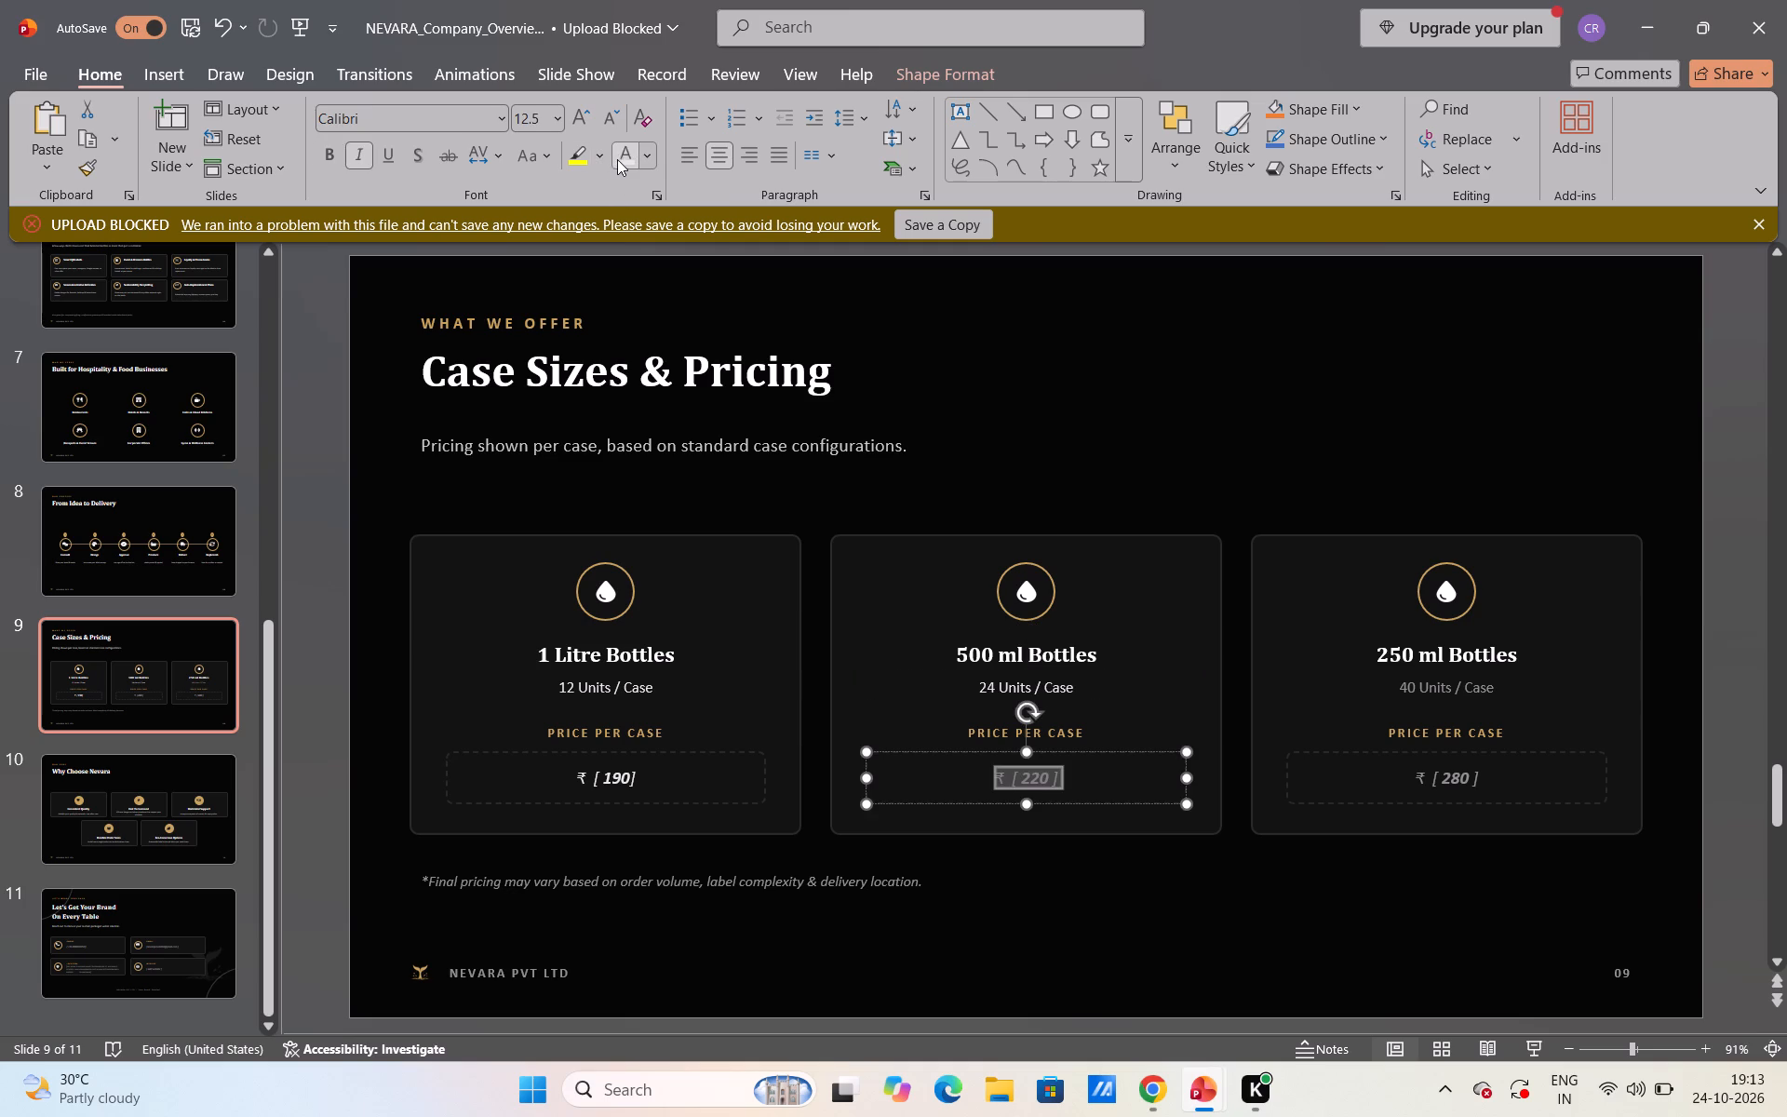
click(618, 159)
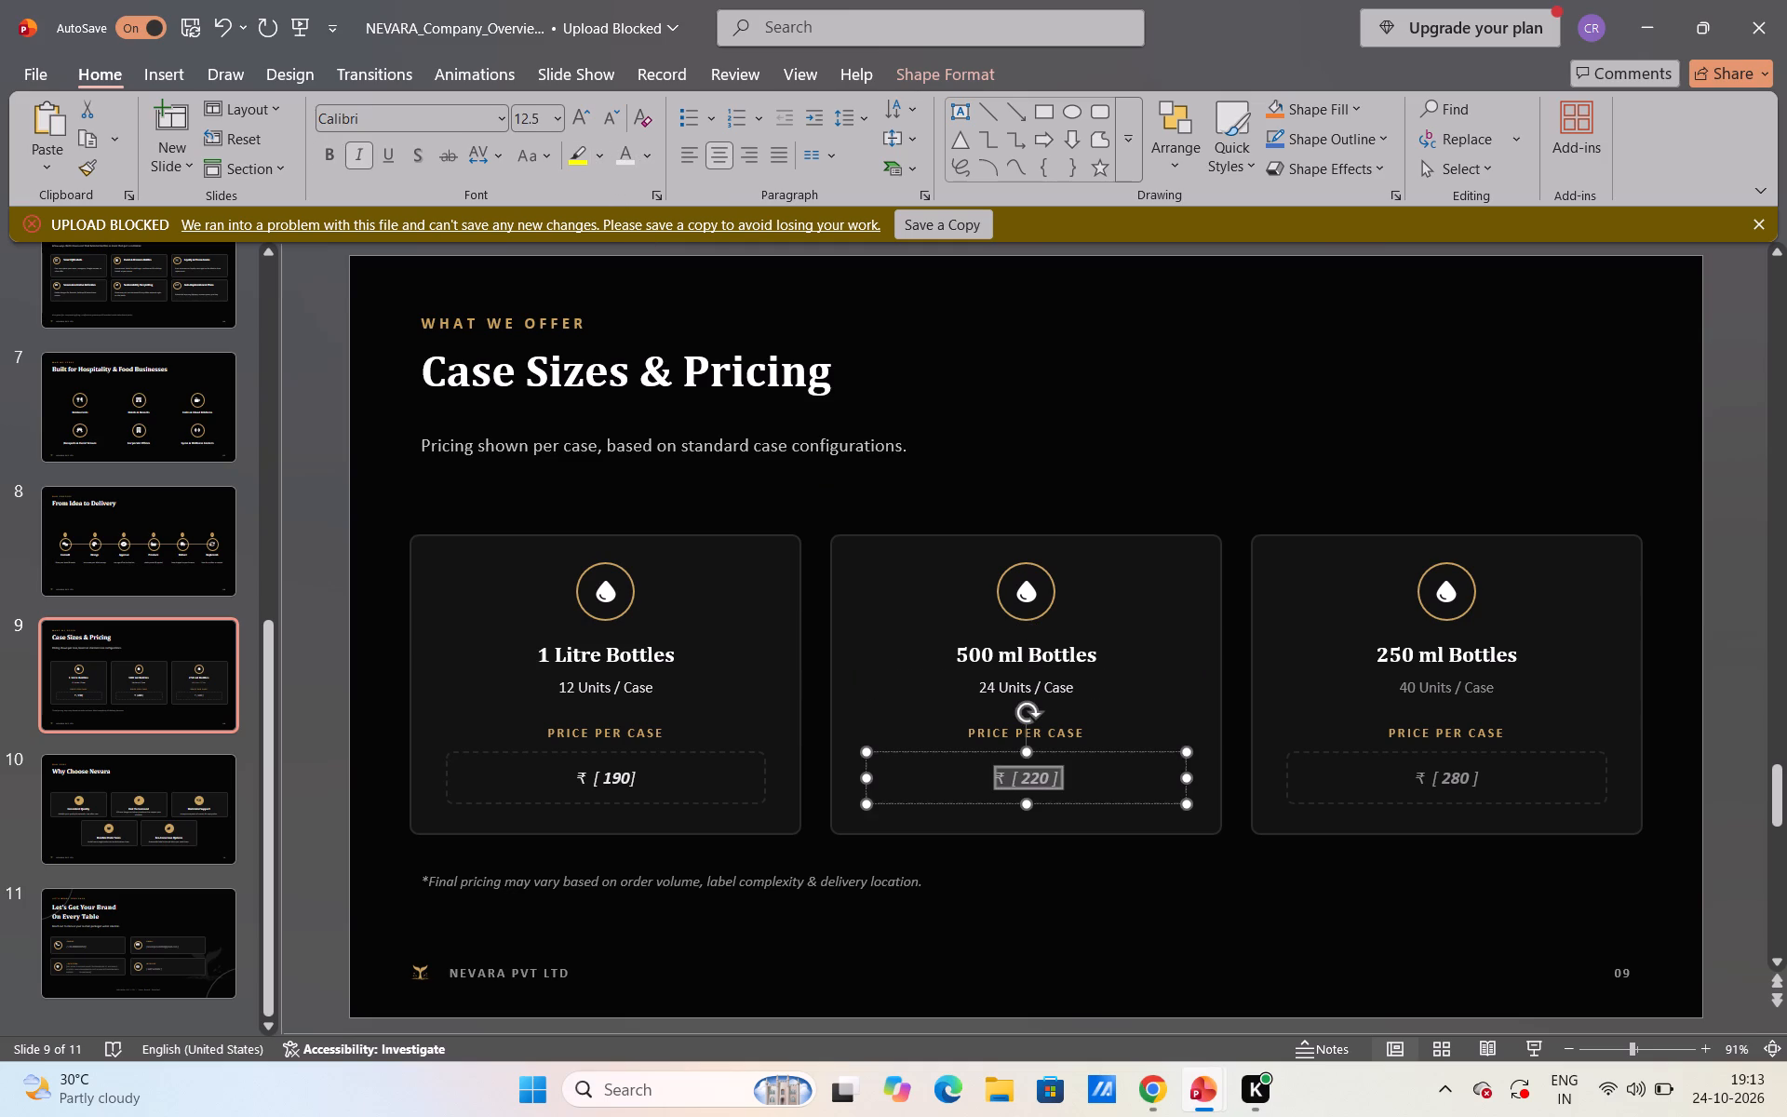
Recolour the 250 ml Bottles card's price text and its "40 Units / Case" line to the same near-white.
click(1446, 776)
key(ctrl+a)
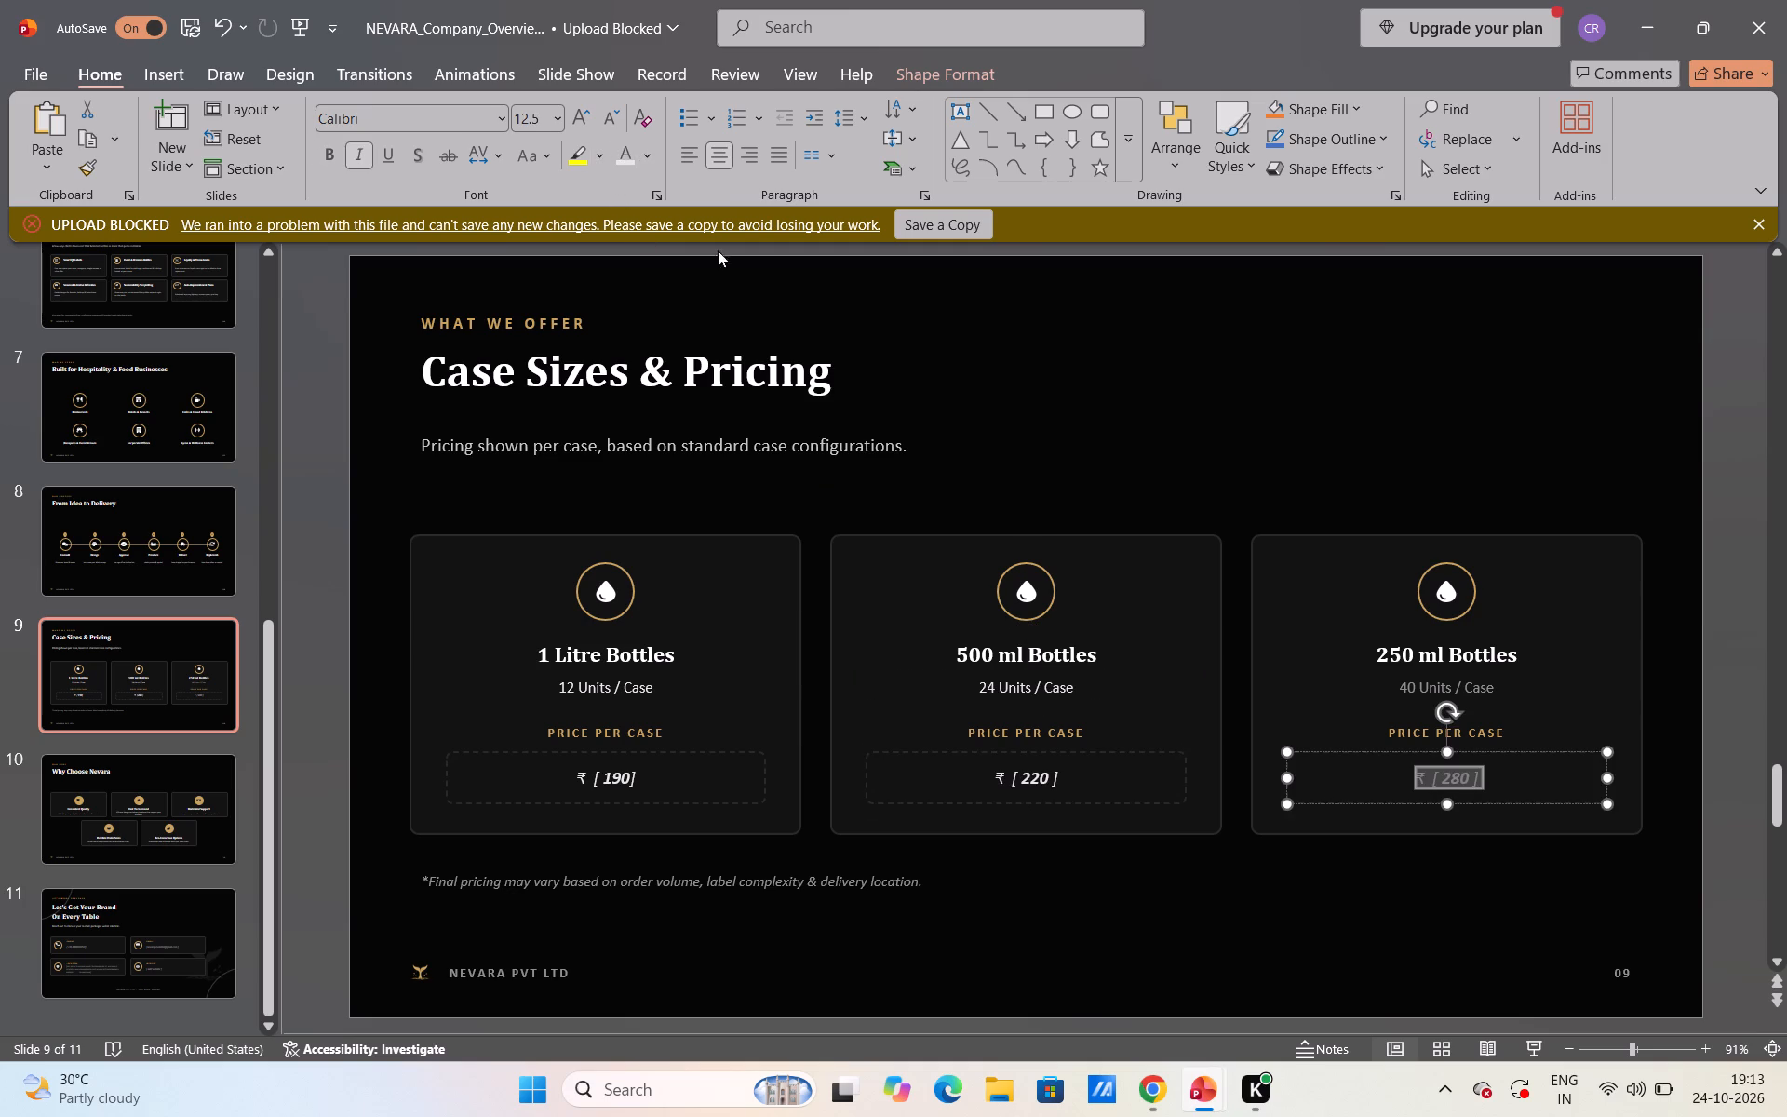
click(638, 148)
click(1408, 692)
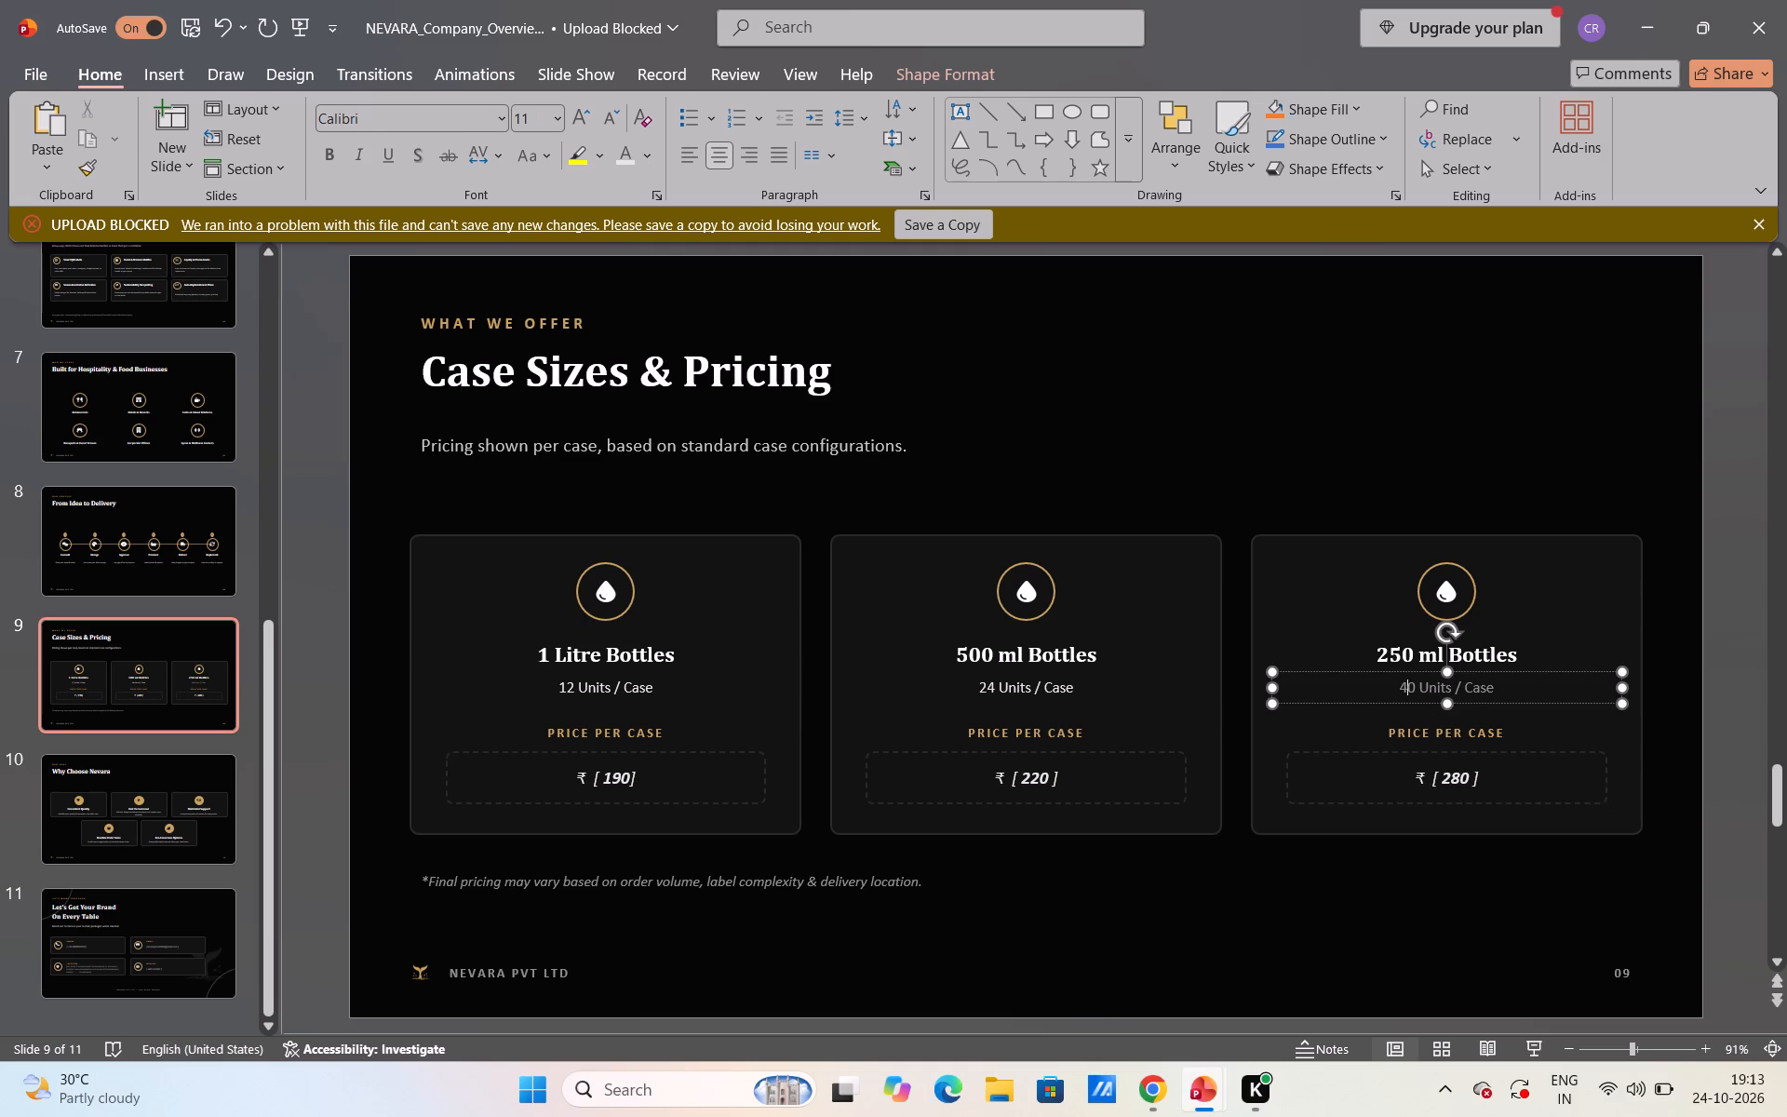
key(ctrl+a)
click(621, 146)
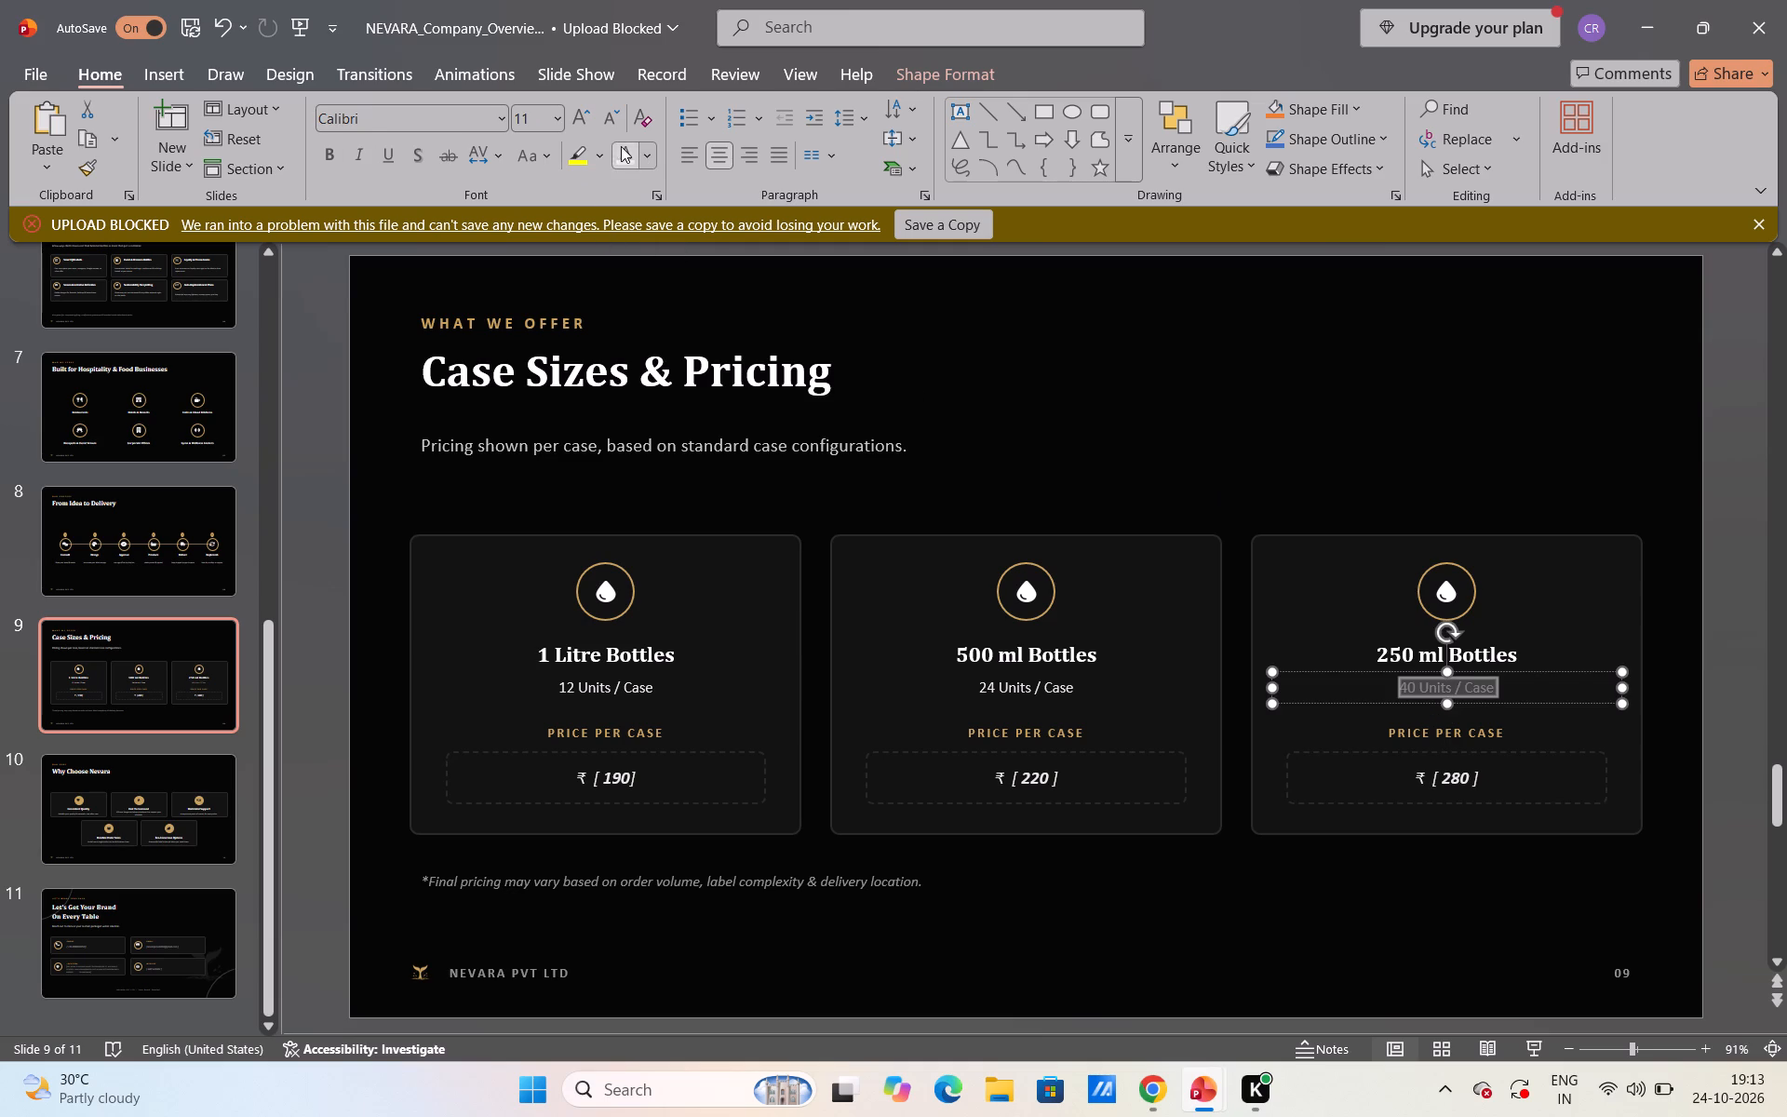
Recolour the "NEVARA PVT LTD" footer text to the same near-white.
click(545, 976)
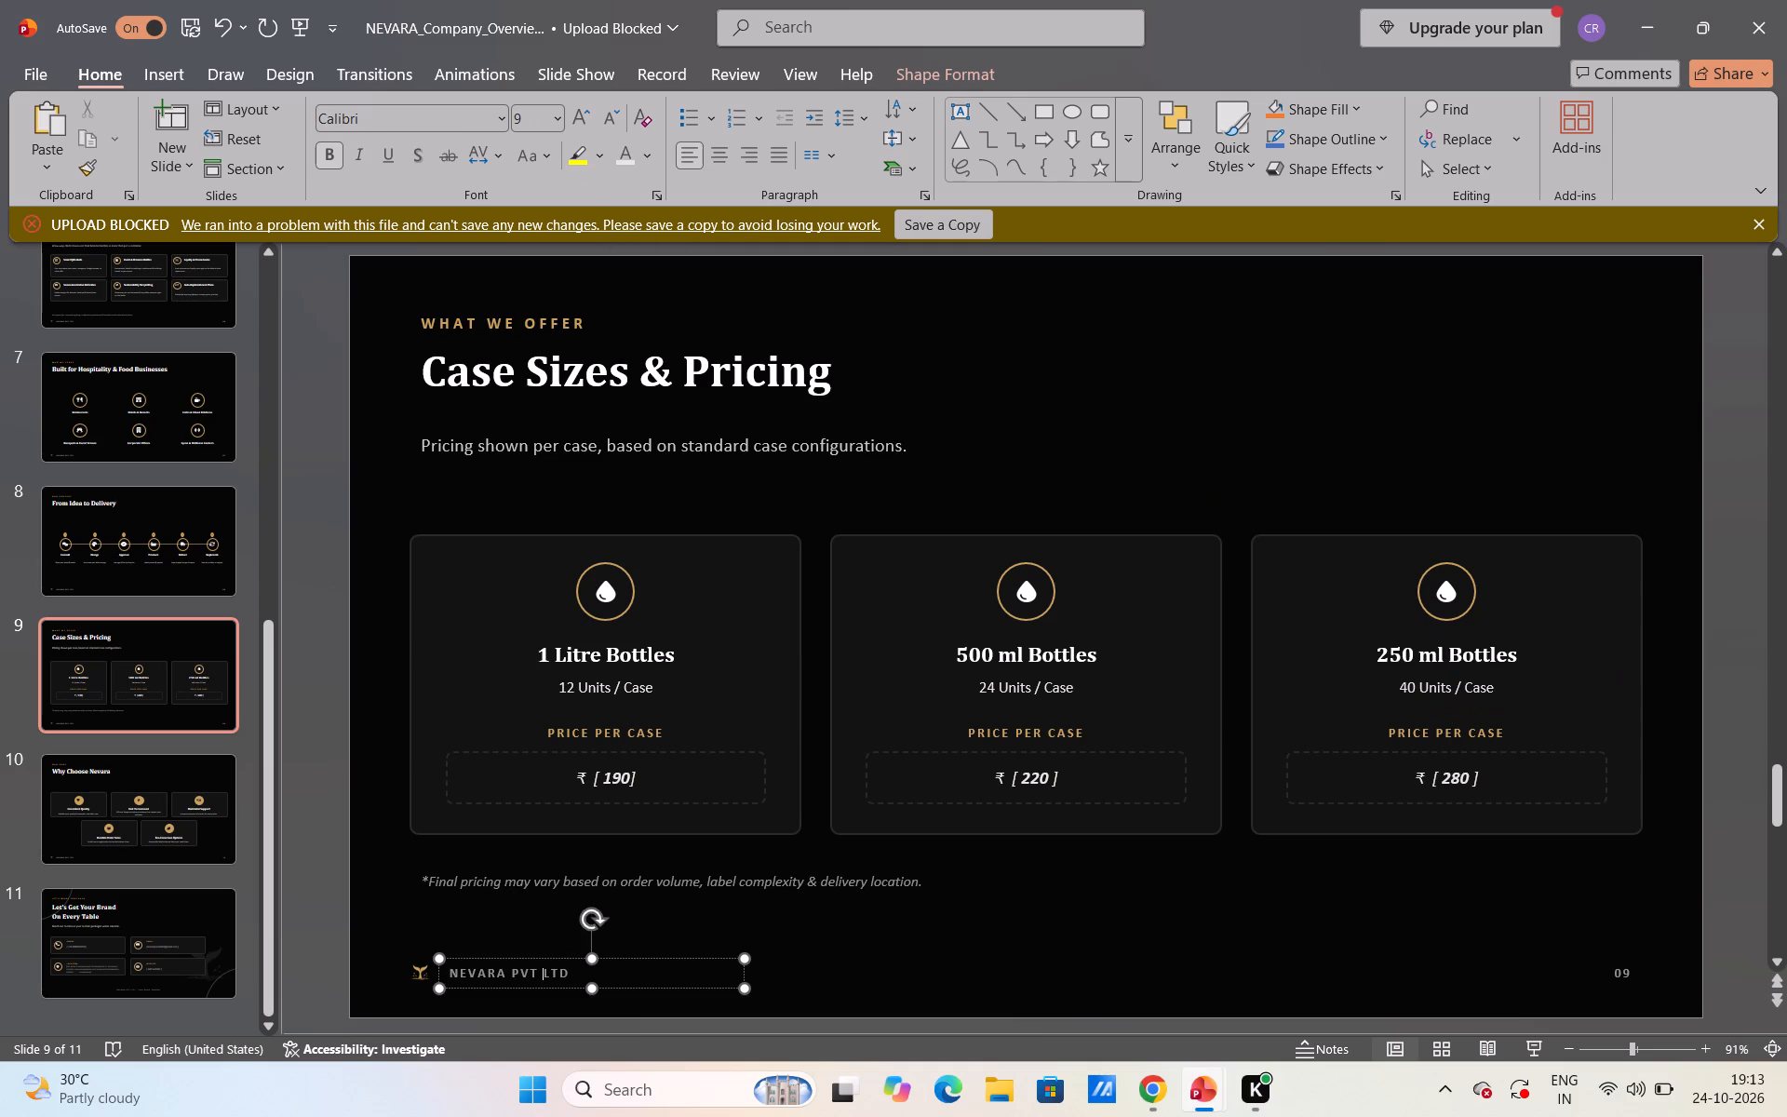
key(ctrl+a)
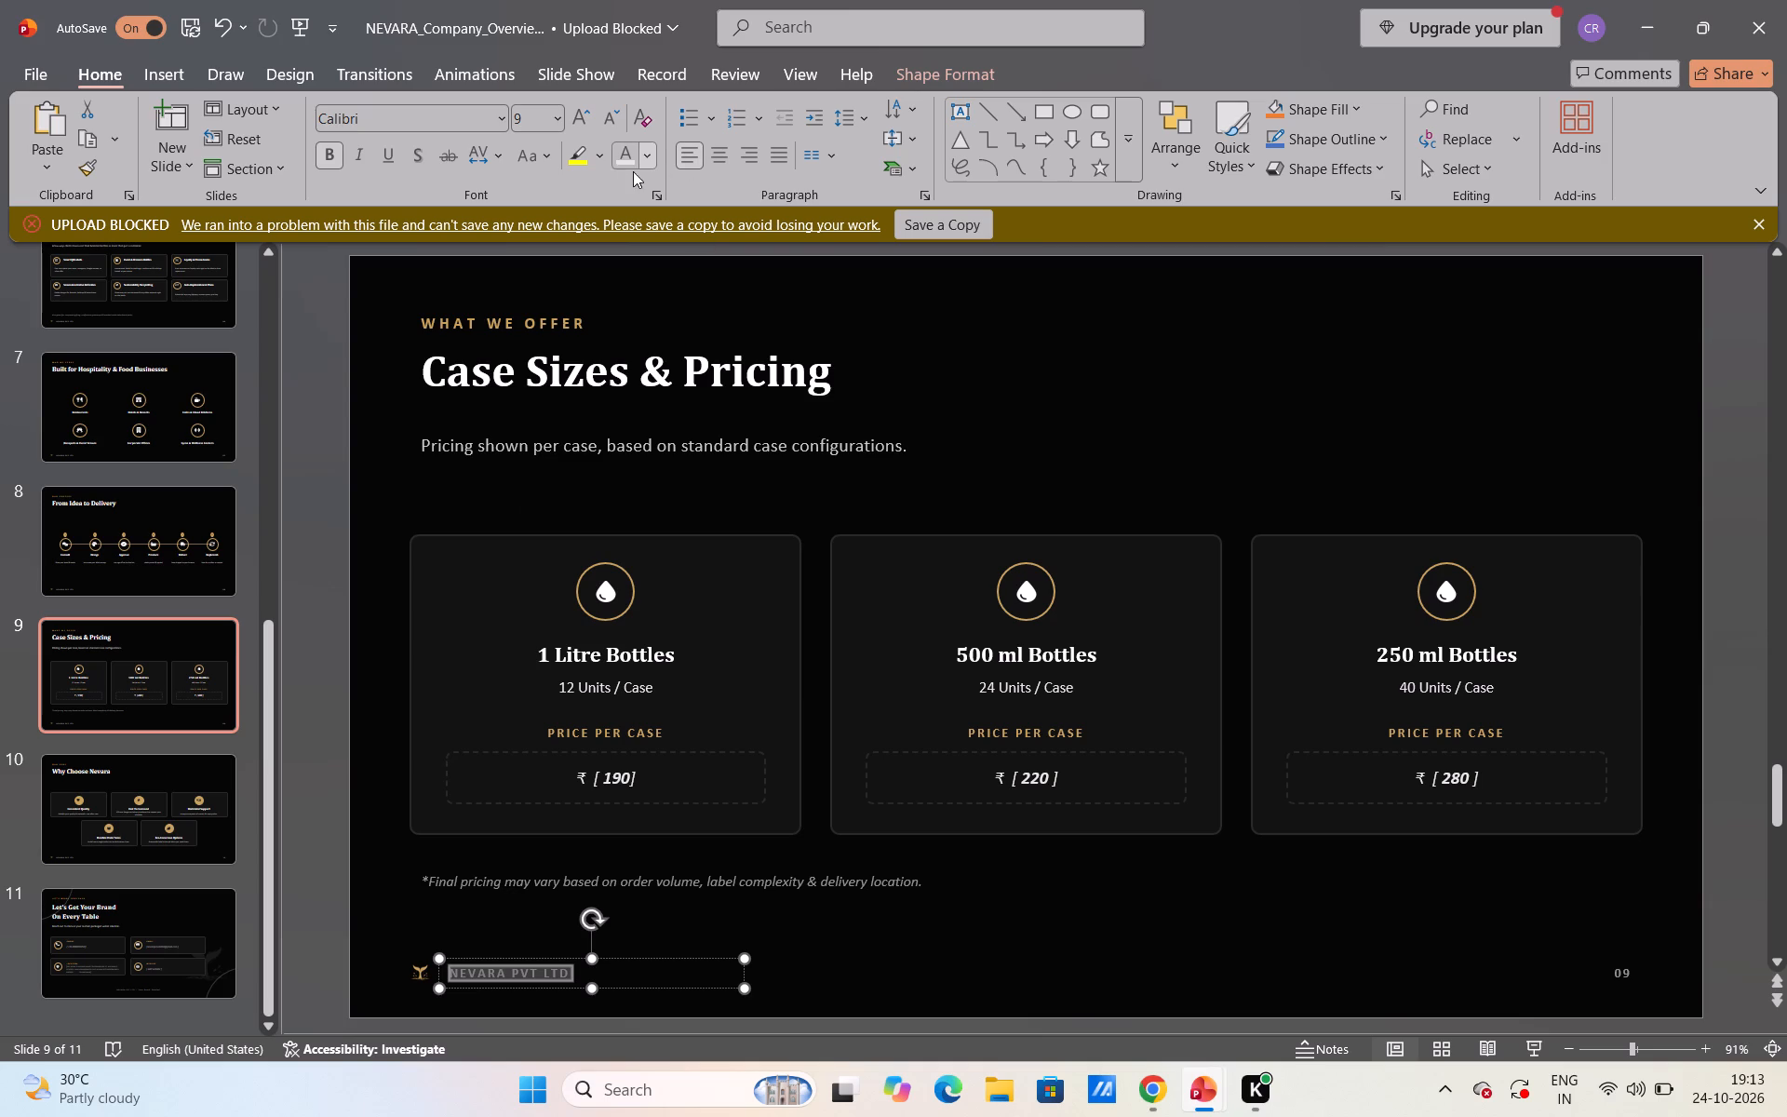
click(617, 166)
click(950, 284)
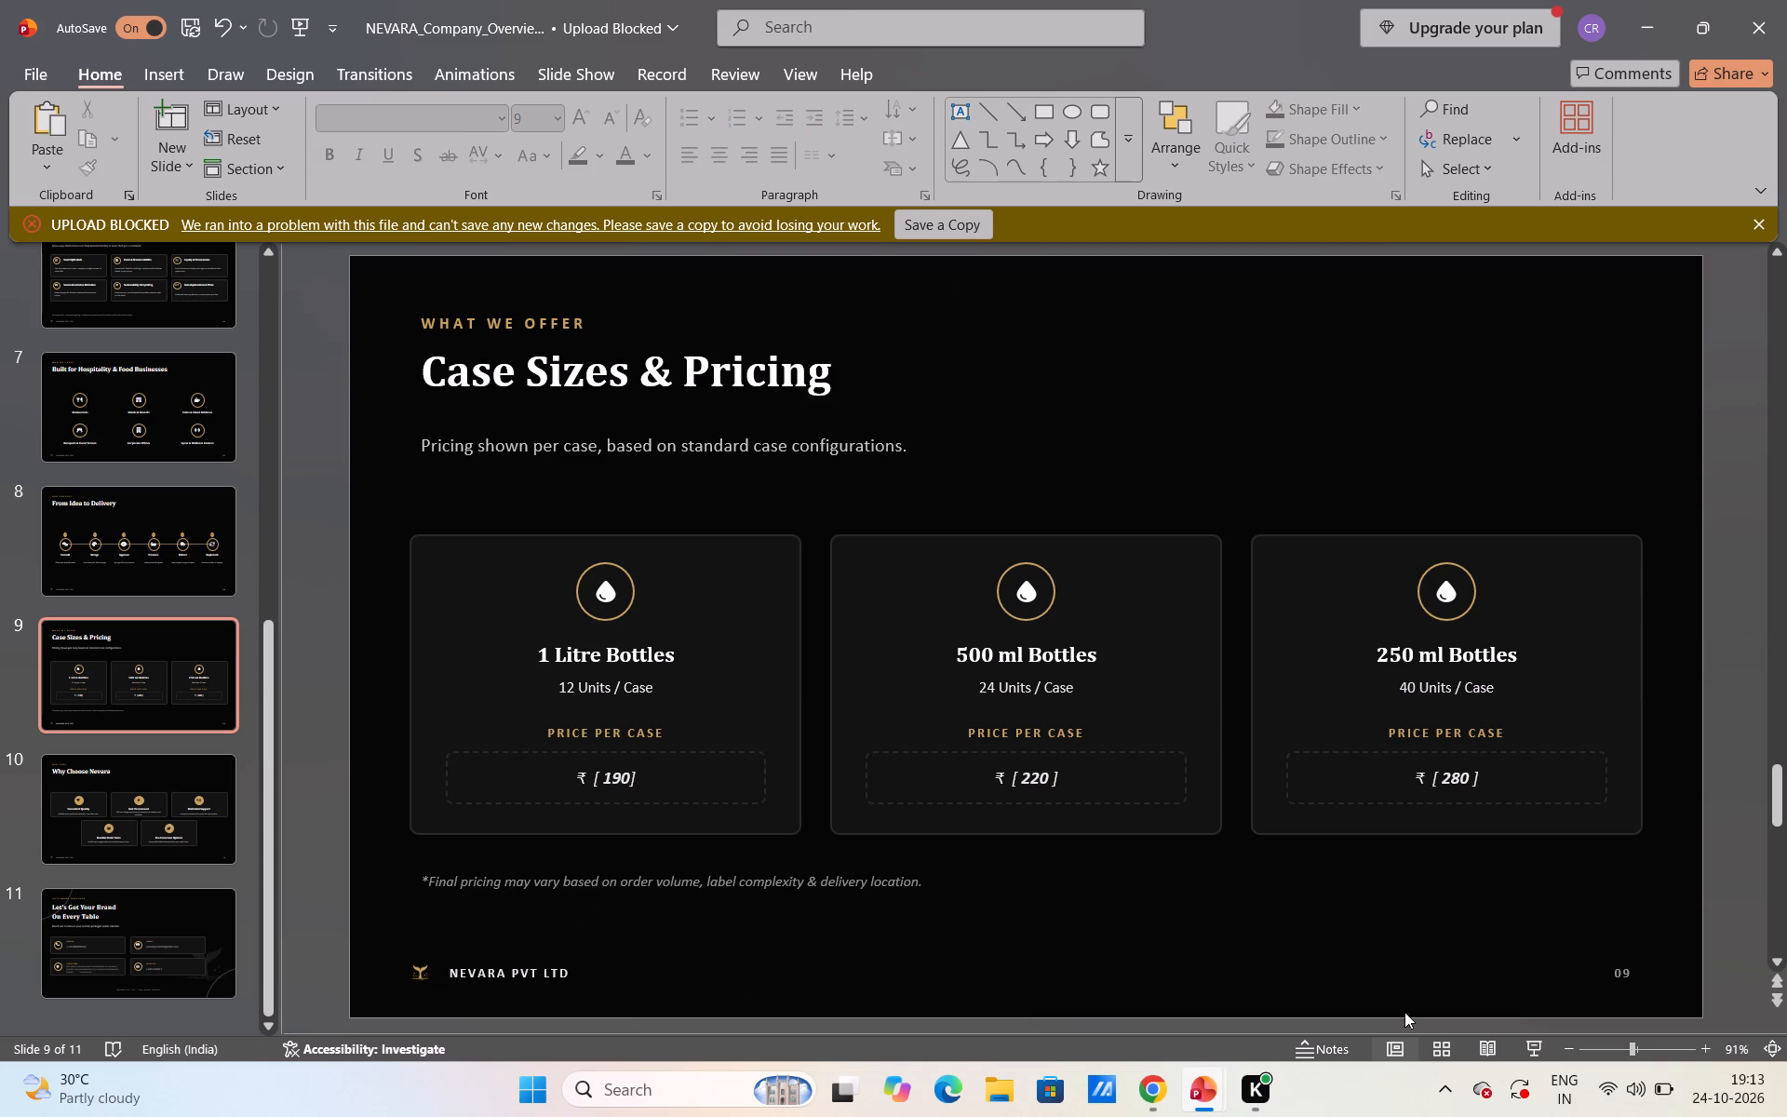
Delete the page number 09 from the slide's footer.
click(1622, 973)
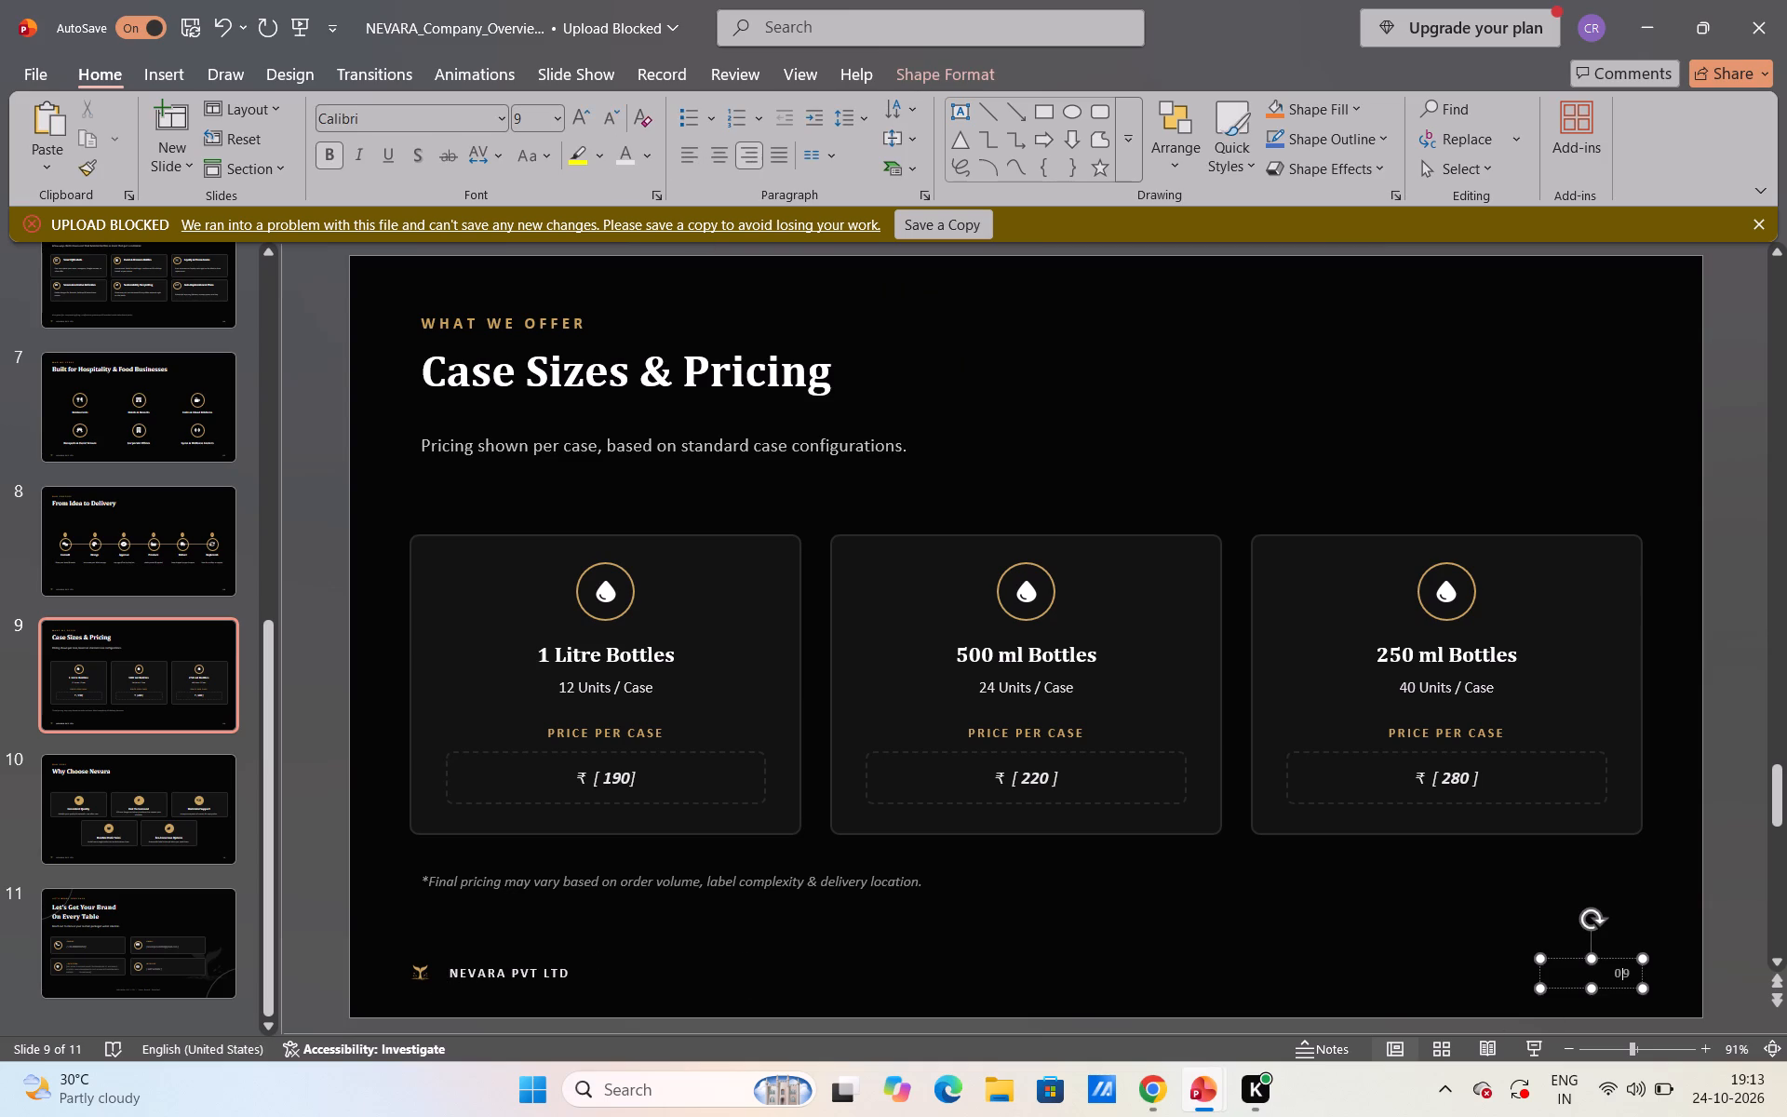
key(BackSpace)
key(Right)
key(BackSpace)
click(1364, 887)
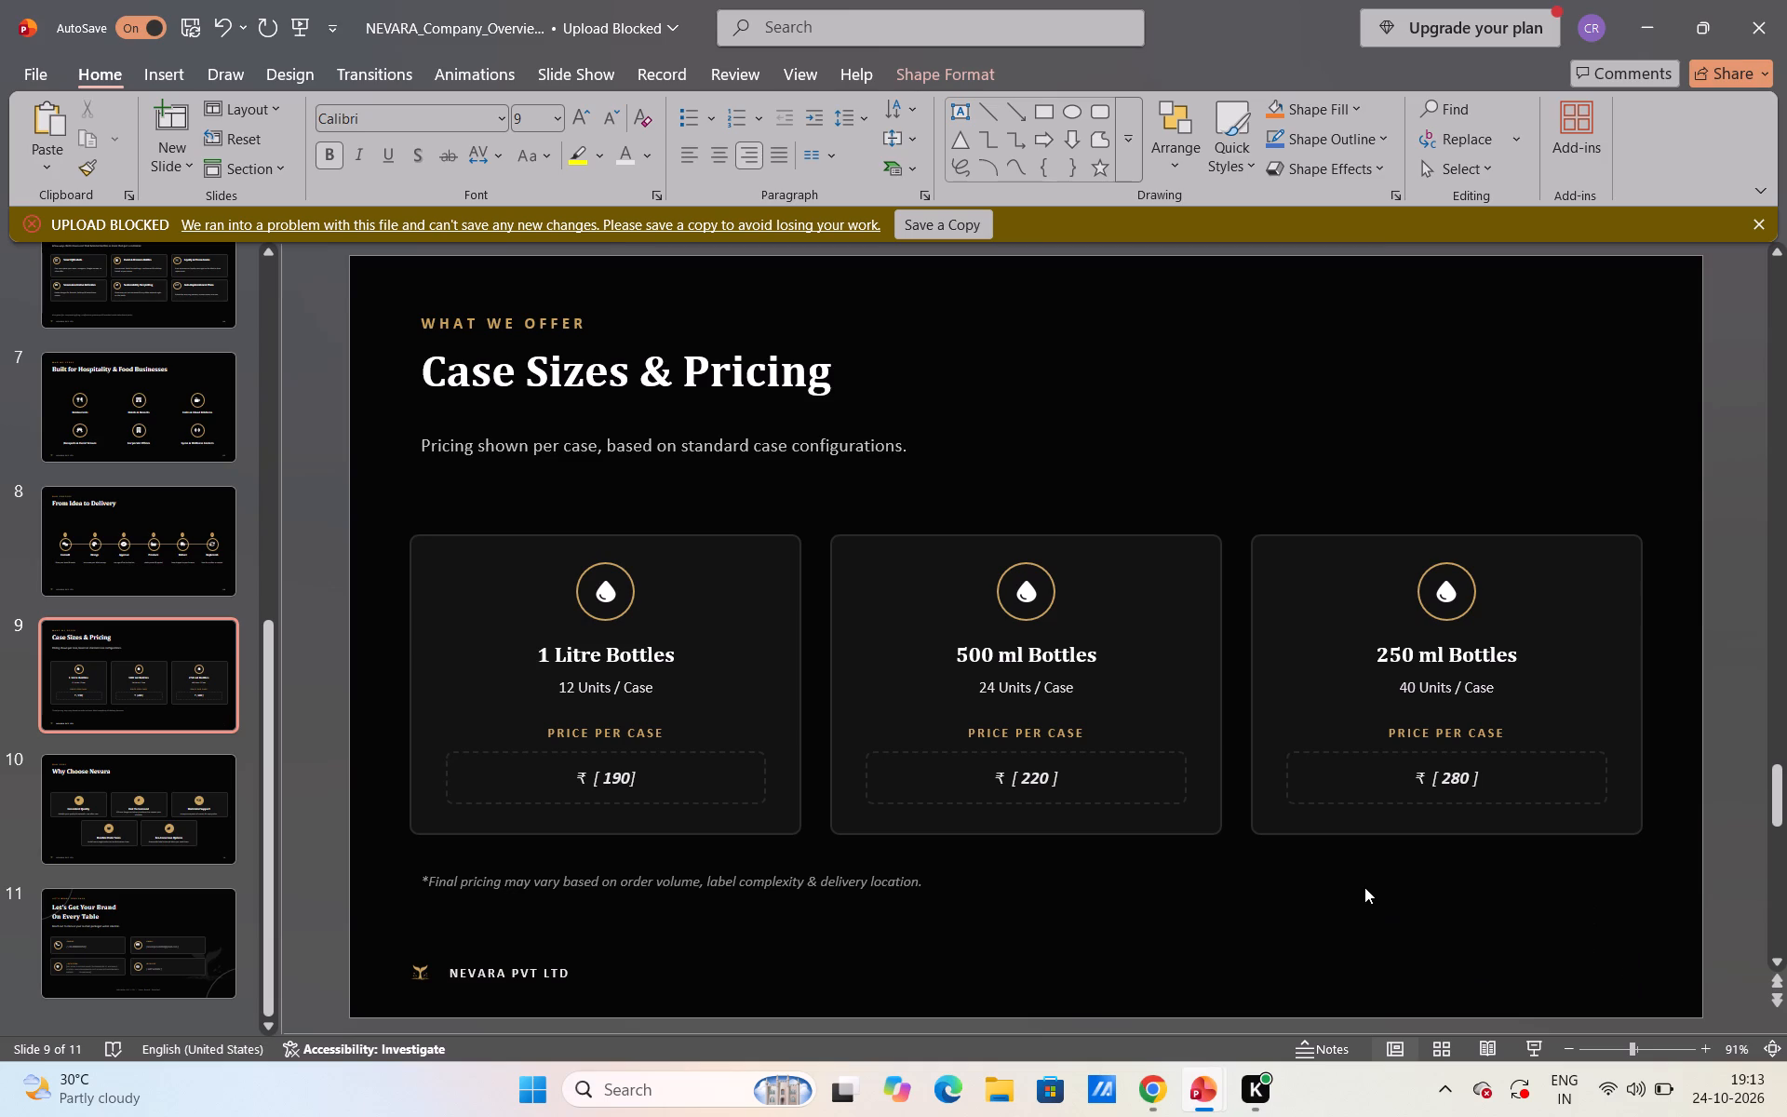
Take a screen snip of the entire edited Case Sizes & Pricing slide.
key(Print)
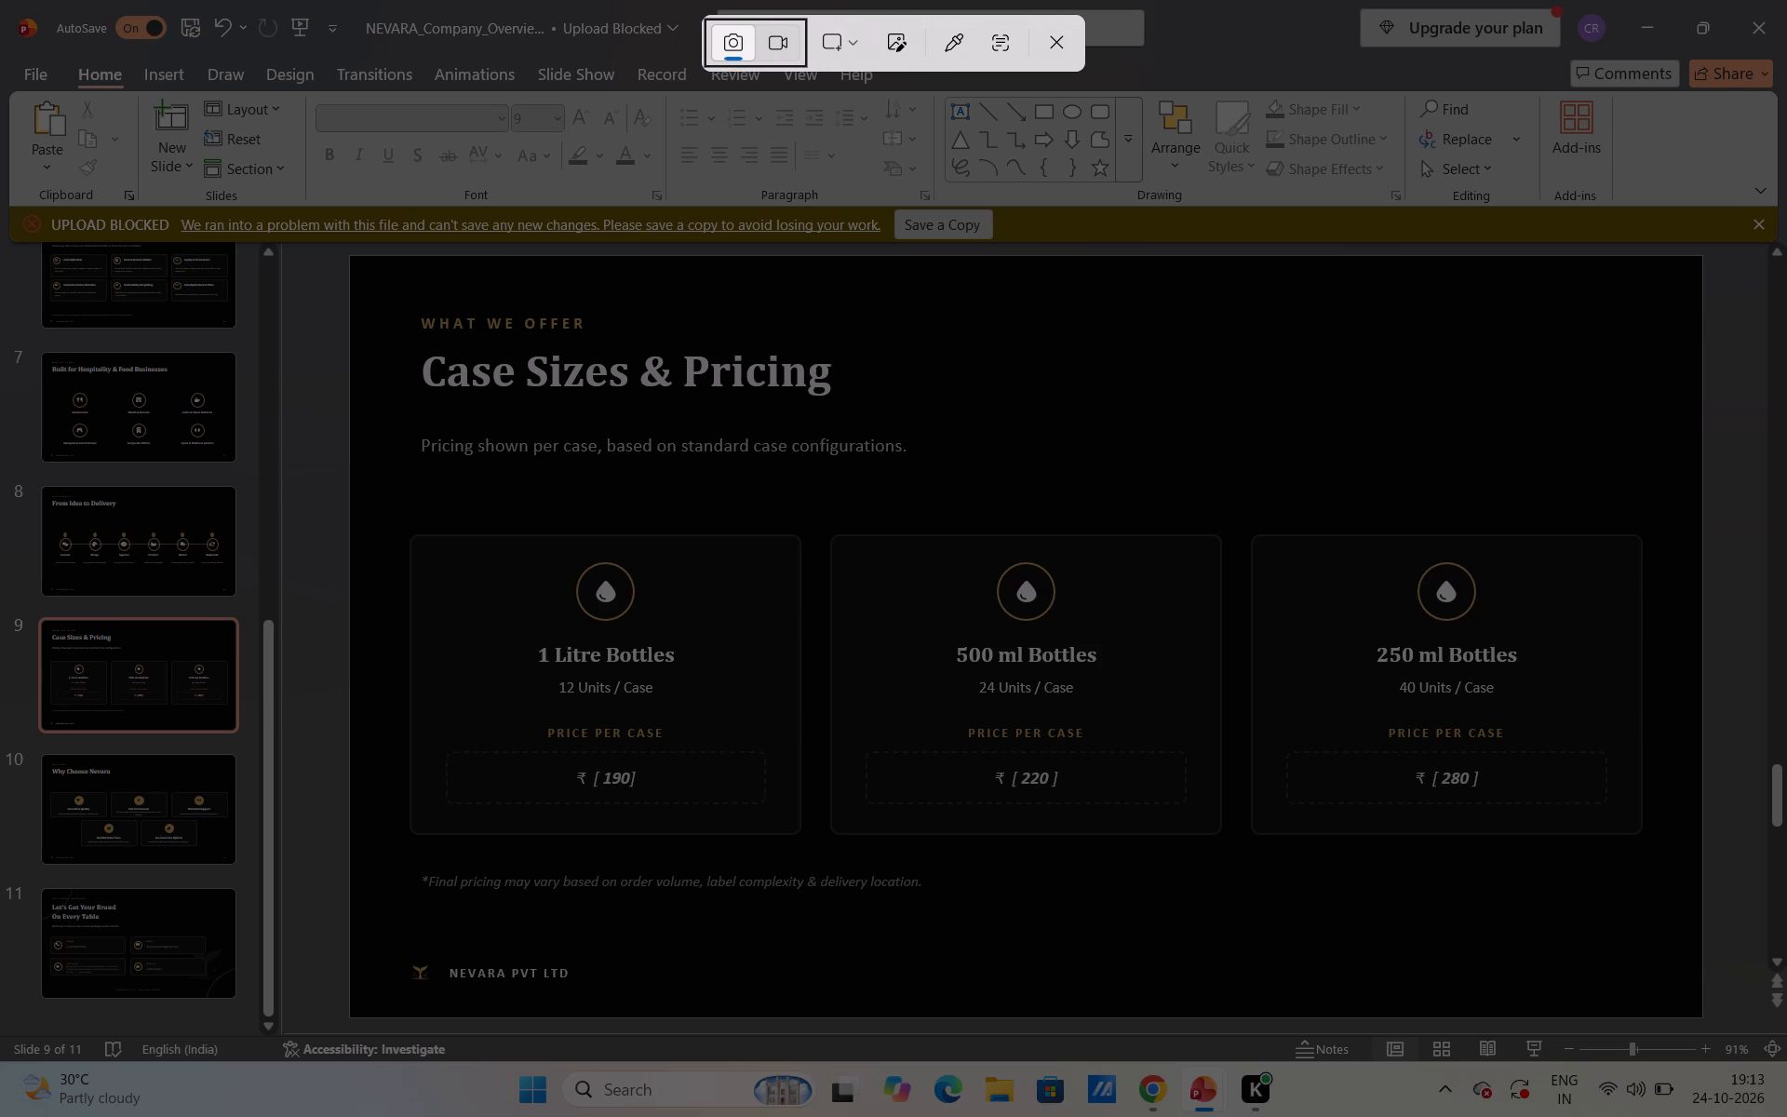
drag(354, 259, 726, 692)
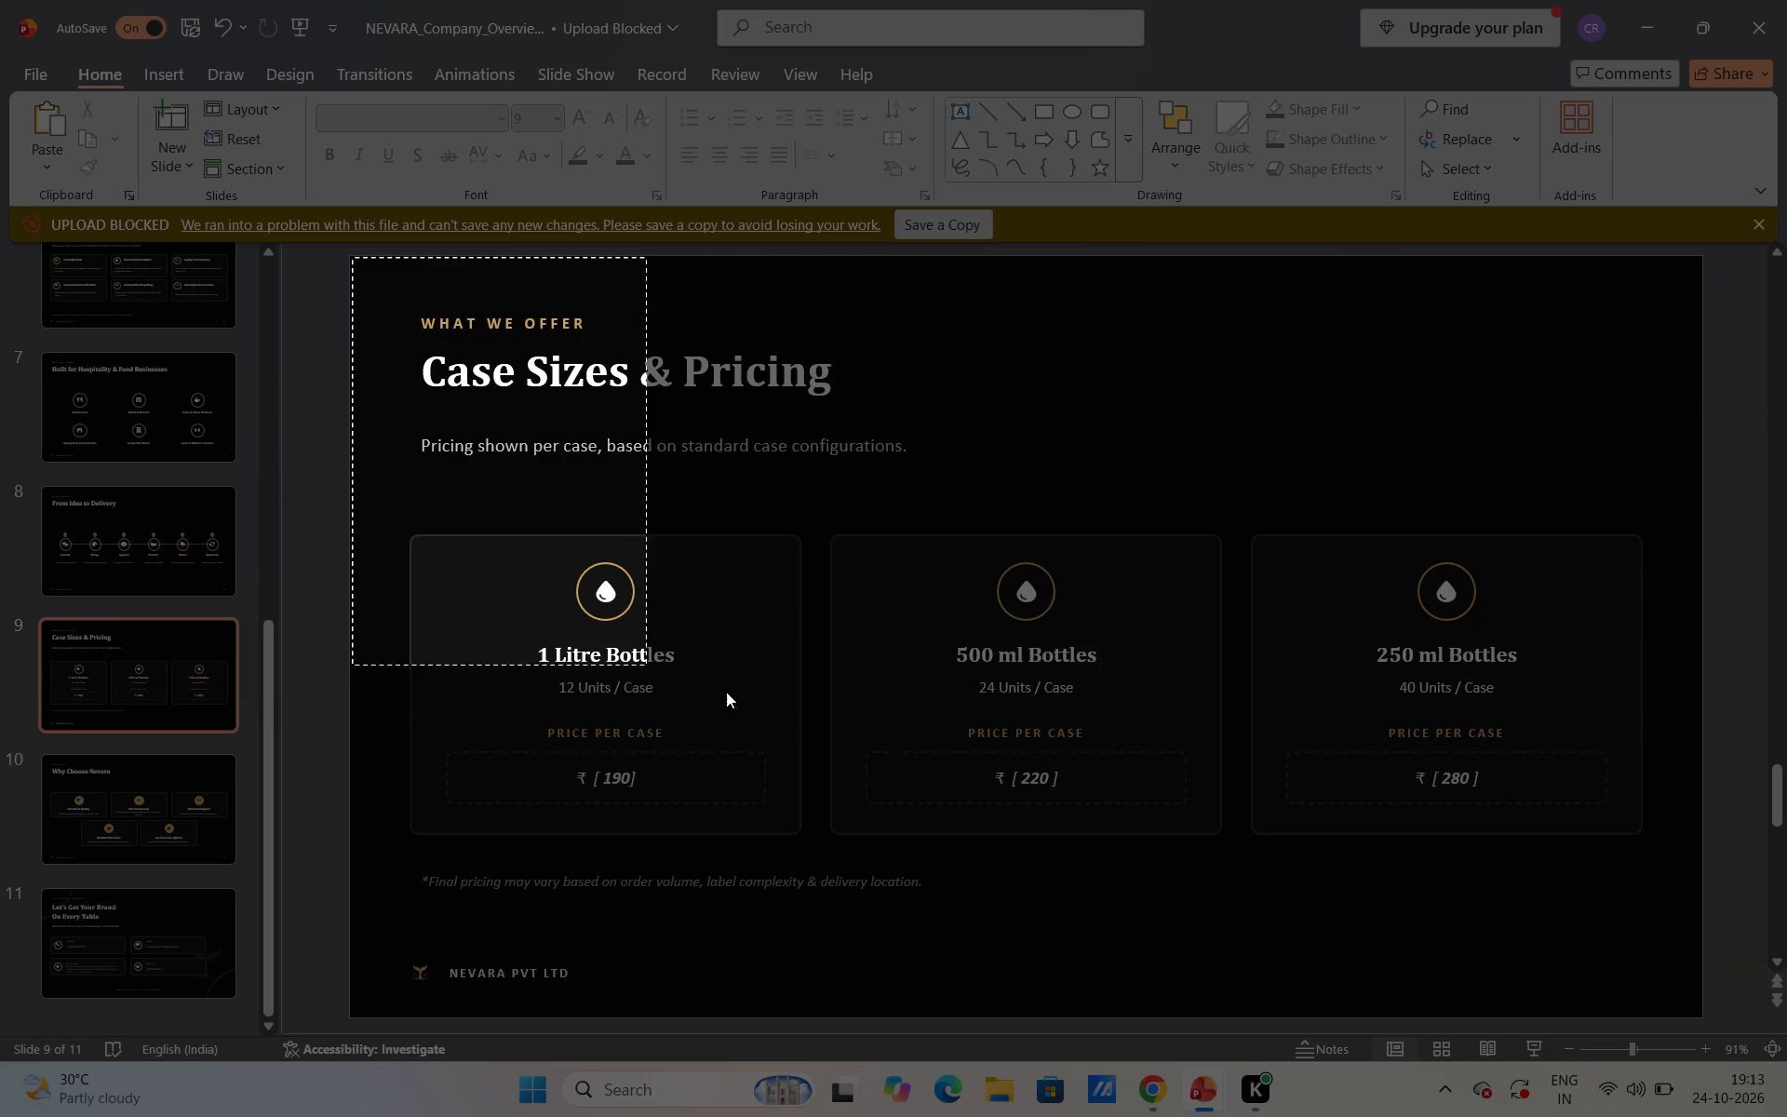
drag(726, 692, 1699, 1002)
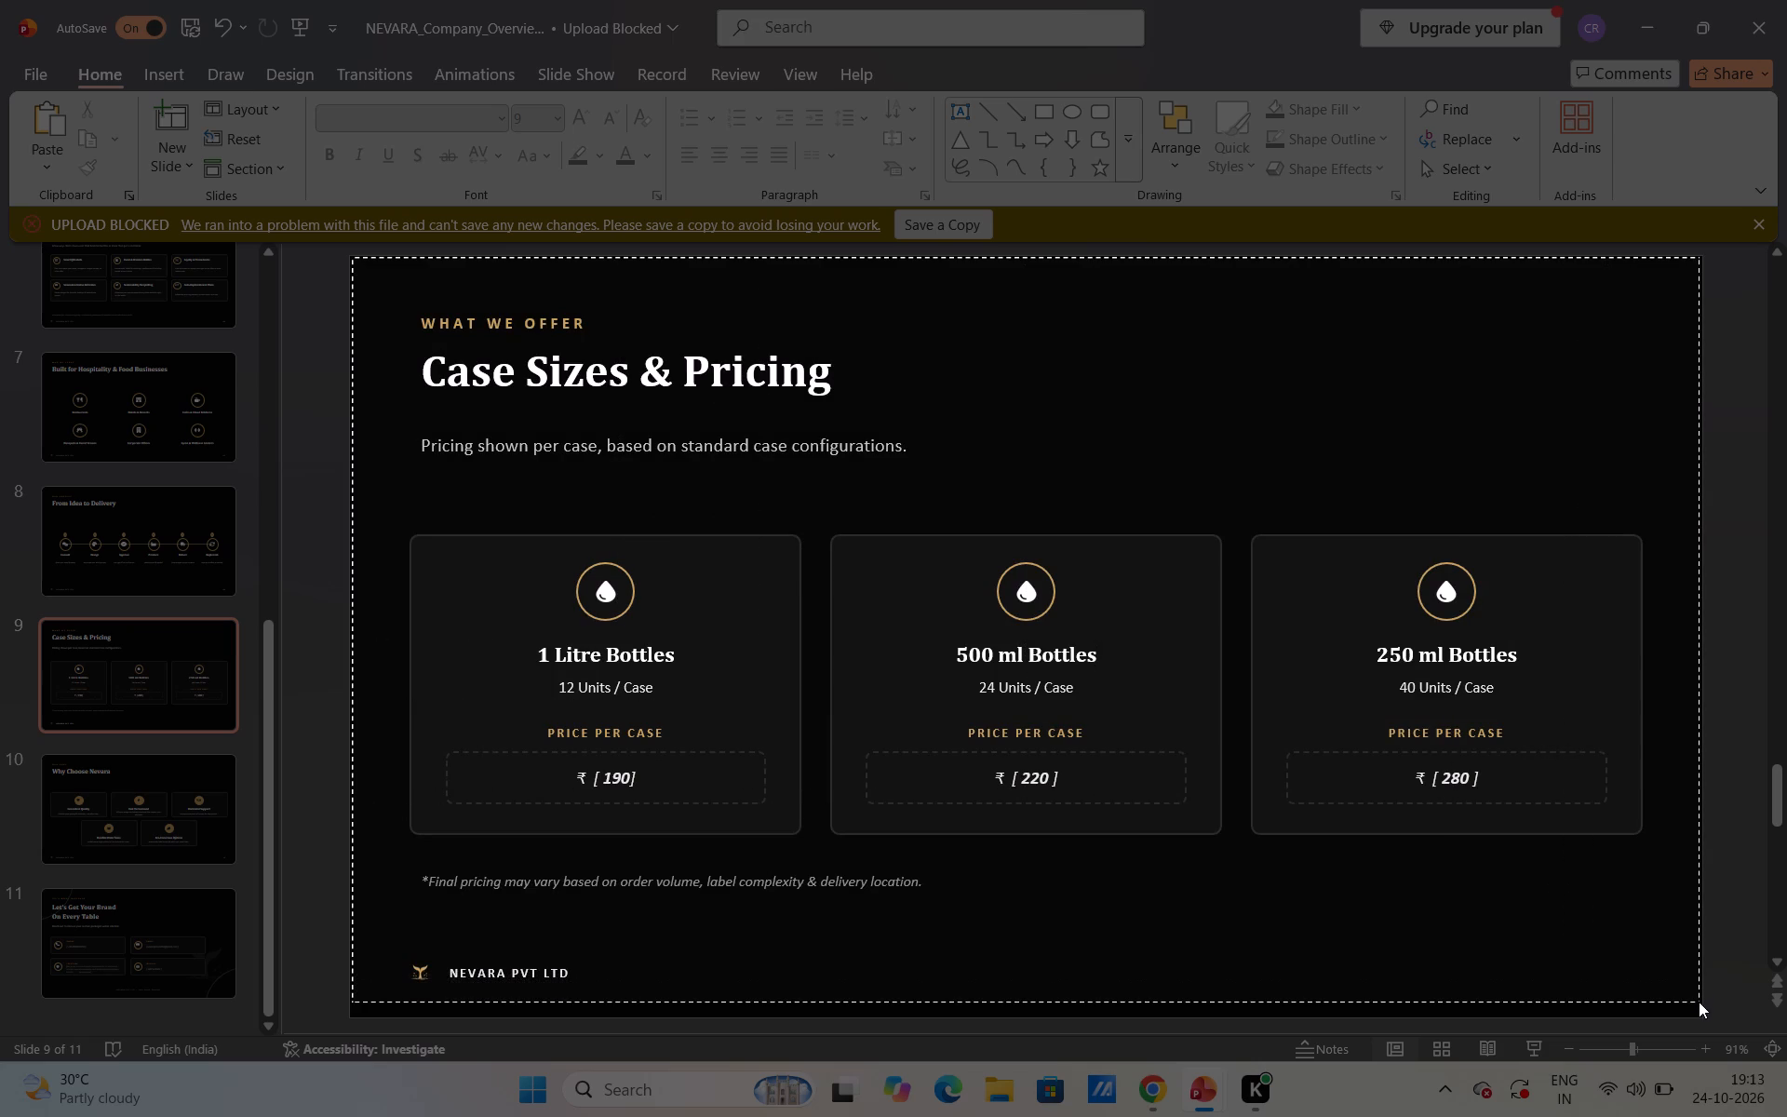
drag(1699, 1002, 1700, 1012)
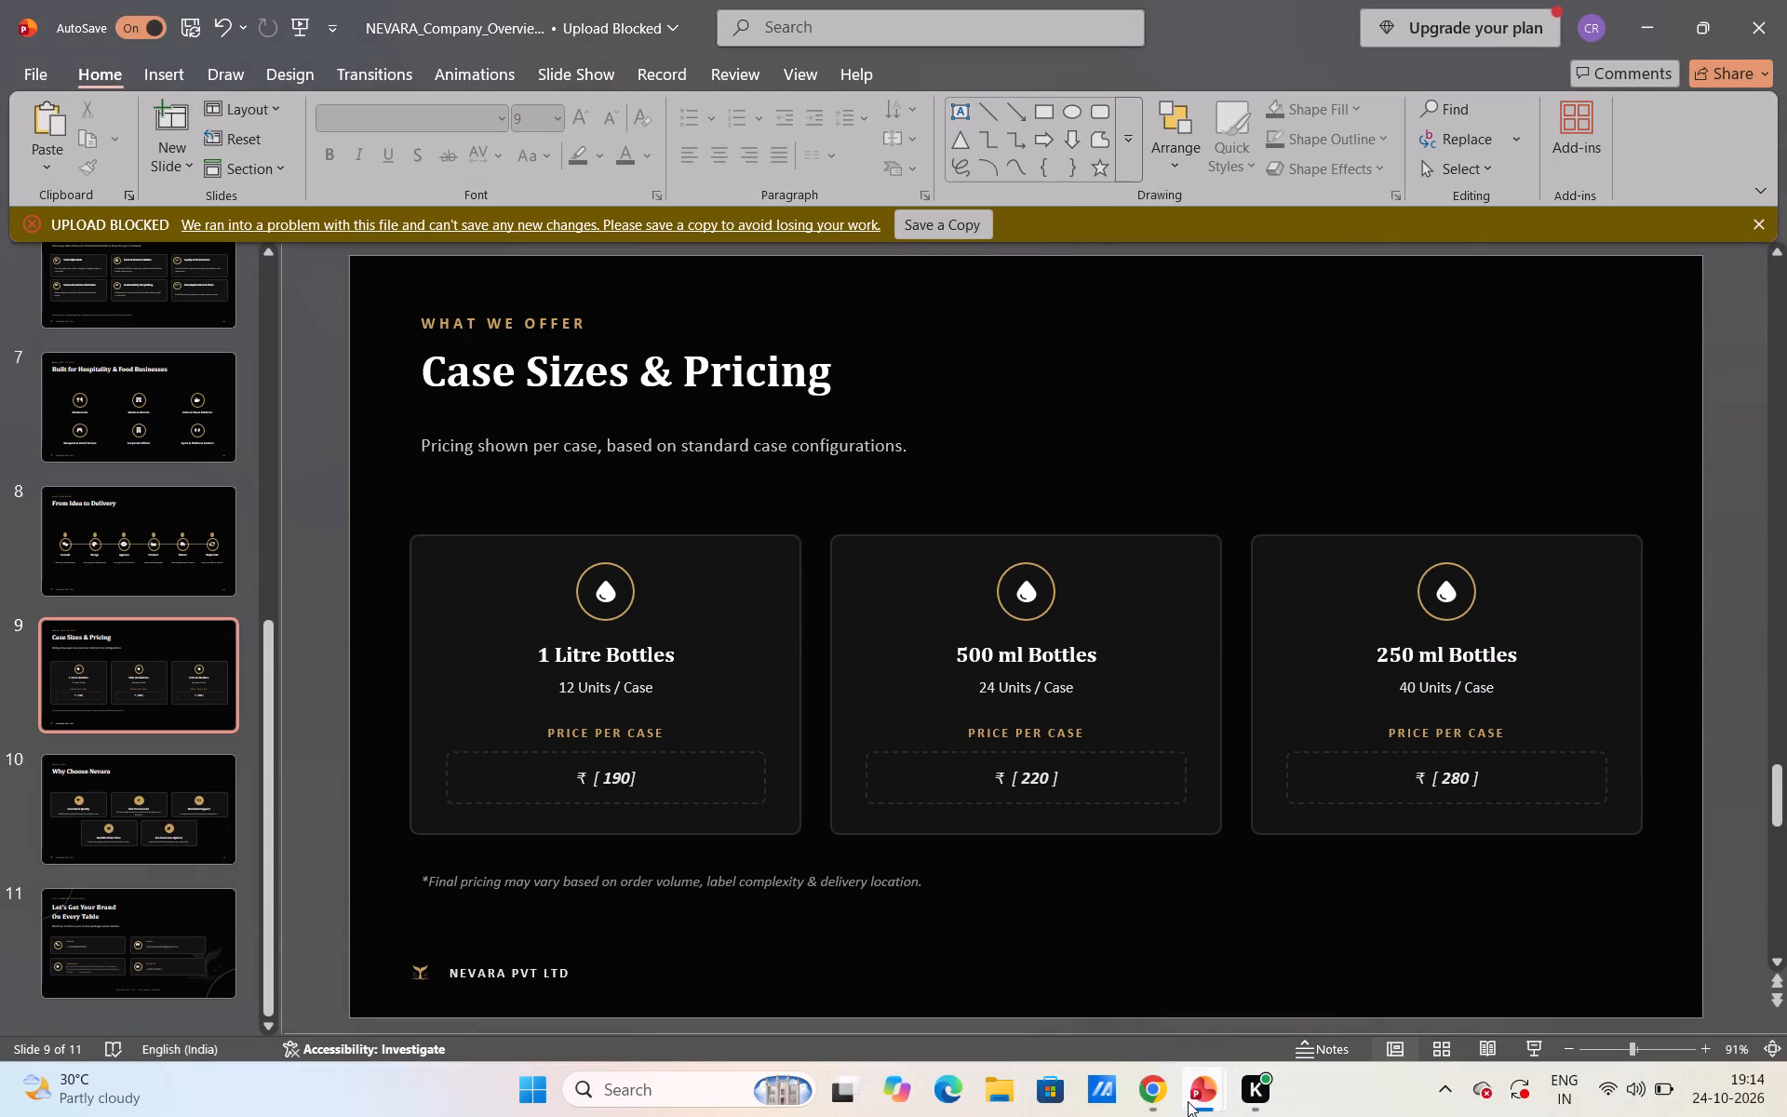
Switch to the Canva presentation, delete the old pricing slide image and paste the new snip in its place.
click(1161, 1097)
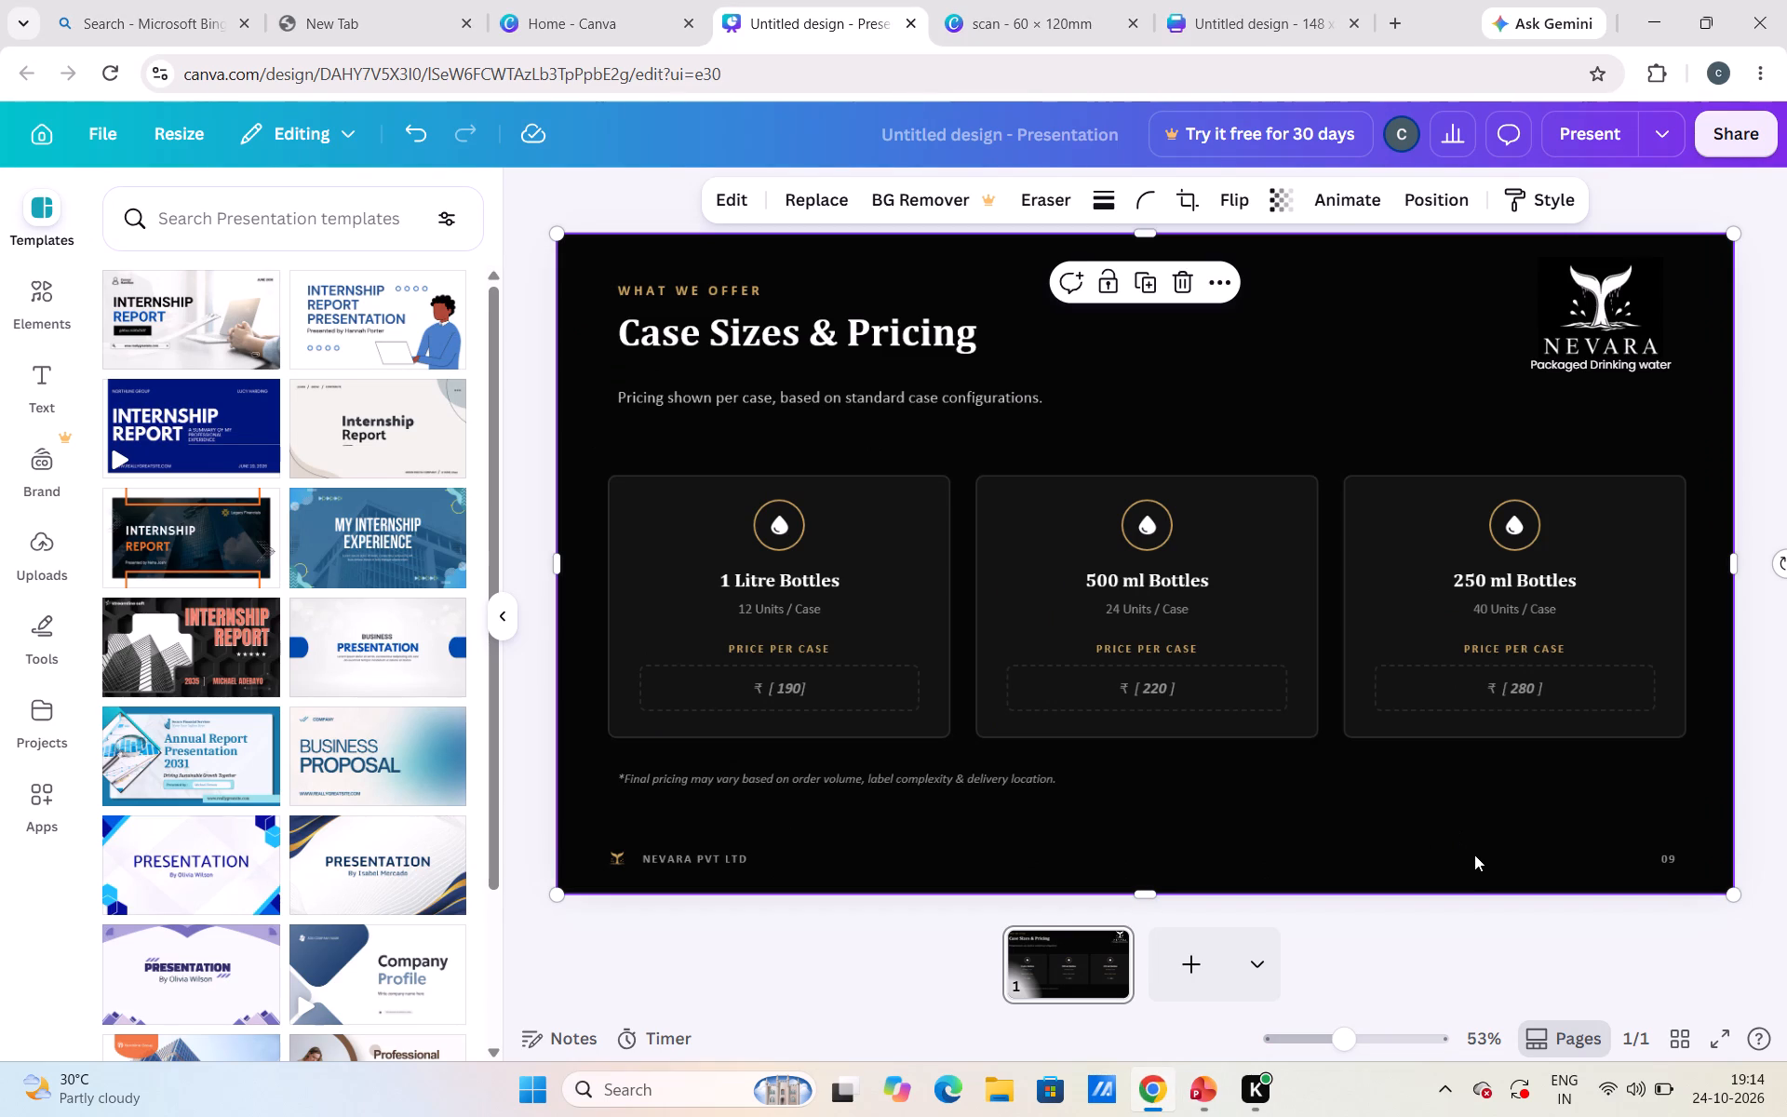
click(1474, 855)
key(BackSpace)
click(1474, 855)
key(BackSpace)
key(ctrl+v)
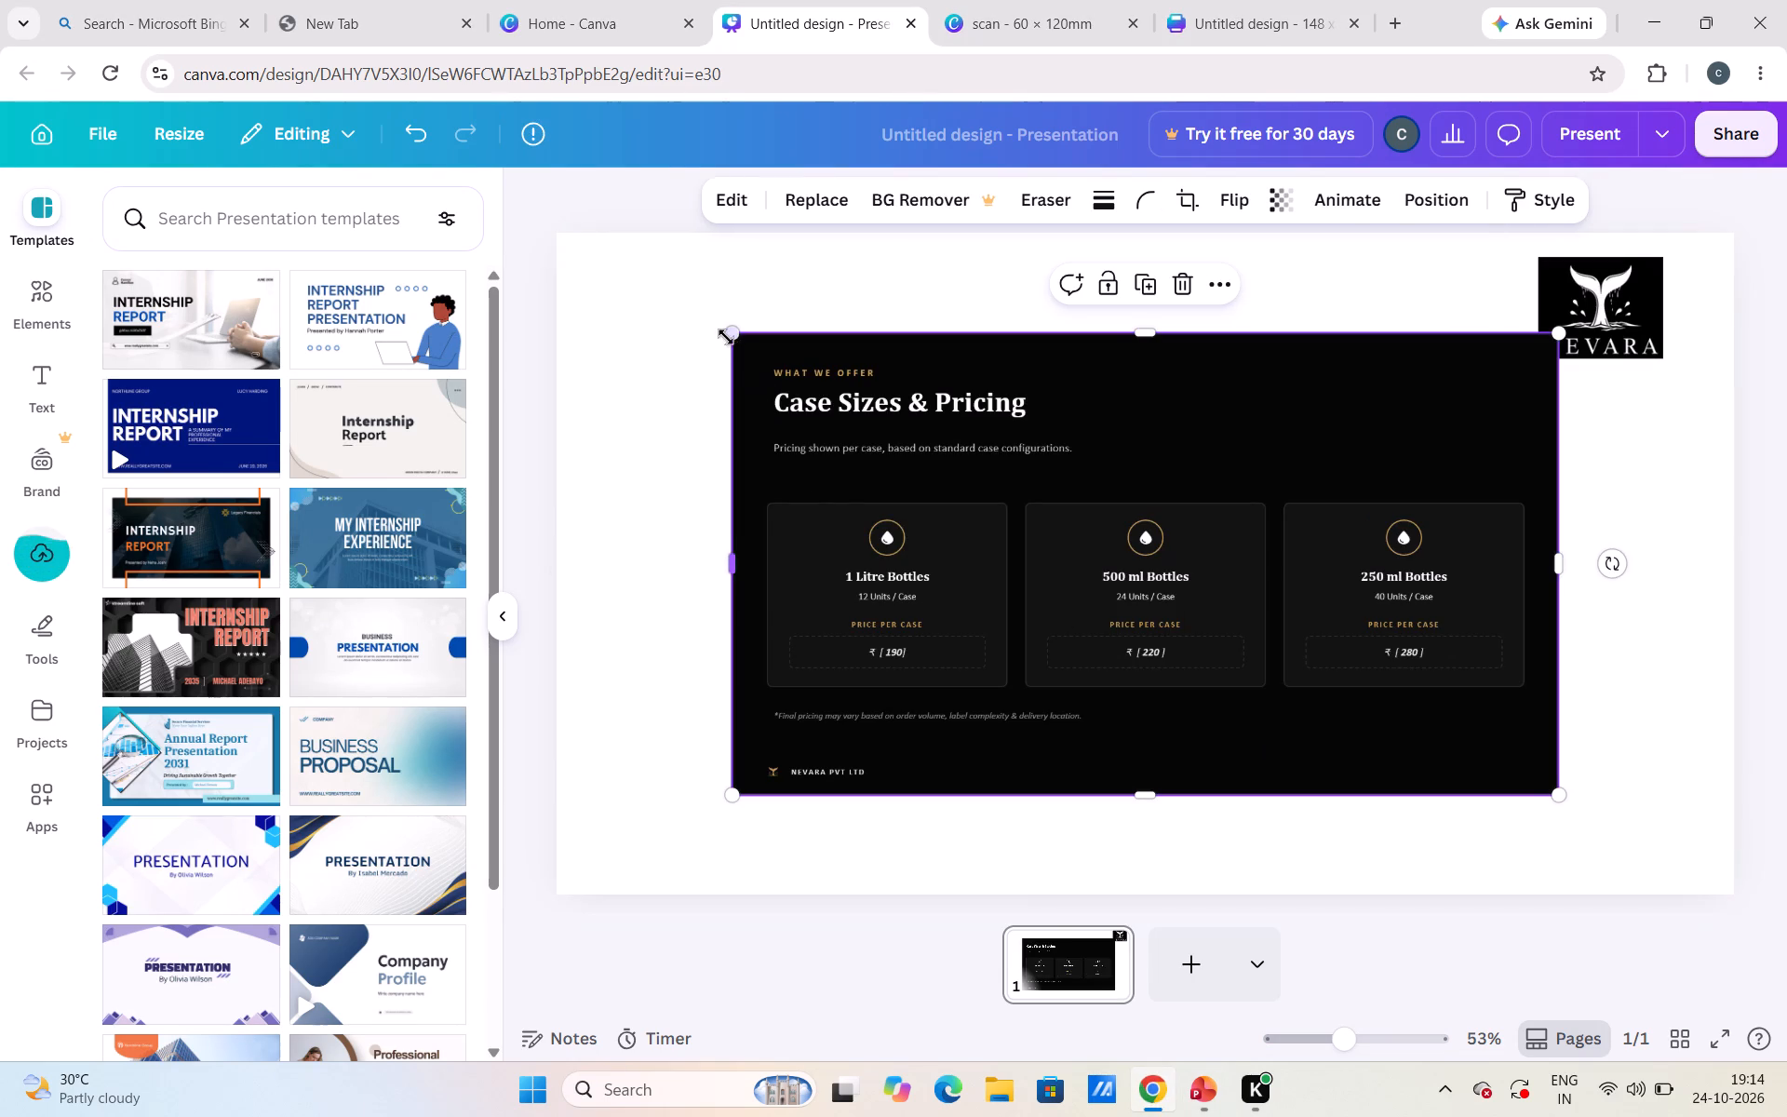
Enlarge the pasted Case Sizes & Pricing image from its corners so it covers the whole presentation page.
drag(725, 336, 539, 253)
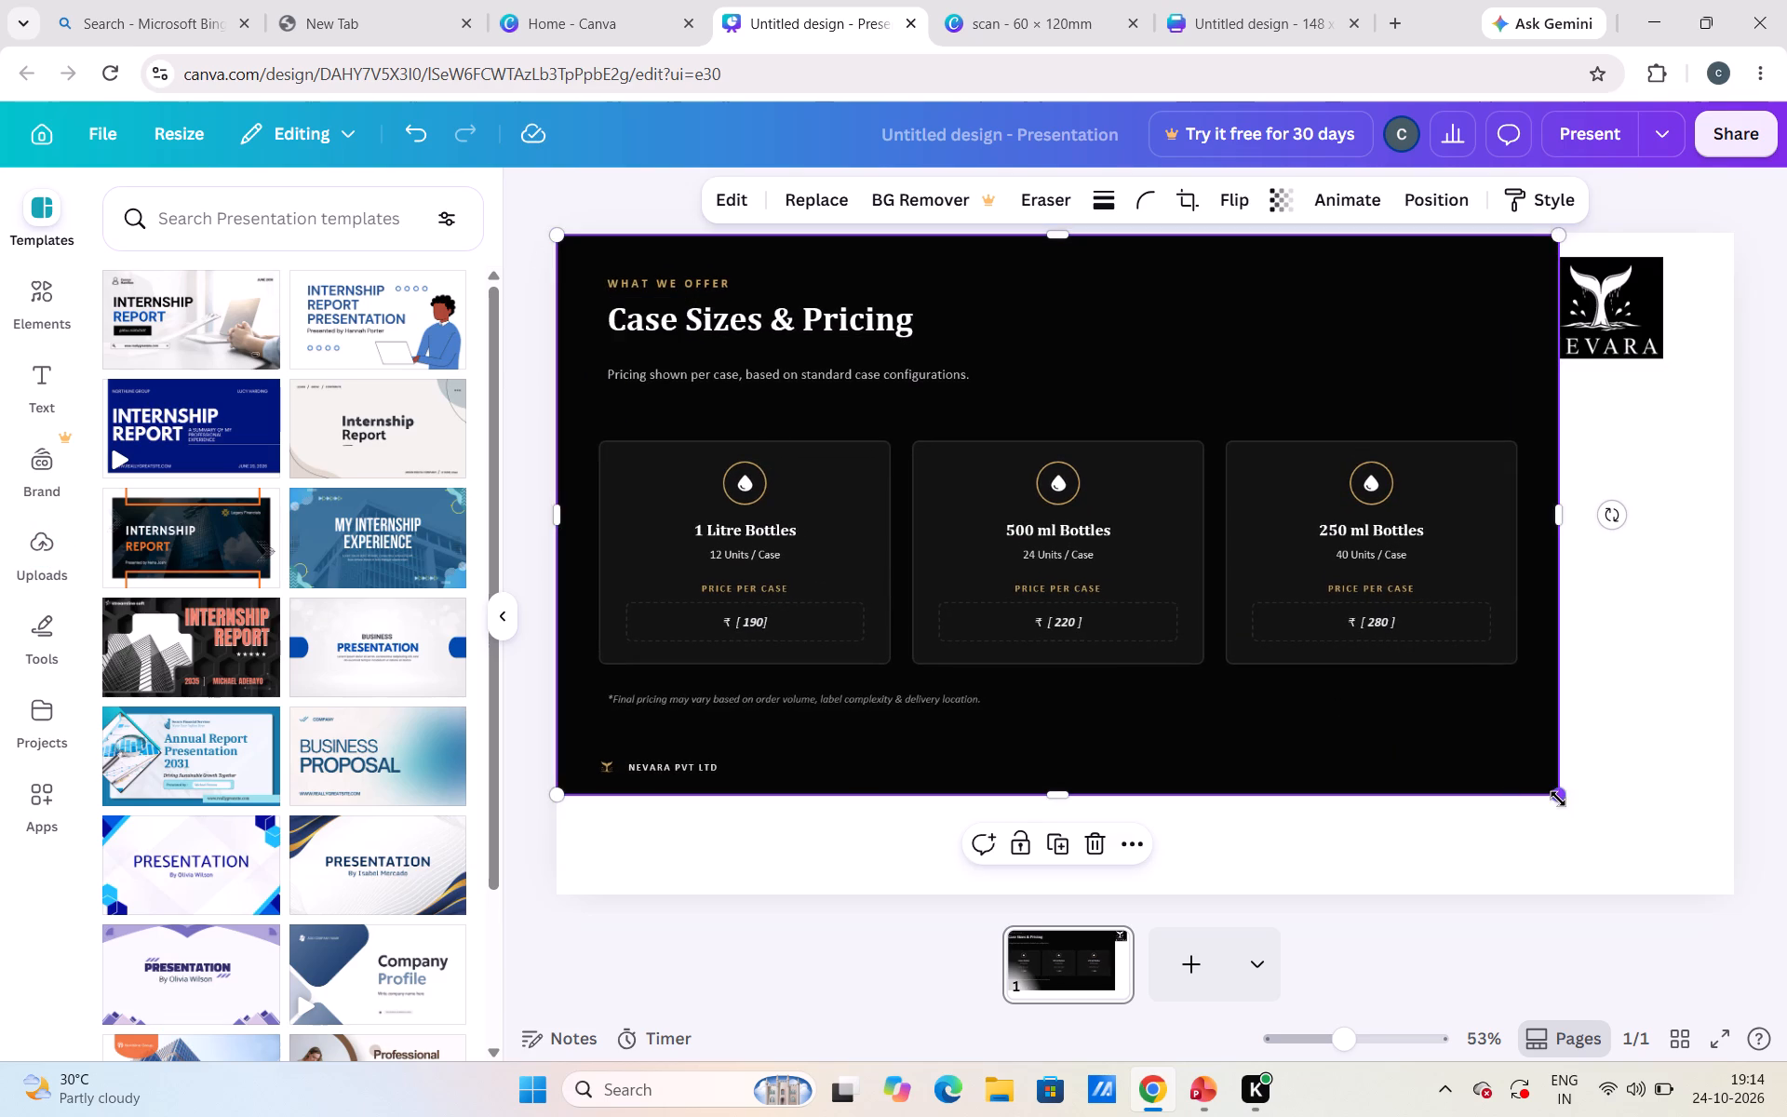
drag(1558, 799, 1740, 896)
click(1740, 896)
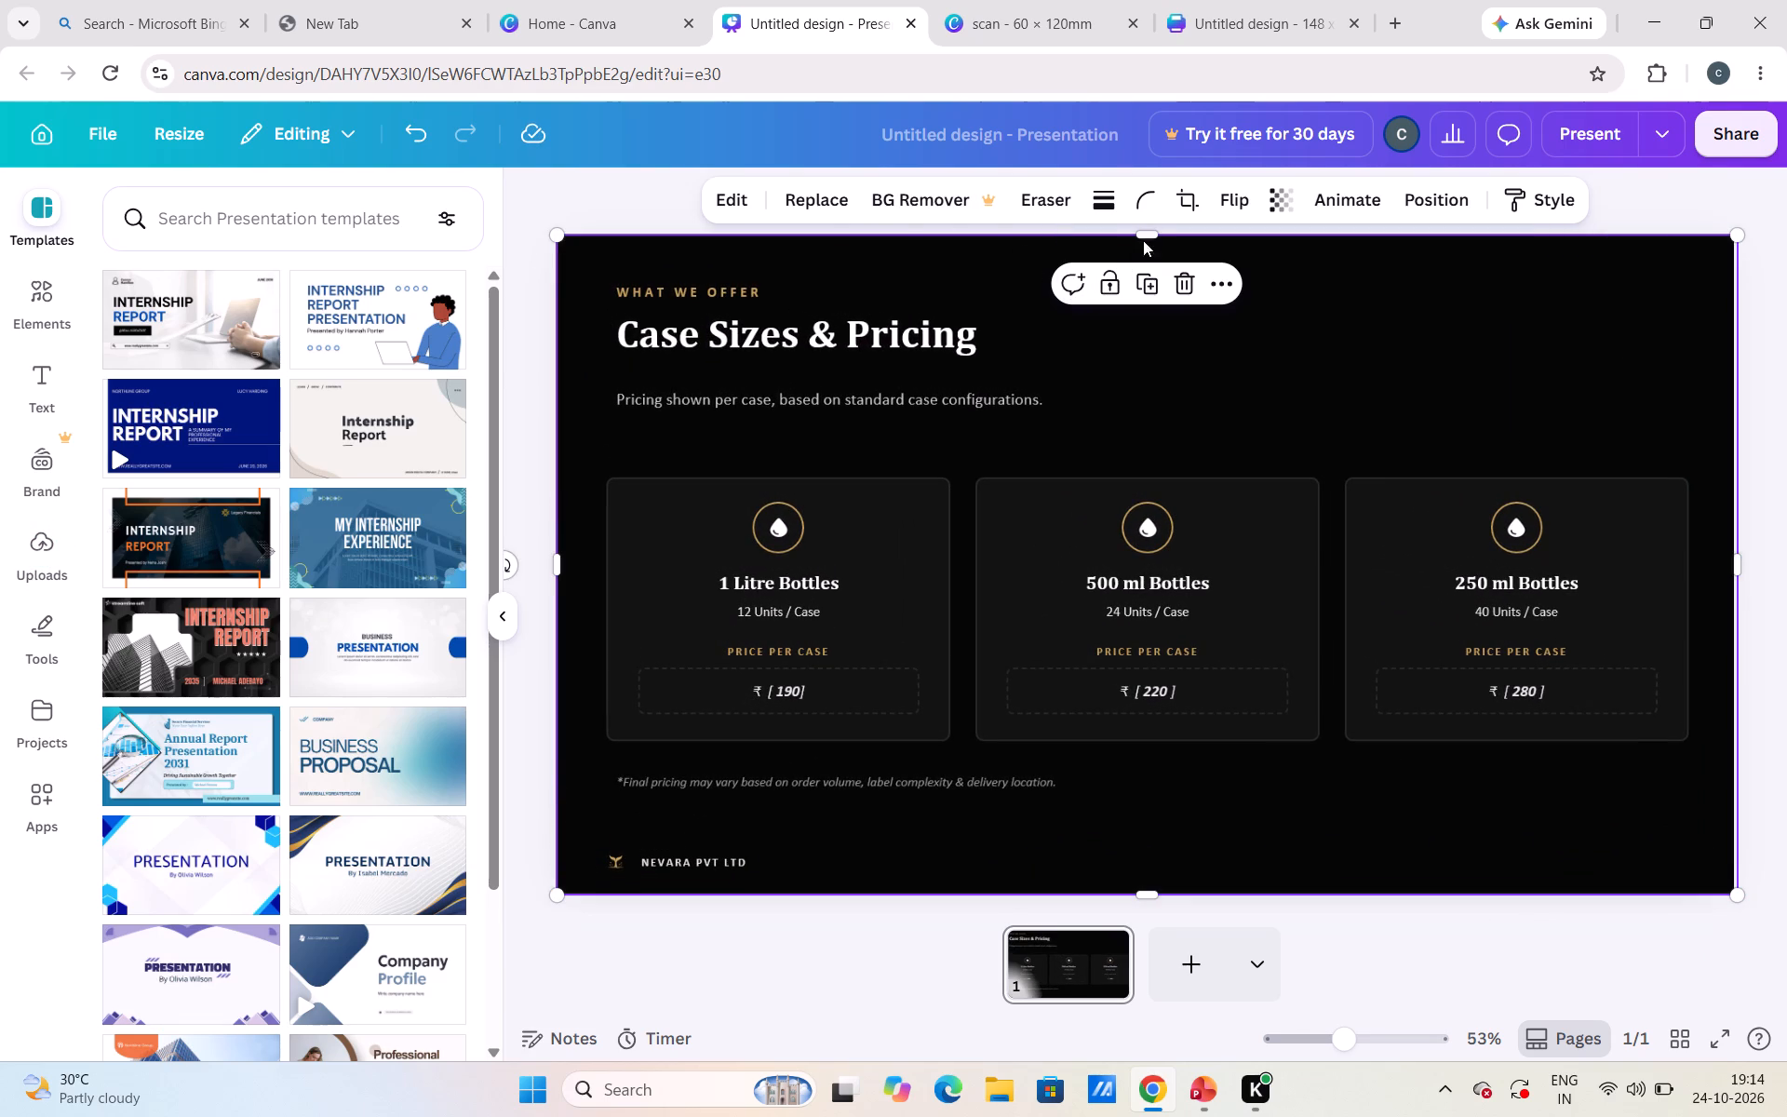
drag(1146, 238, 1146, 230)
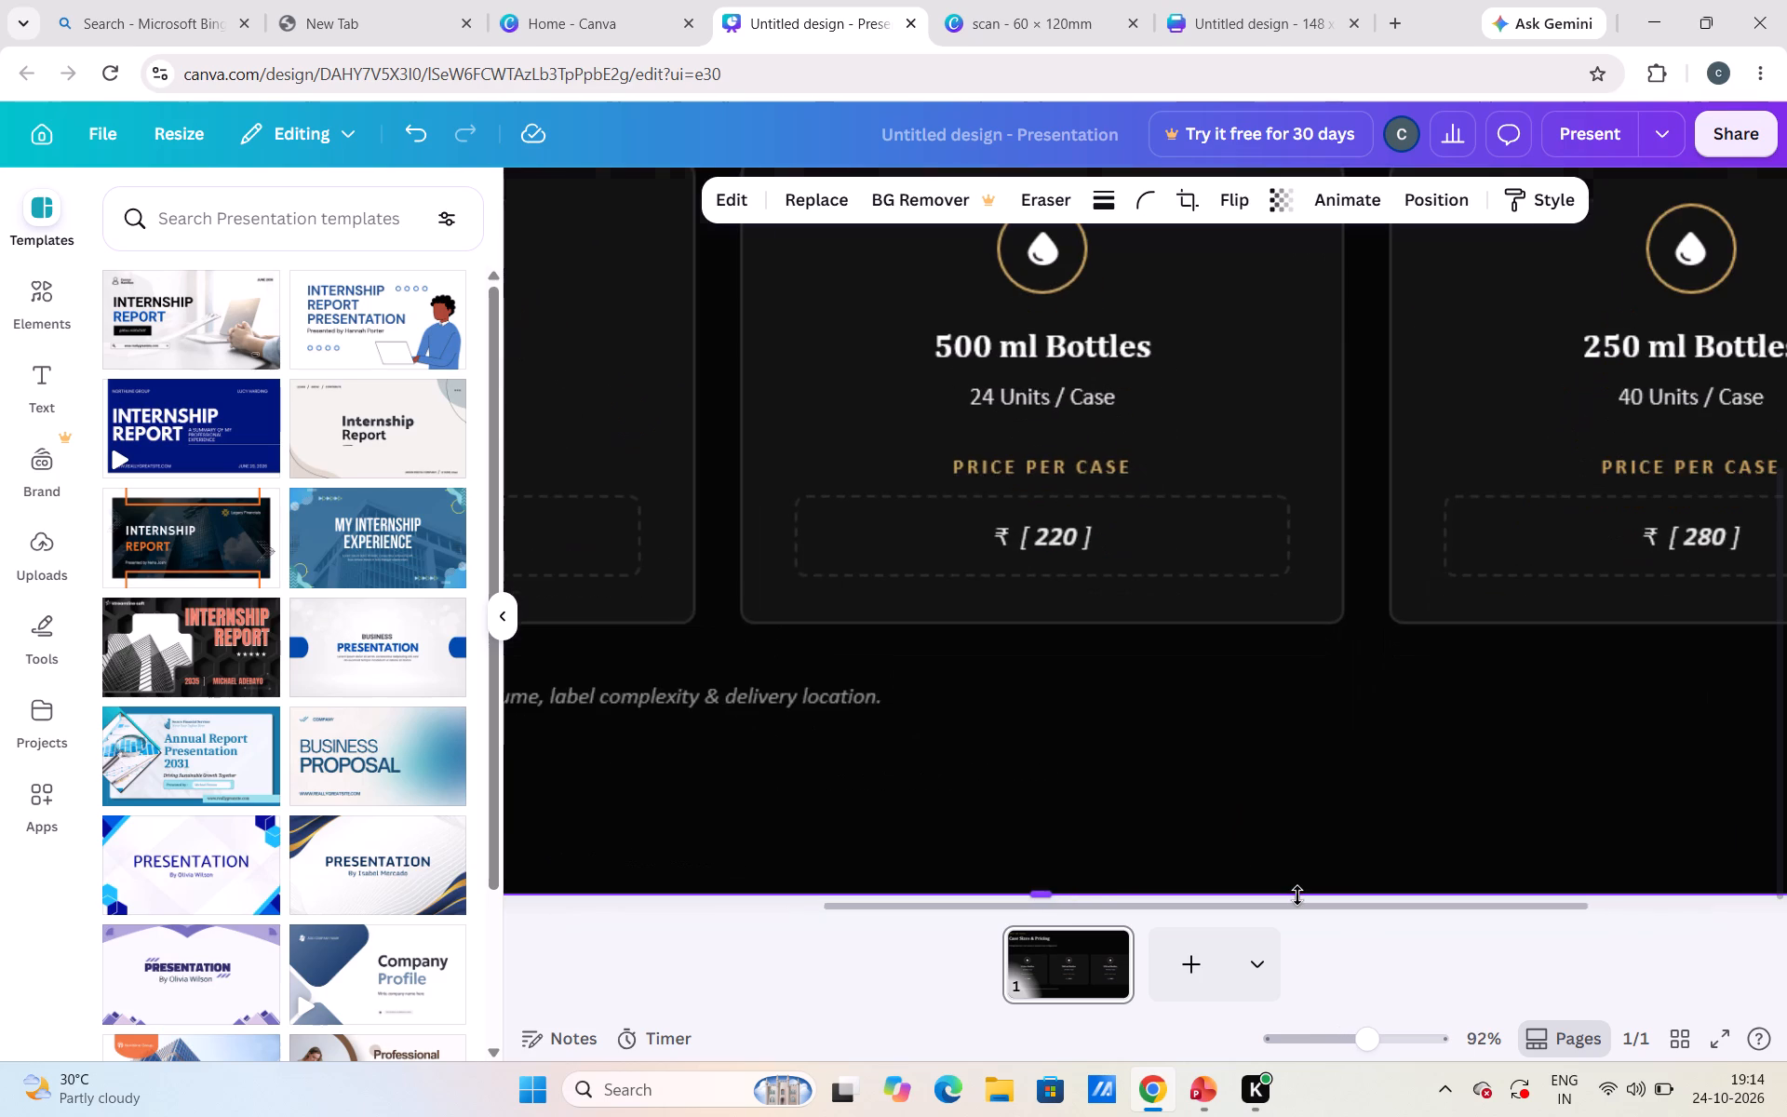
scroll(1297, 895, up, 1)
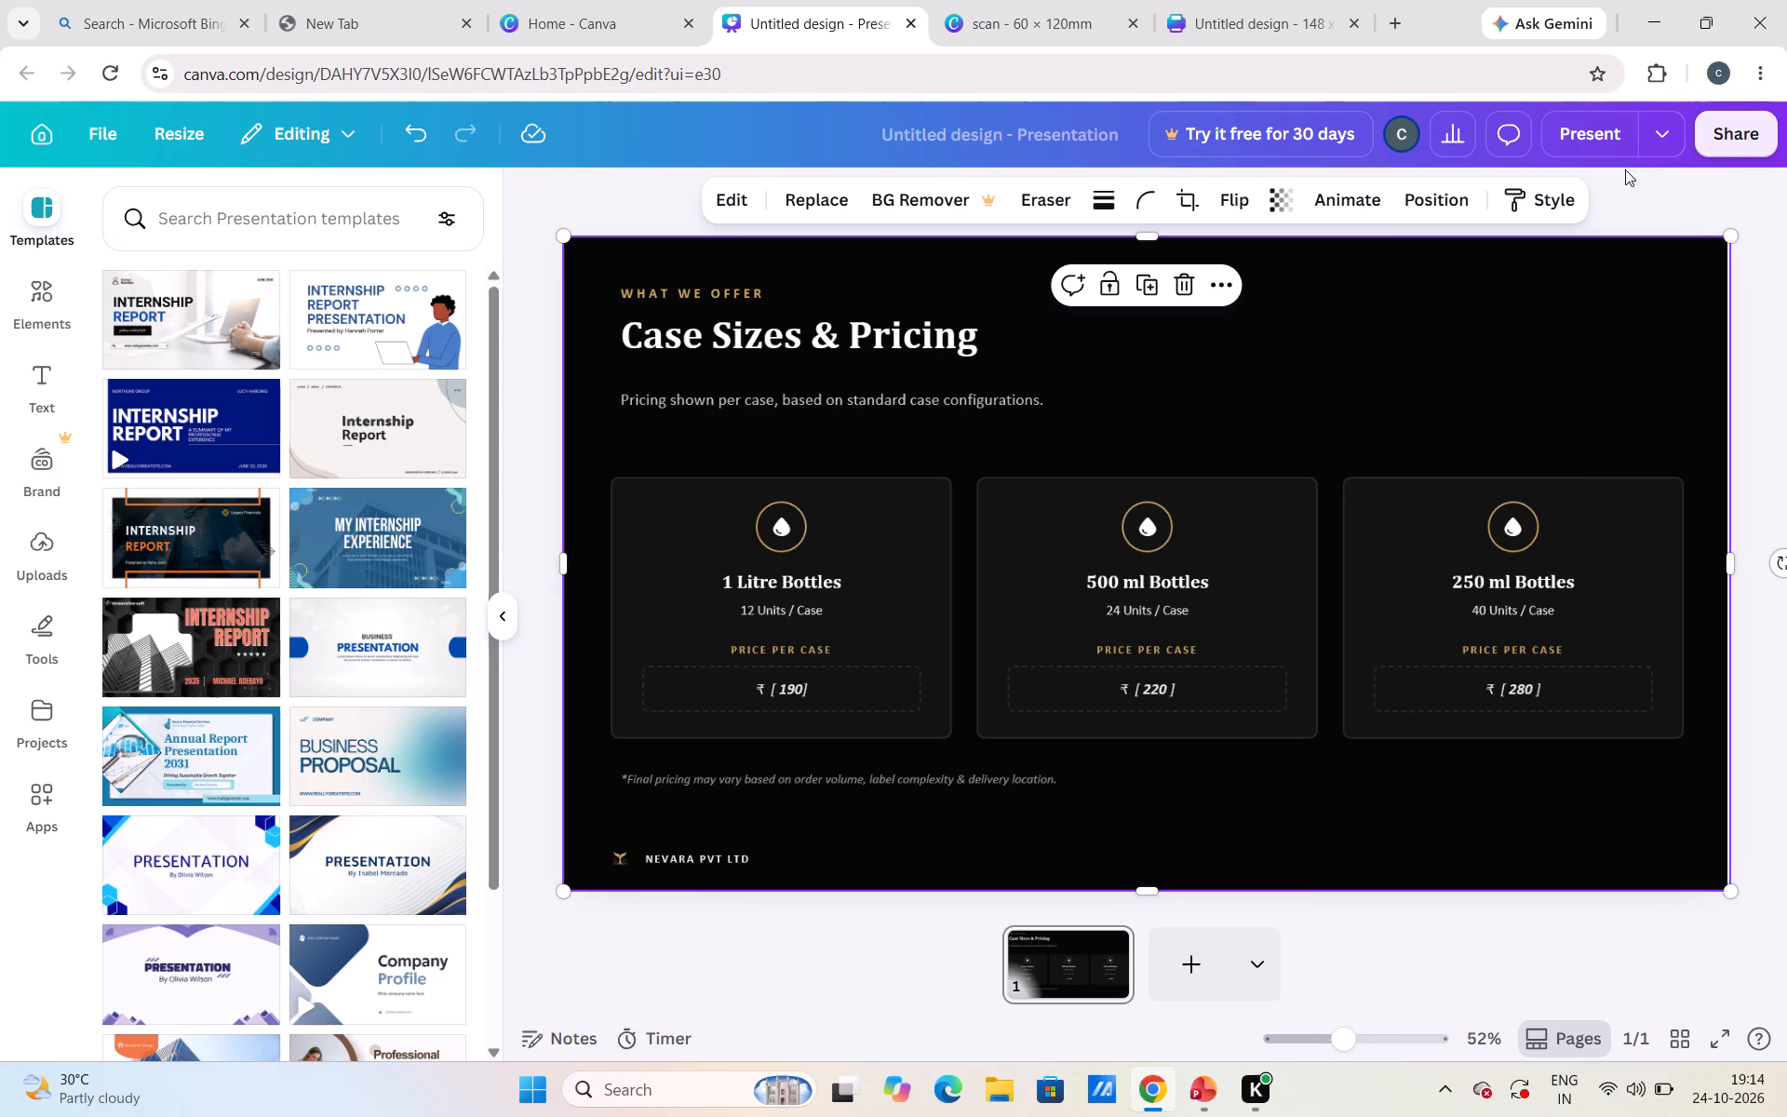
click(1664, 308)
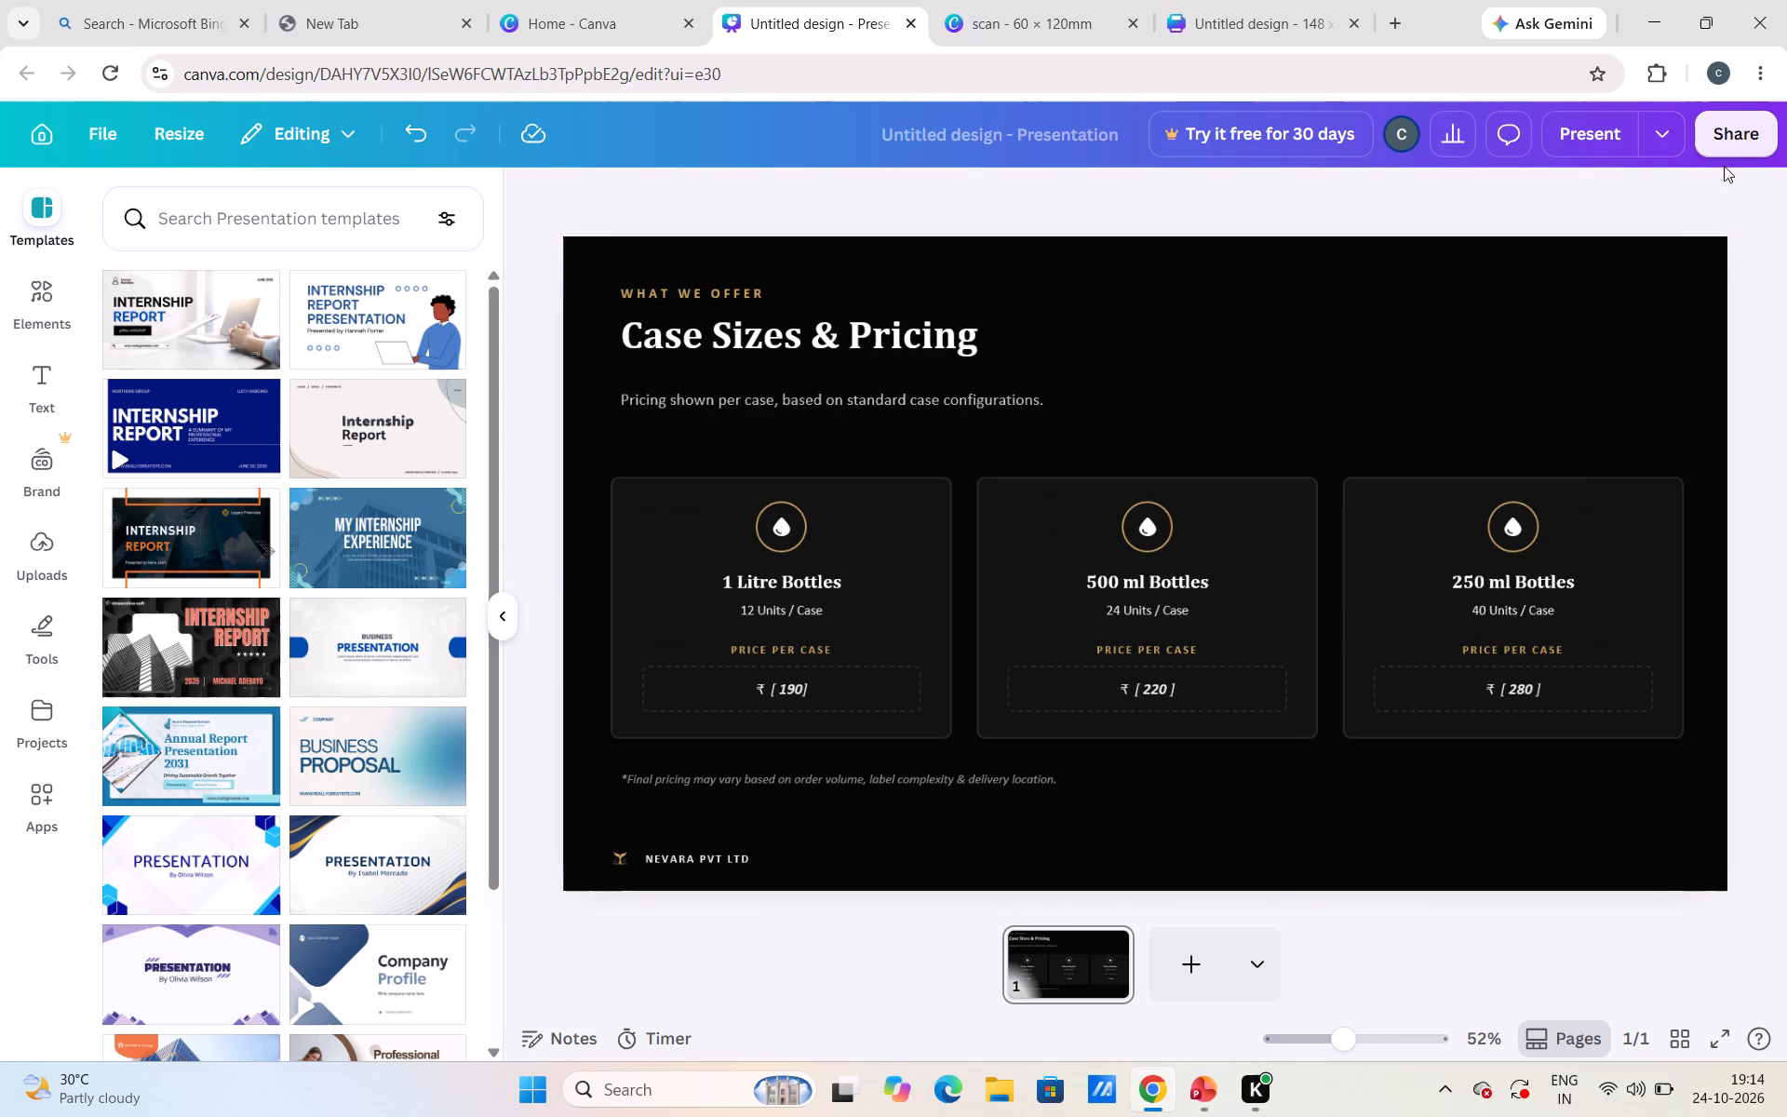
Select the NEVARA logo group hidden behind the pricing image and open its arrangement options to bring it in front.
click(1411, 345)
click(1442, 221)
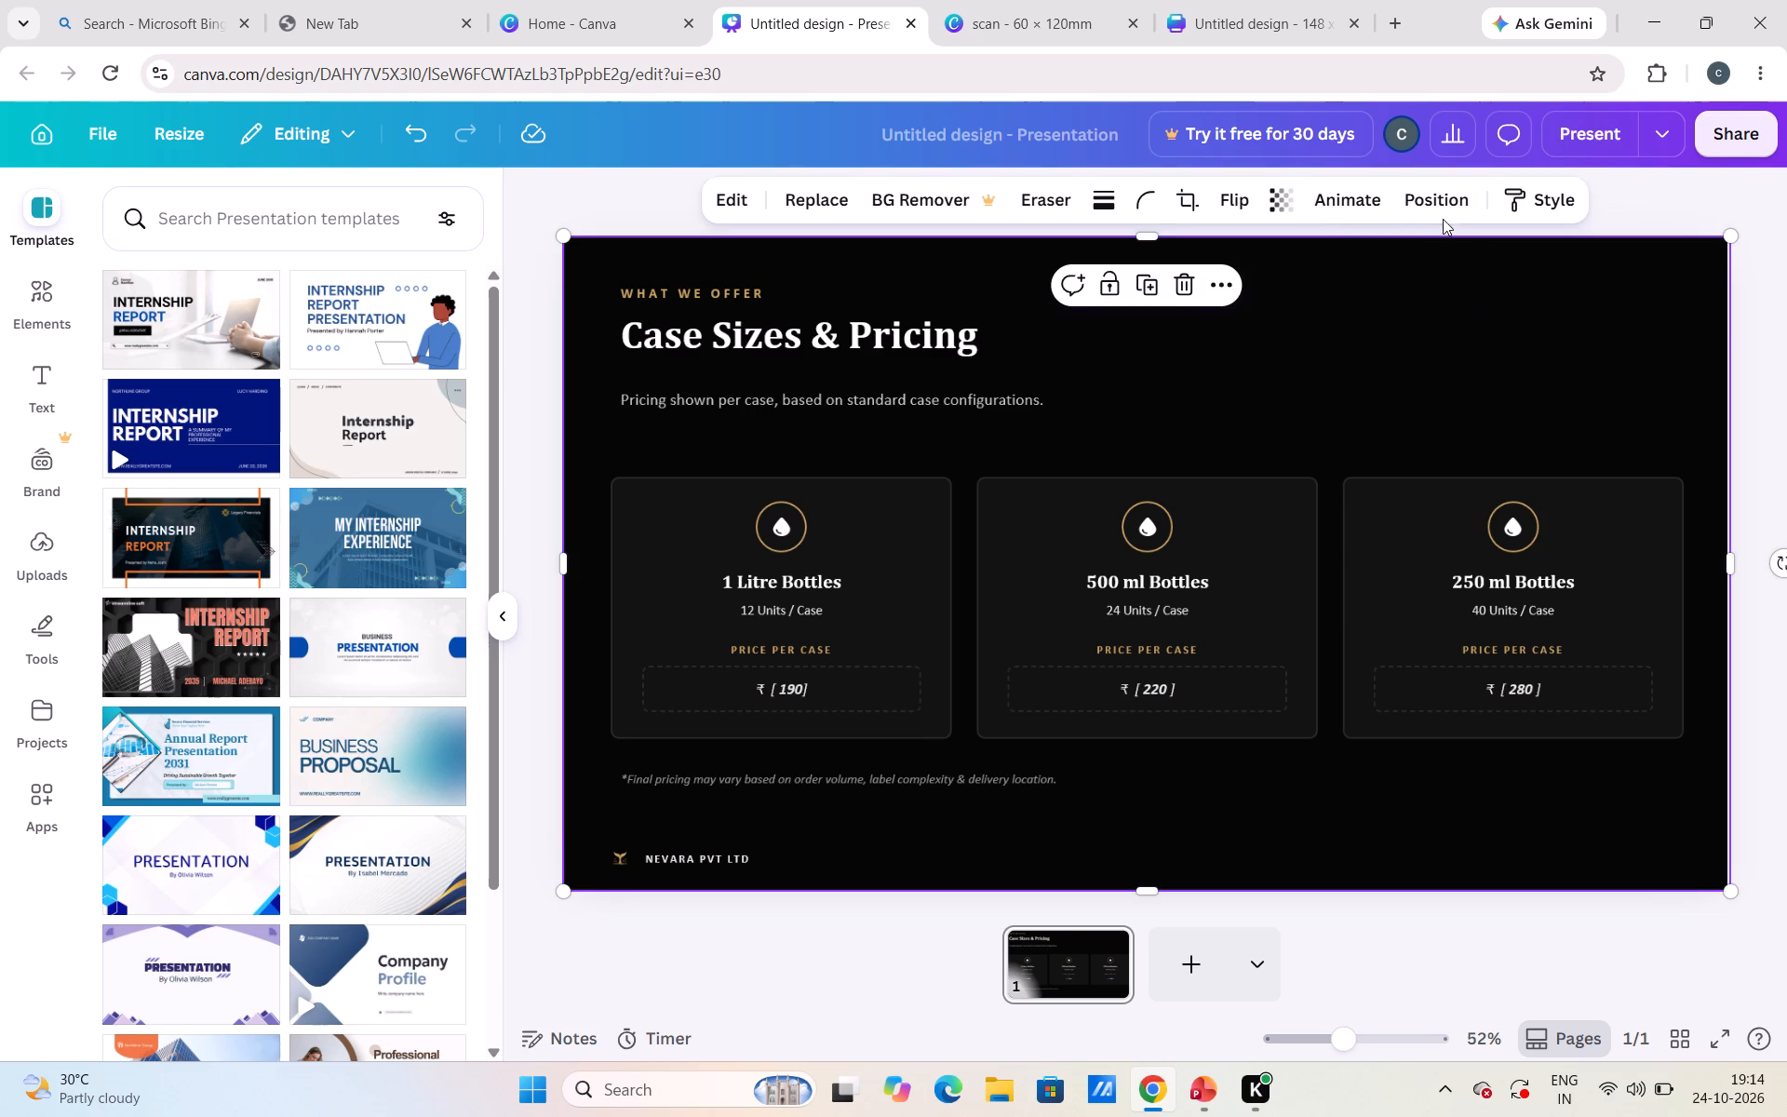
click(1444, 218)
click(360, 236)
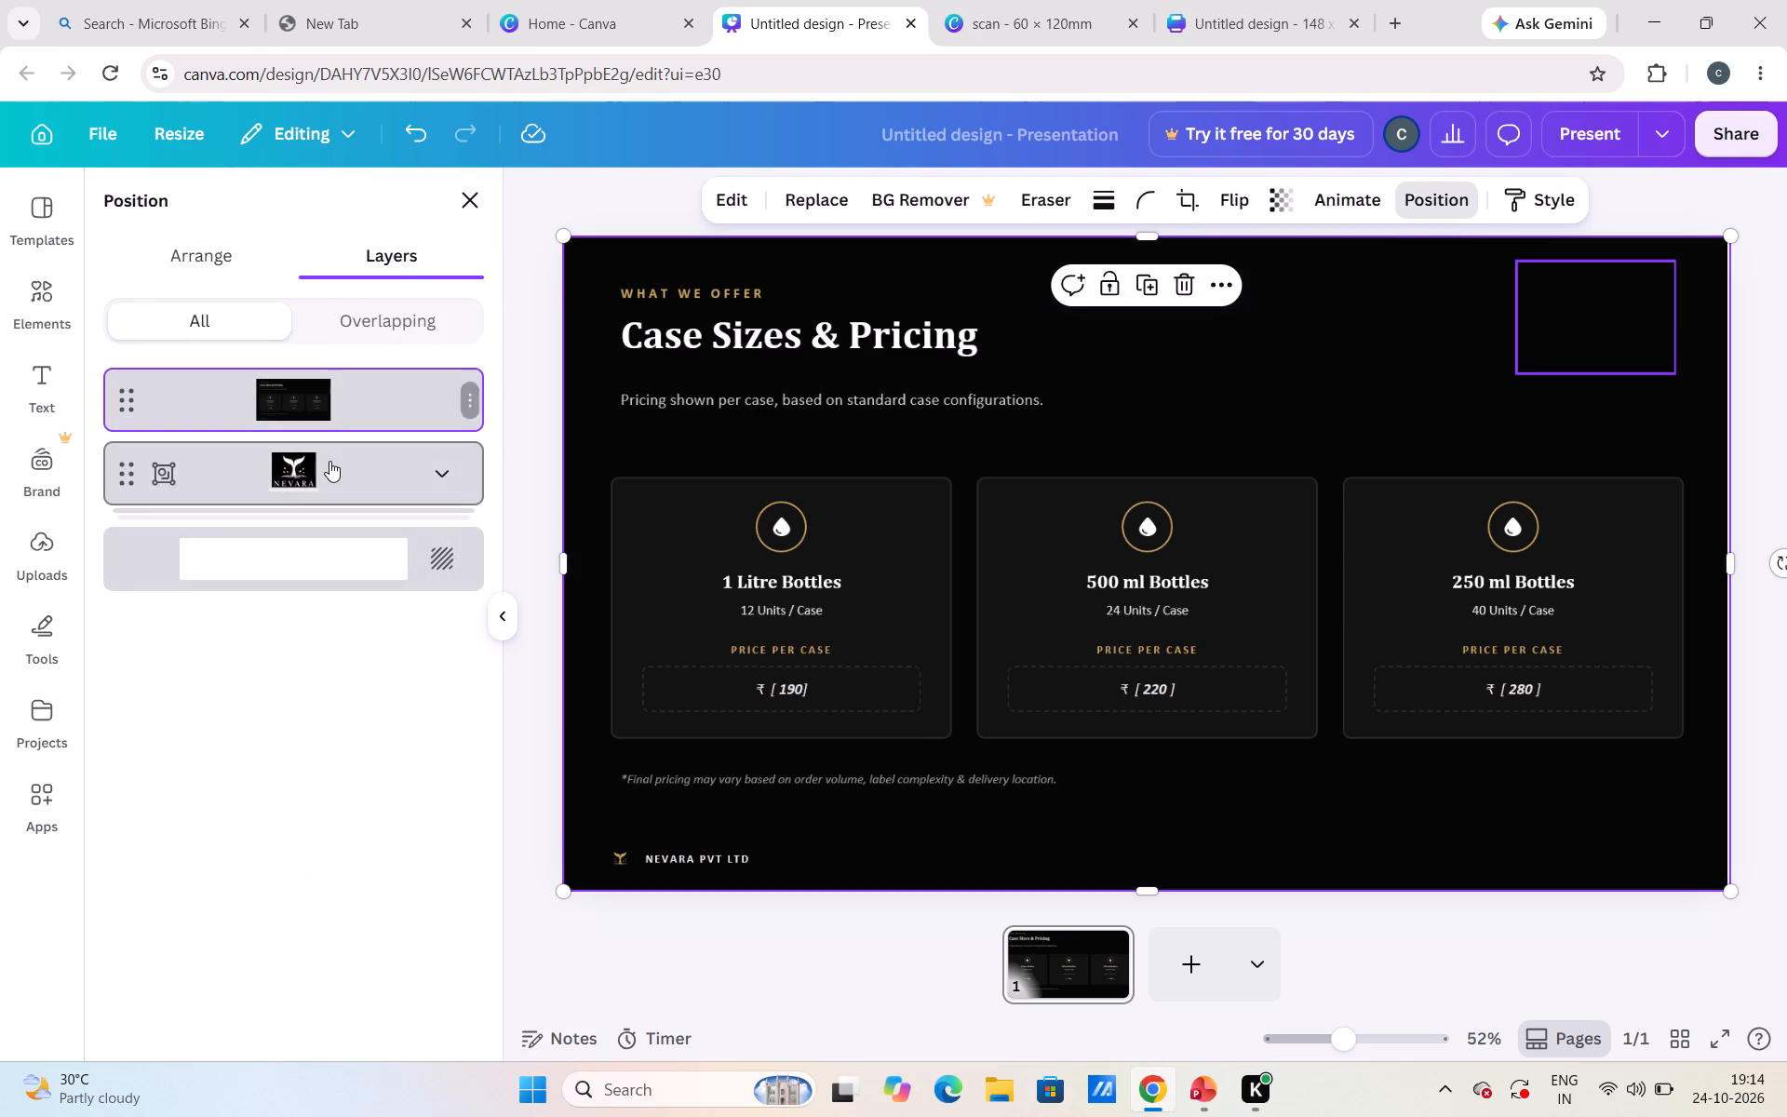
click(329, 463)
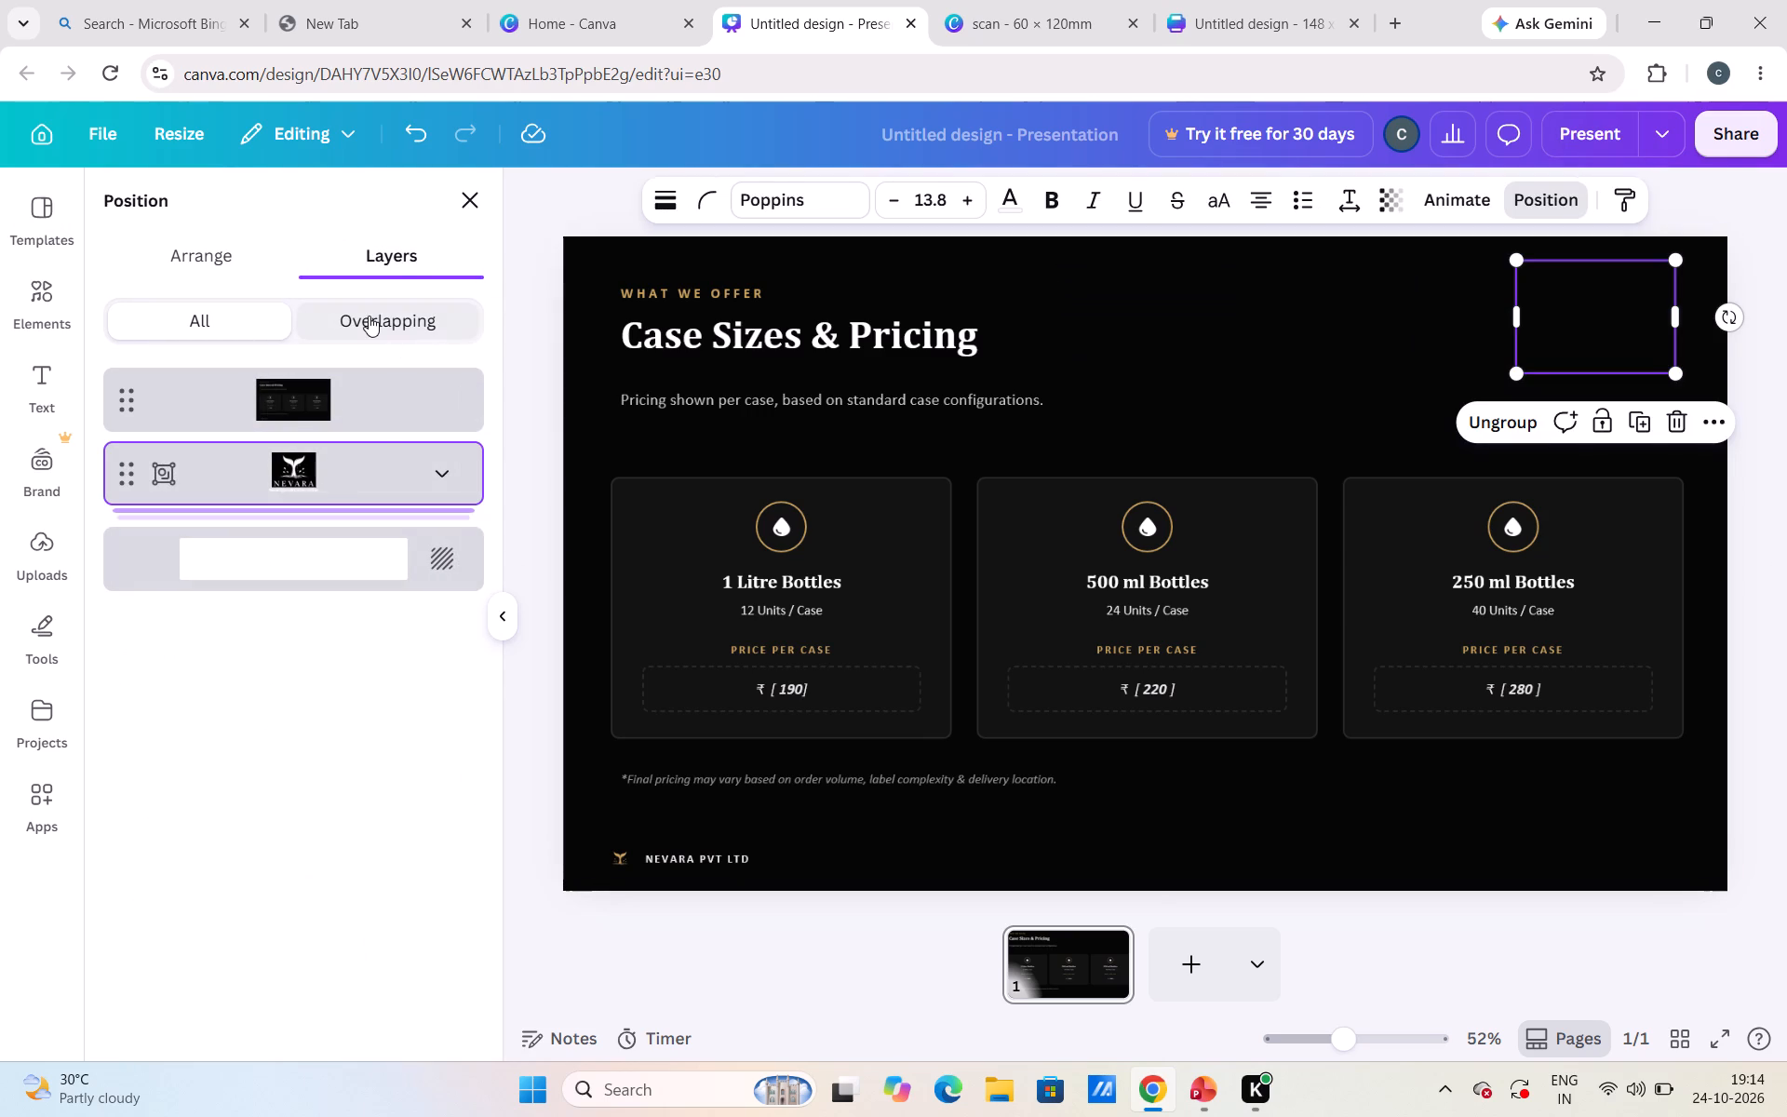
click(369, 316)
drag(211, 230, 210, 244)
click(210, 244)
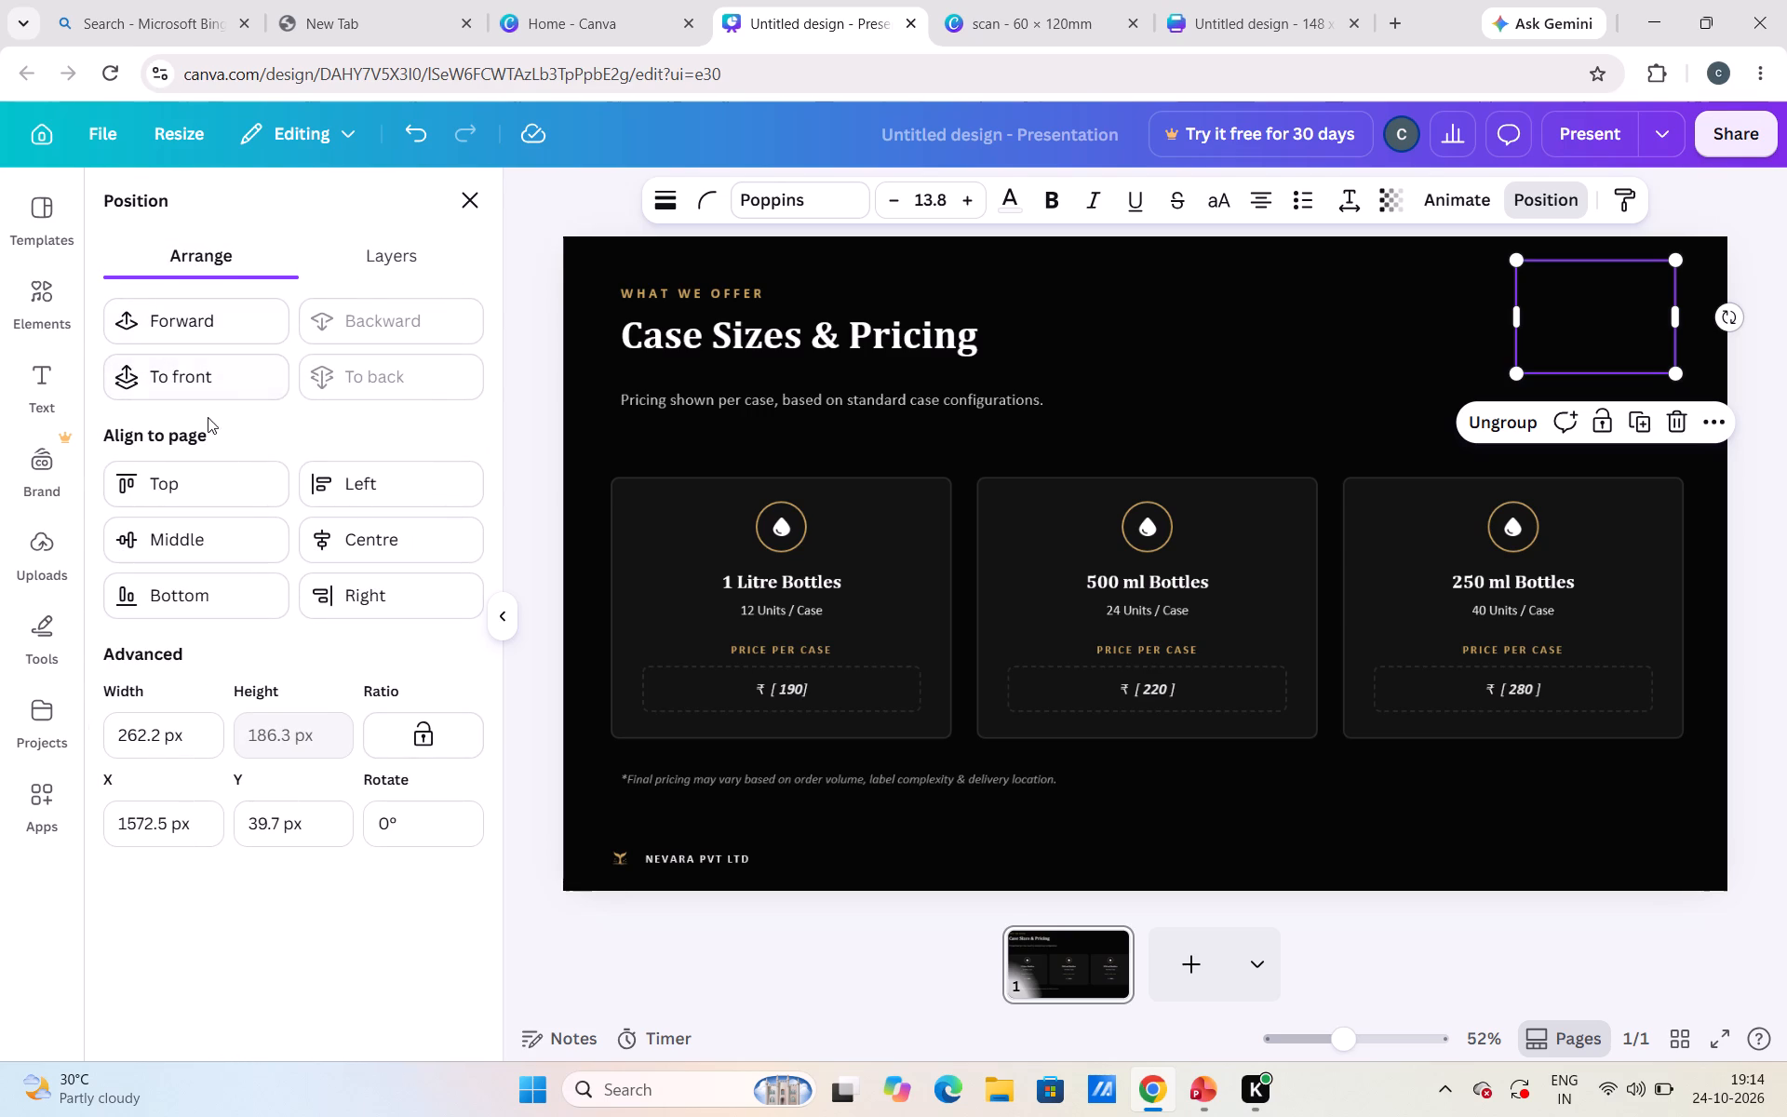
Bring the NEVARA logo group to the front of the pricing image and deselect it.
click(226, 357)
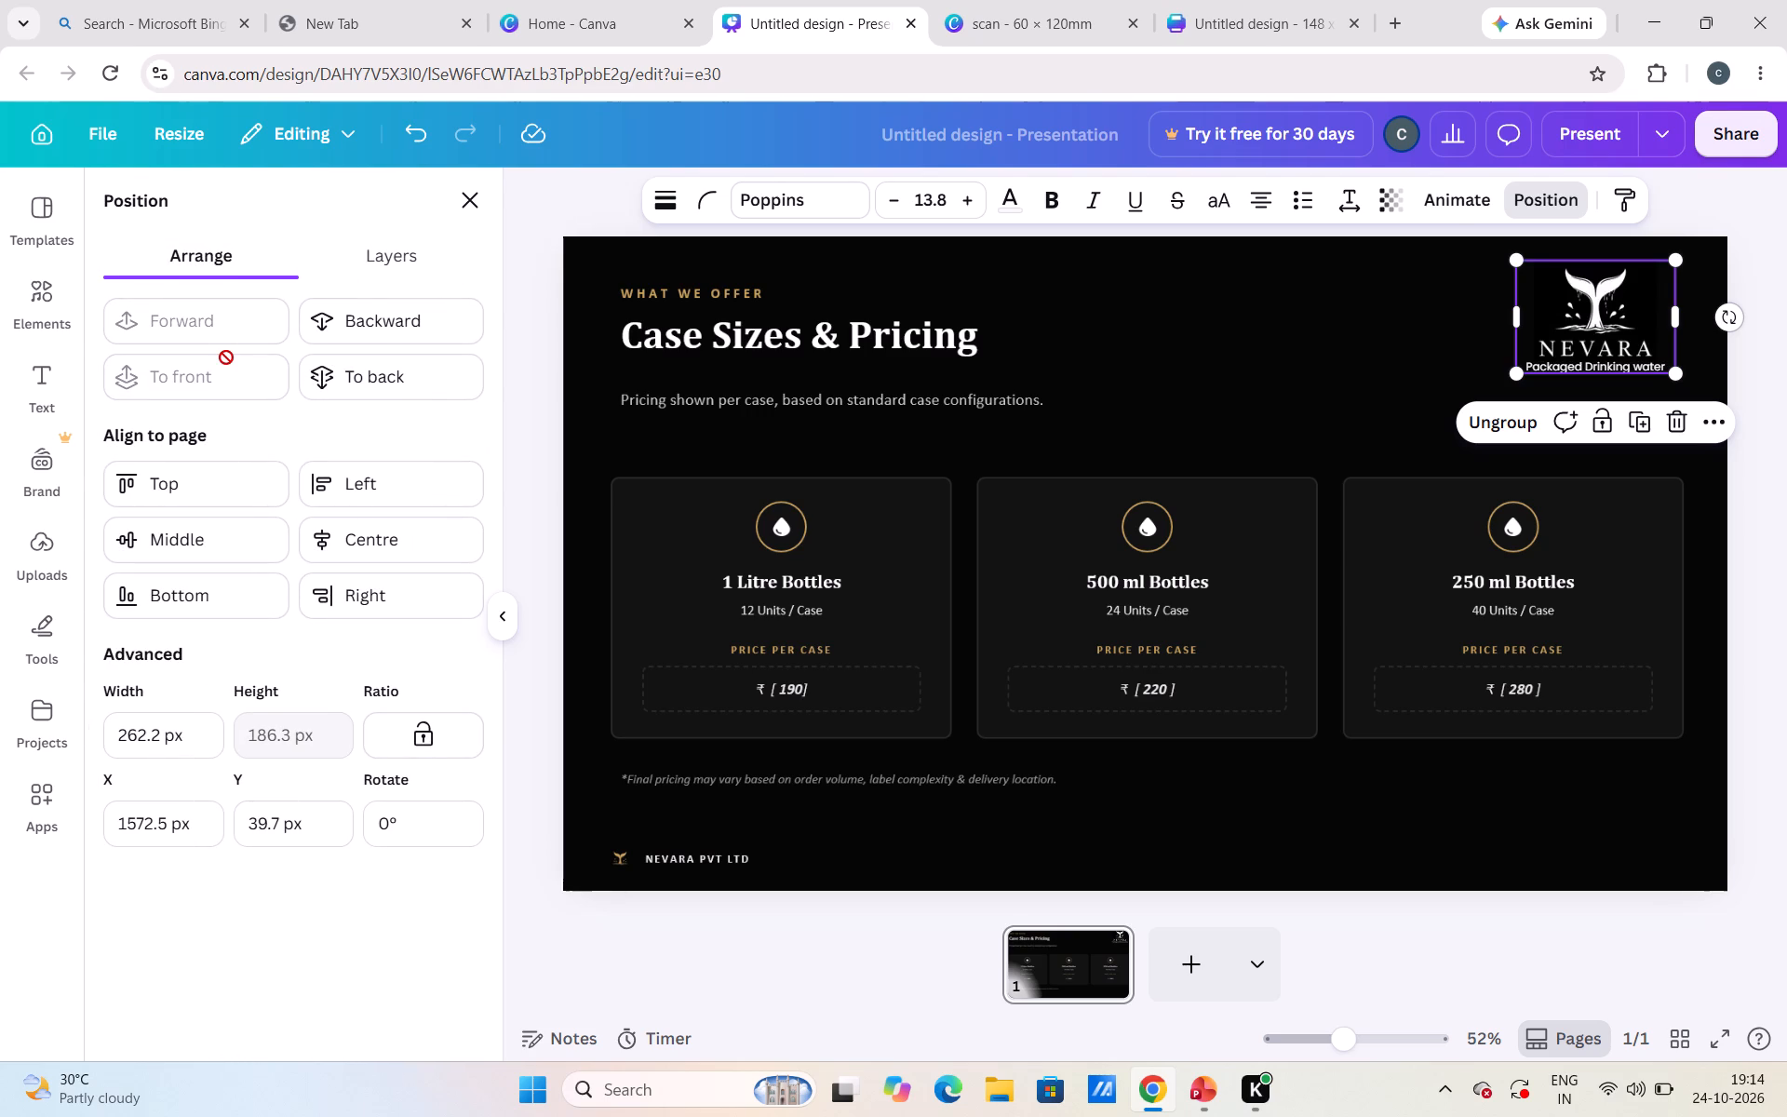
click(1478, 902)
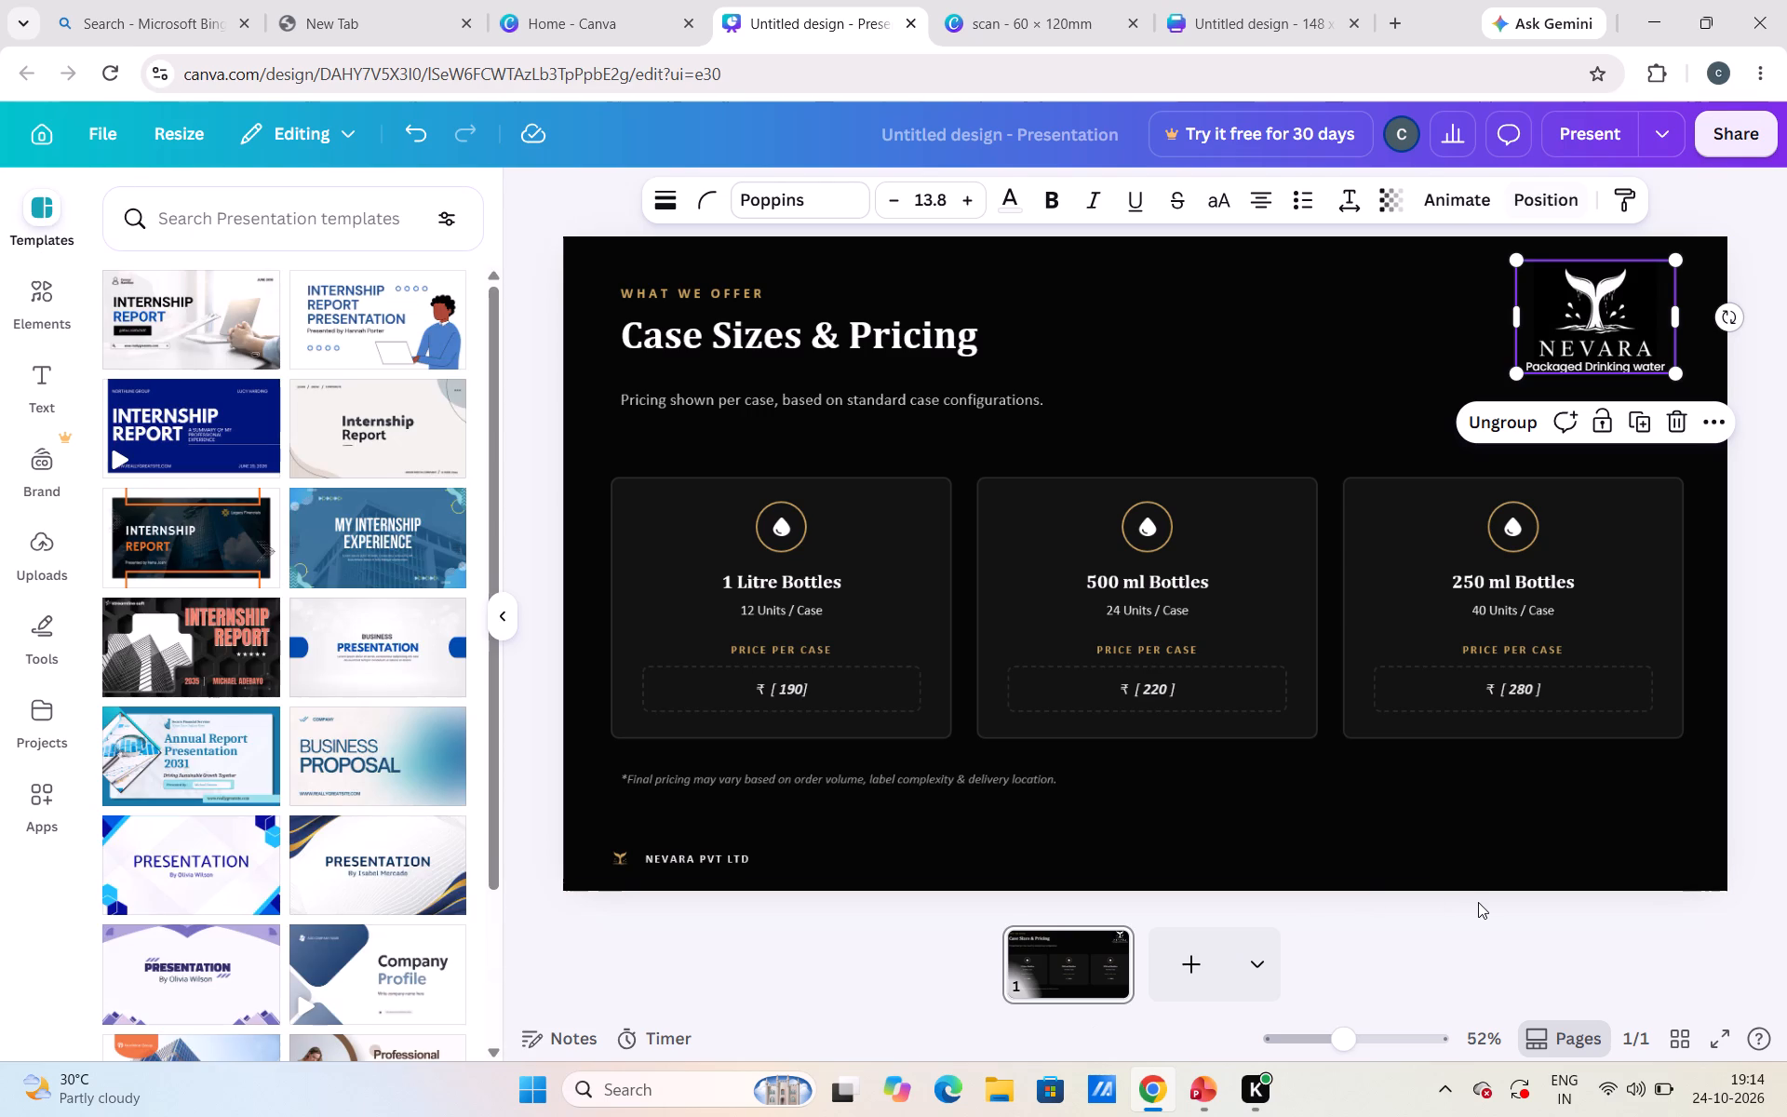
click(1478, 902)
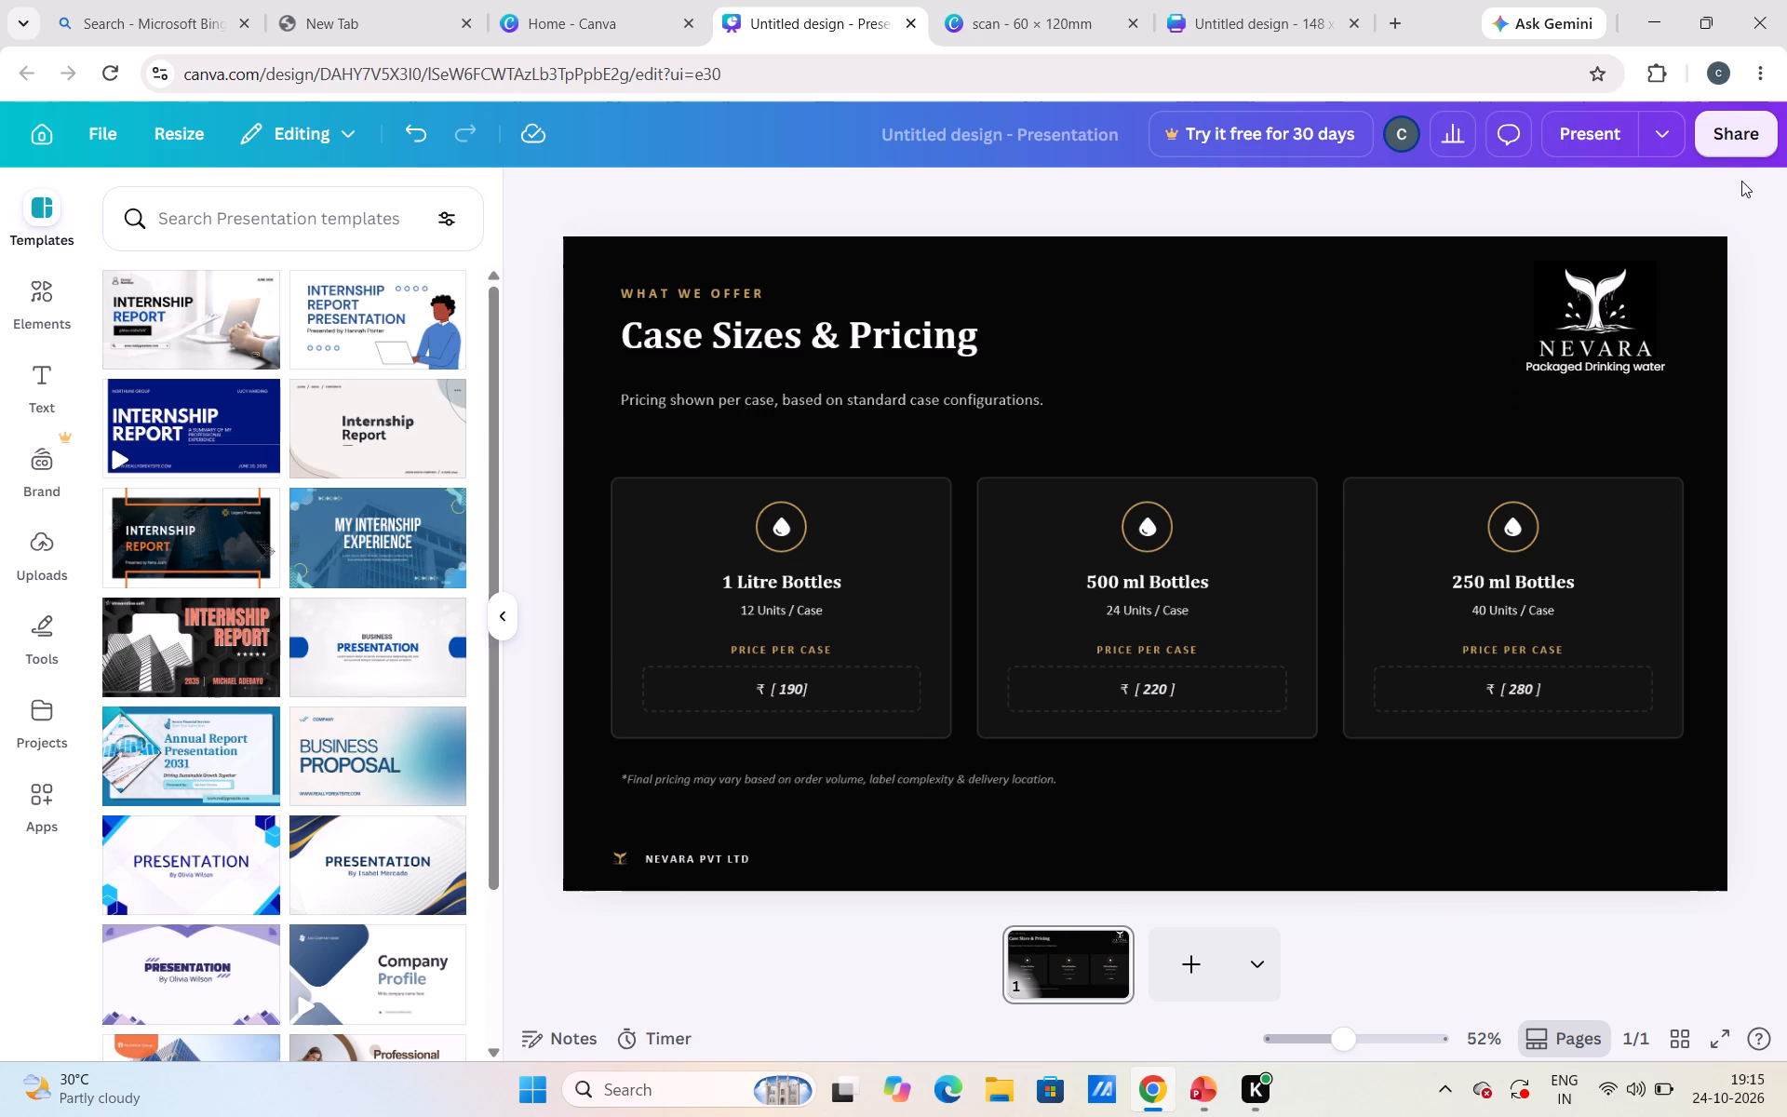